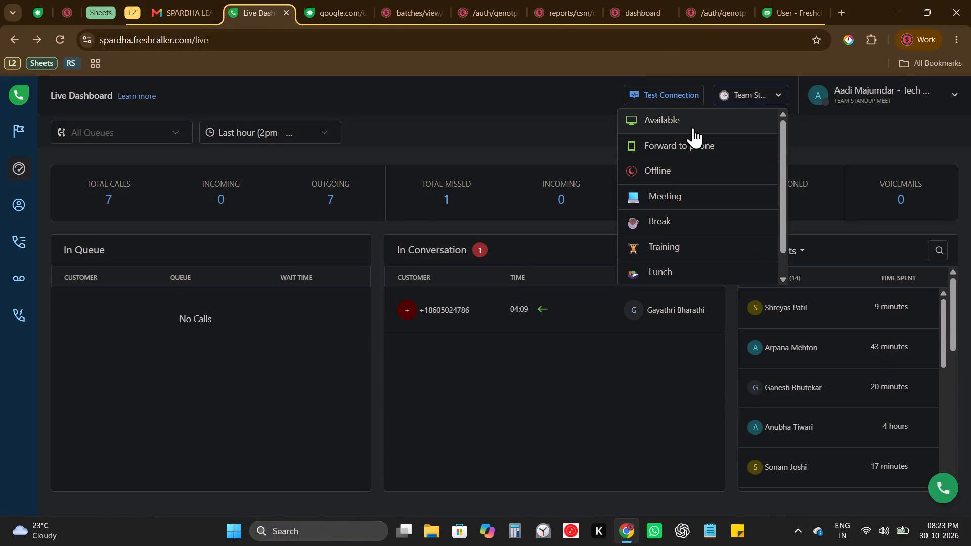
Set the calling agent status to Available on the Live Dashboard.
scroll(693, 127, up, 2)
click(716, 125)
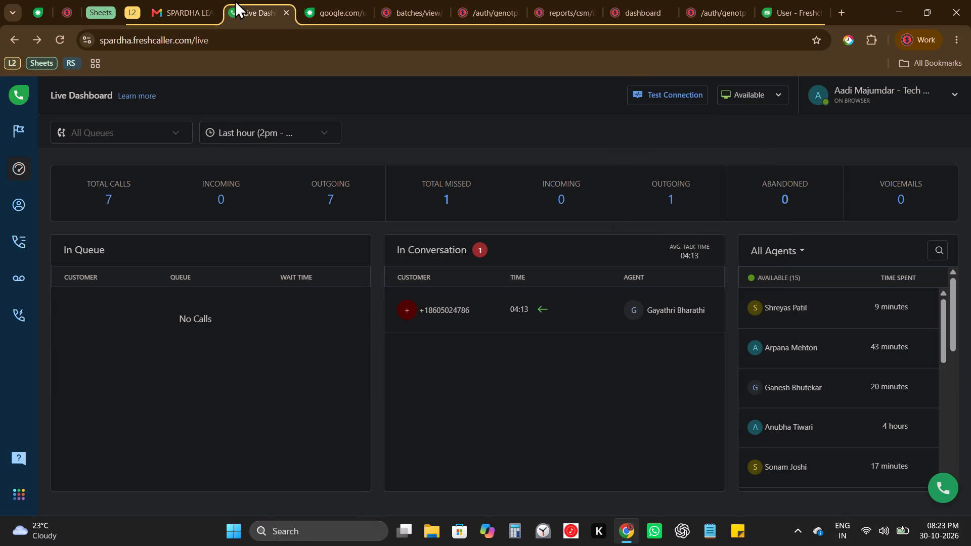
Load the suspended Gmail and Spardha admin pages in their open browser tabs, ending back on Gmail.
click(198, 0)
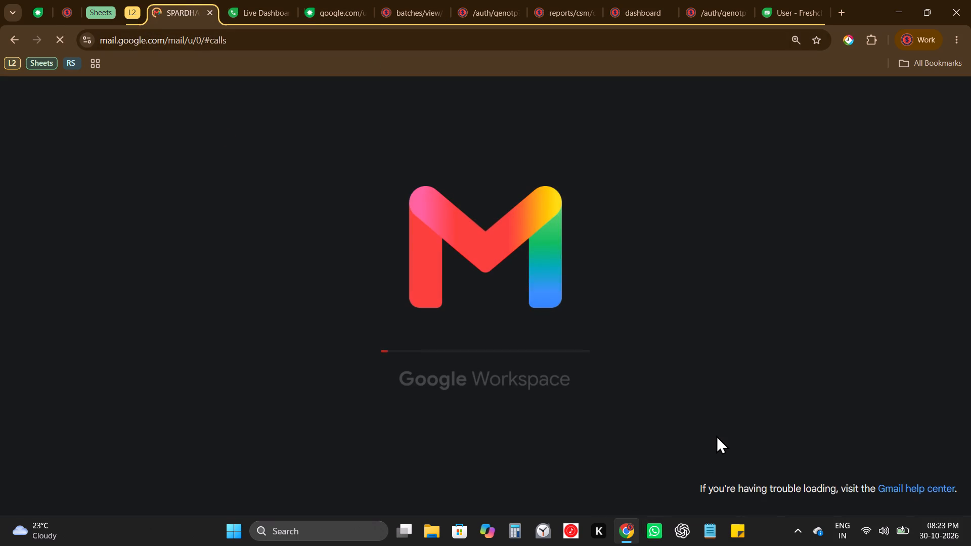
click(482, 0)
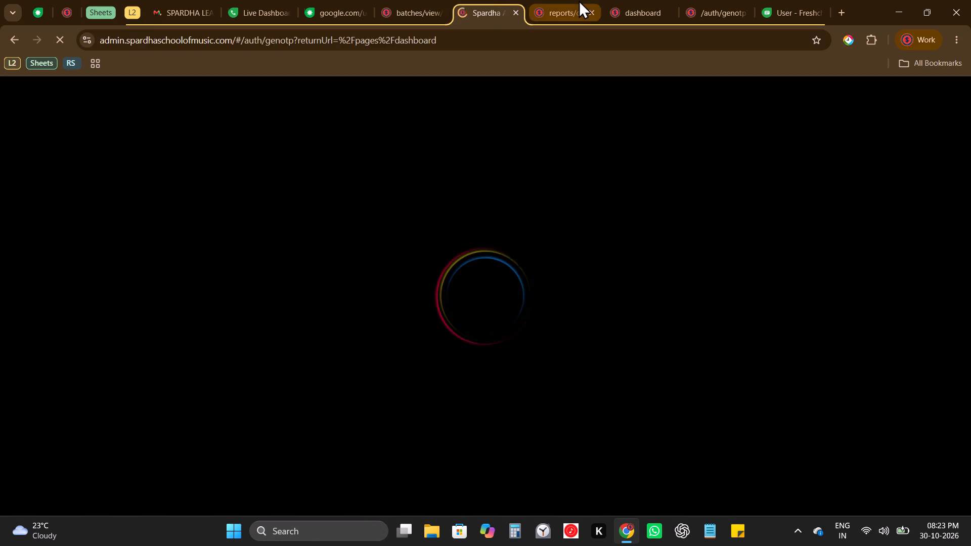
click(579, 0)
click(663, 0)
click(714, 0)
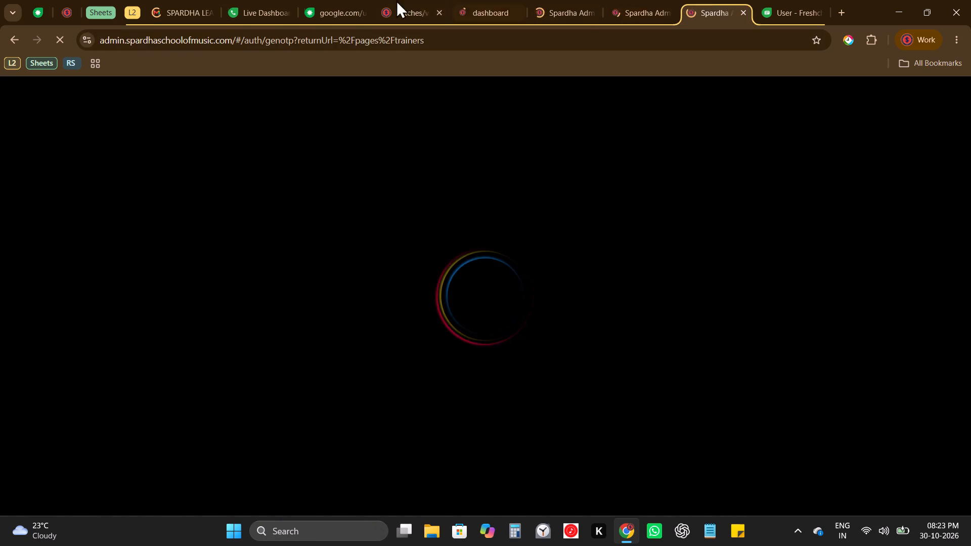
click(286, 0)
click(205, 0)
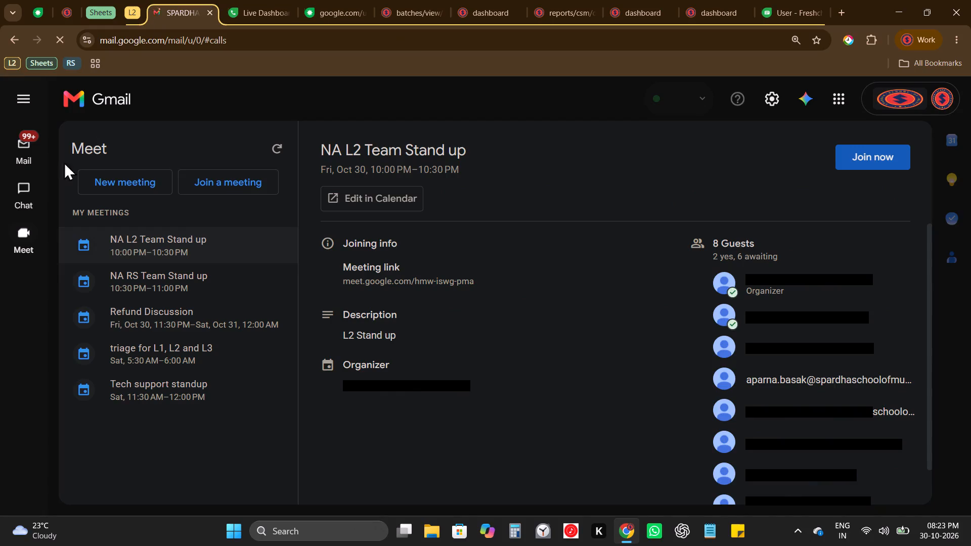
Send "Logged in" to the NA & UK- L2 Team chat space, copying the message text before sending.
click(130, 205)
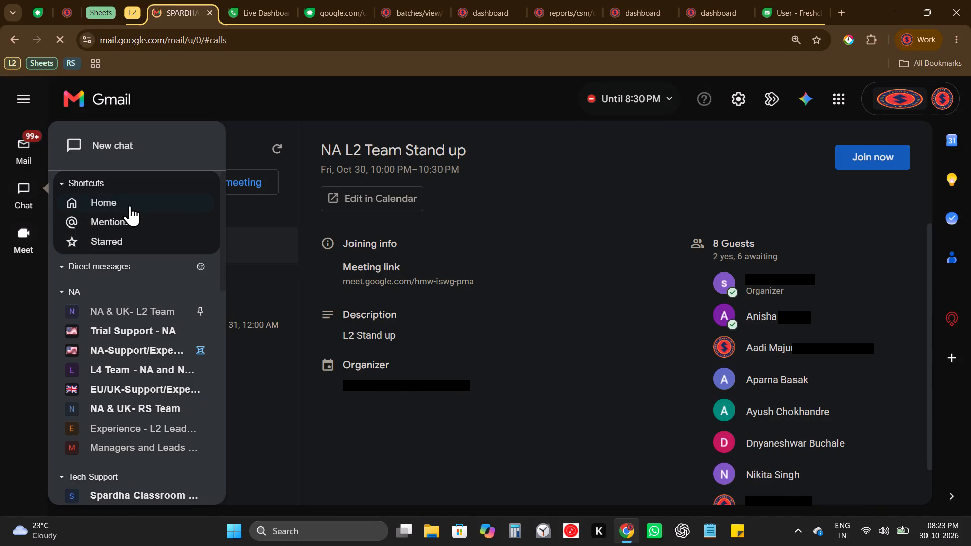
double_click(130, 205)
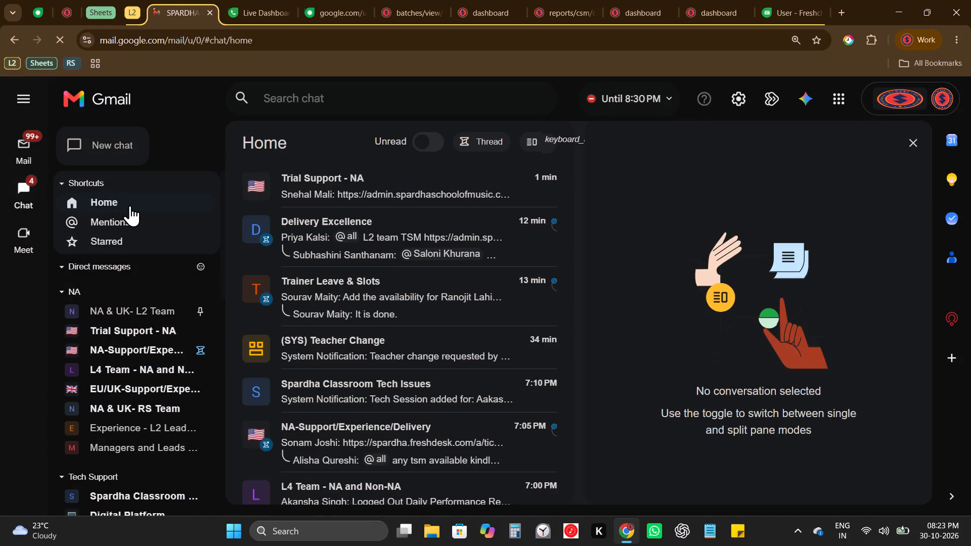
click(116, 314)
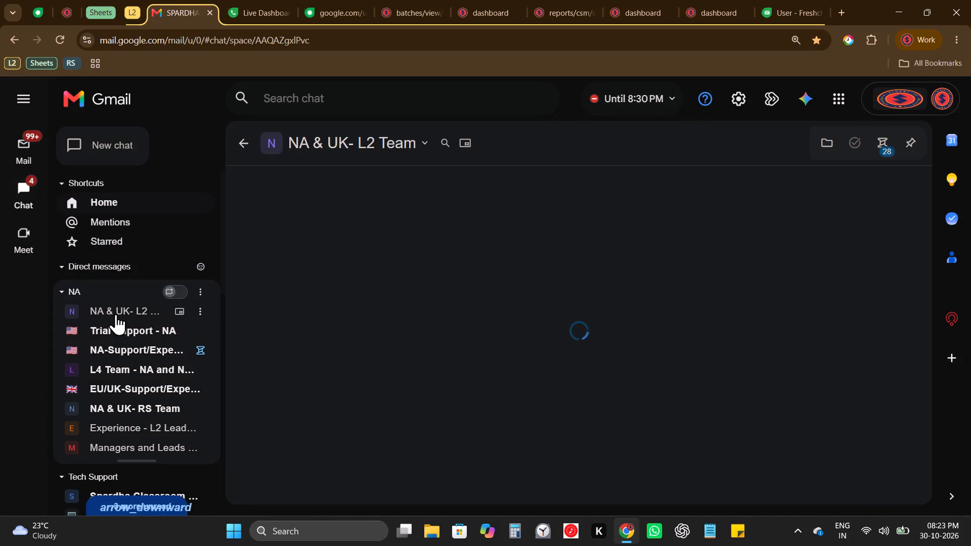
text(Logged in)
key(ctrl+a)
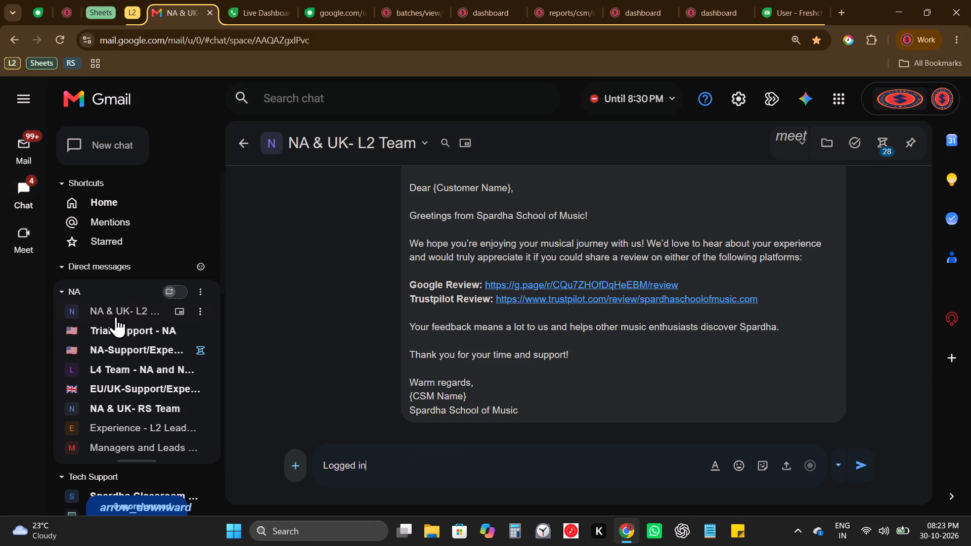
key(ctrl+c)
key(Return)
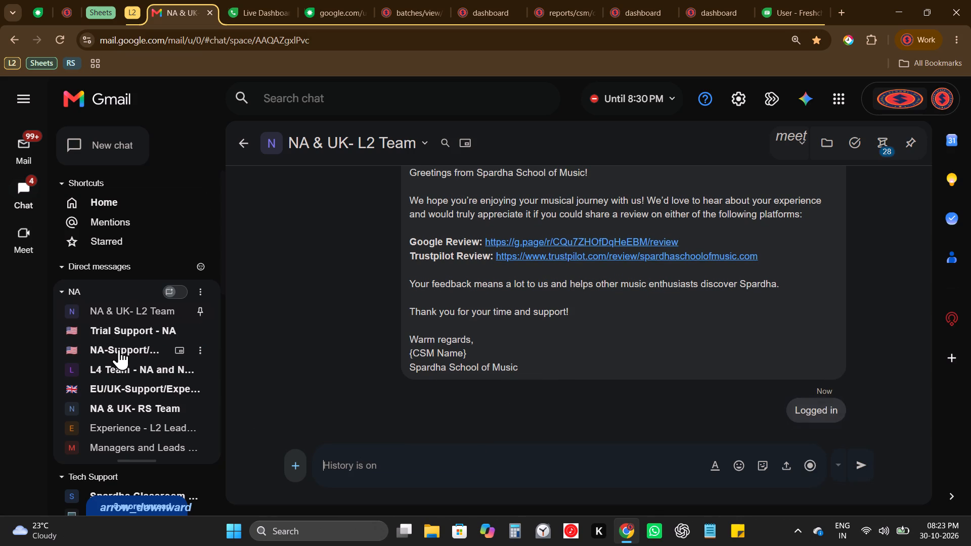
Post the copied "Logged in" message in the NA & UK- RS Team chat space.
click(134, 408)
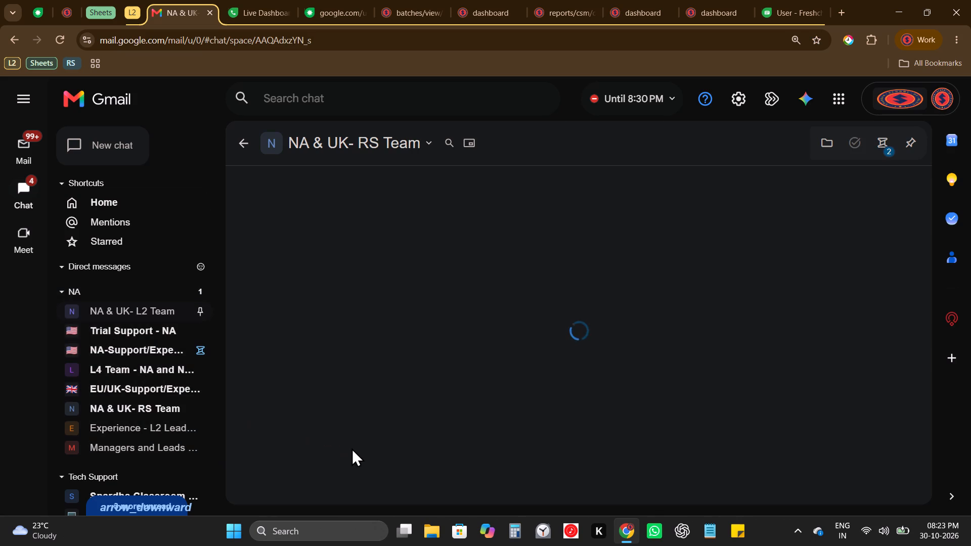
click(380, 456)
key(ctrl+v)
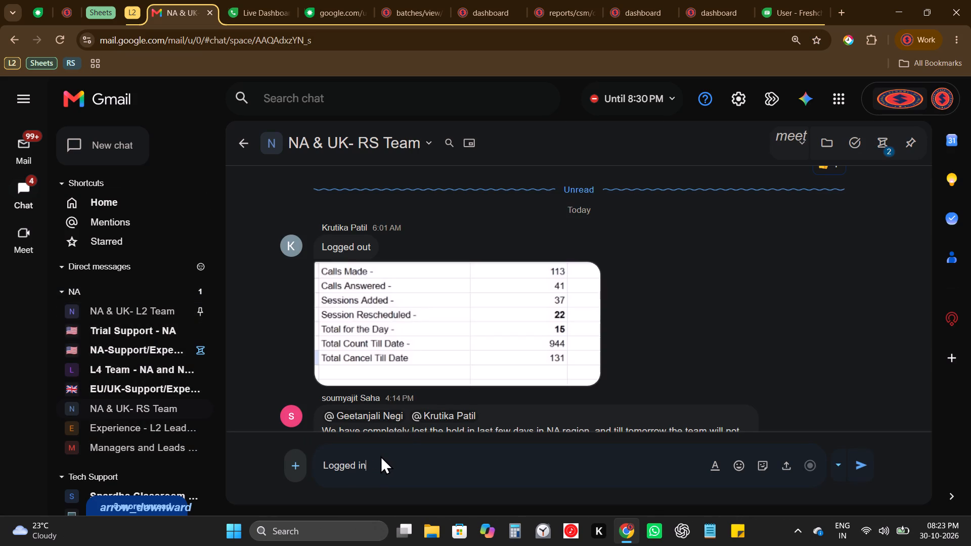
key(Return)
Read today's message about the NA region's performance in the NA & UK- RS Team chat space.
scroll(511, 287, up, 1)
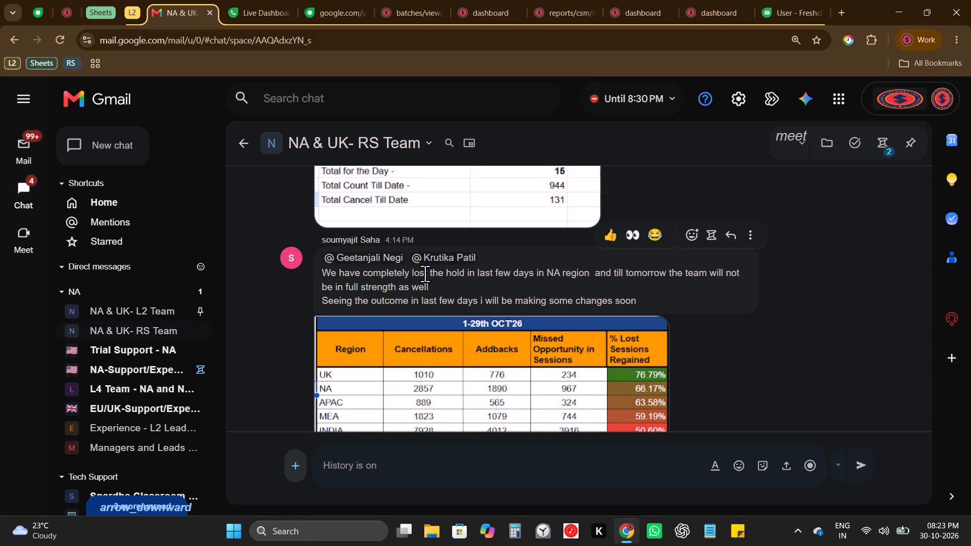
double_click(425, 274)
drag(425, 274, 430, 292)
click(430, 292)
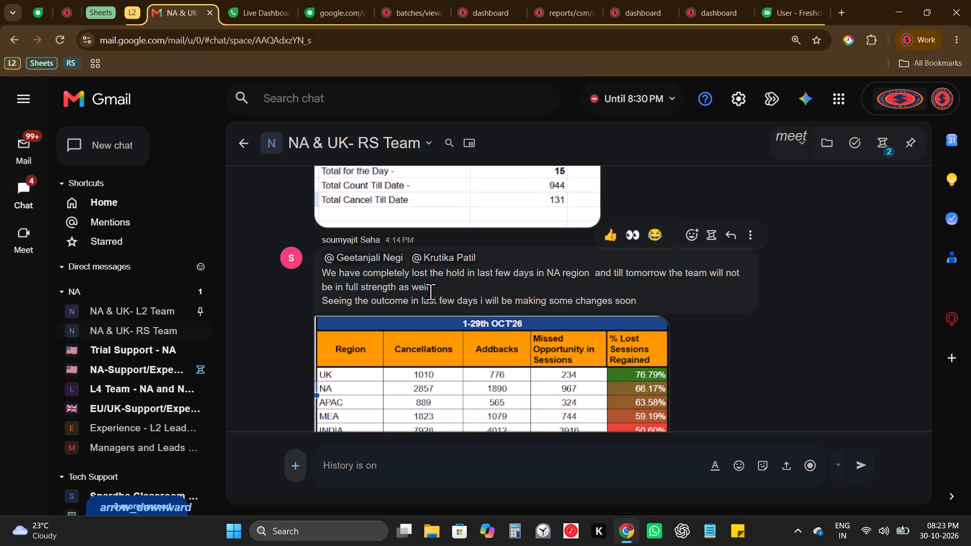
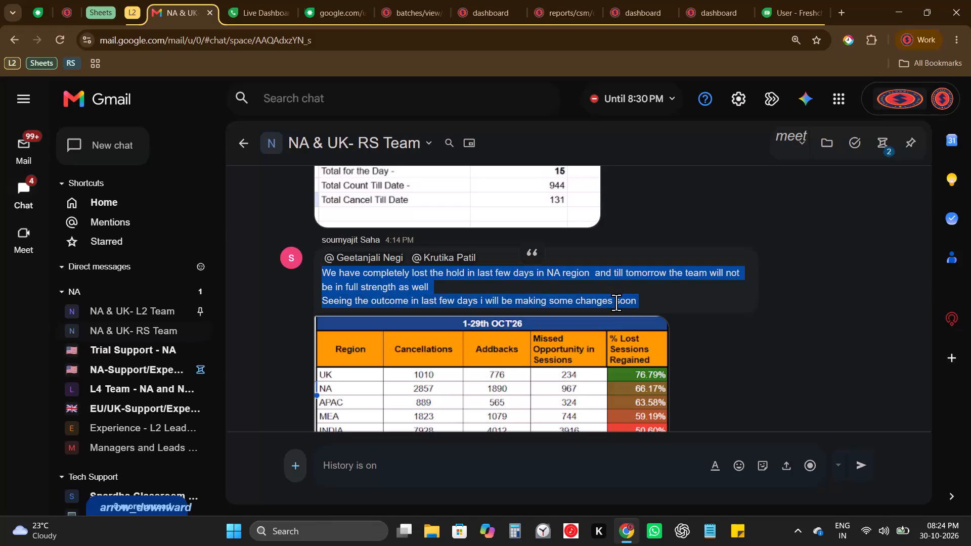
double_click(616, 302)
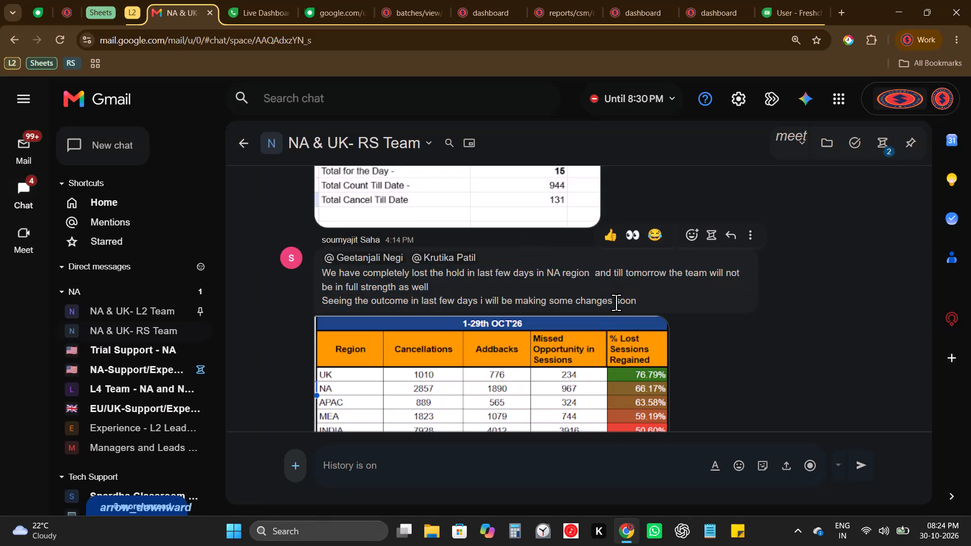
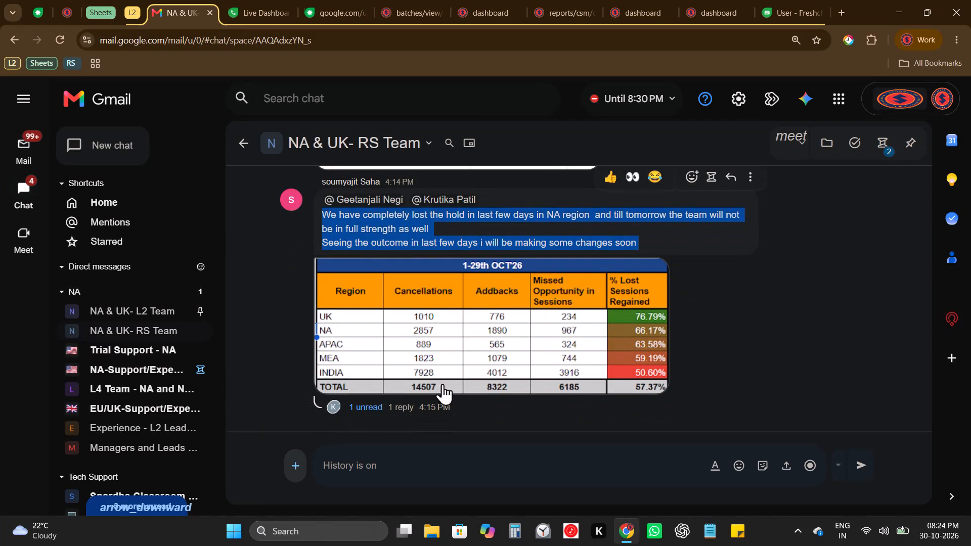
Add an eyes reaction to the team message containing the 1-29th OCT'26 regional cancellations table.
click(641, 180)
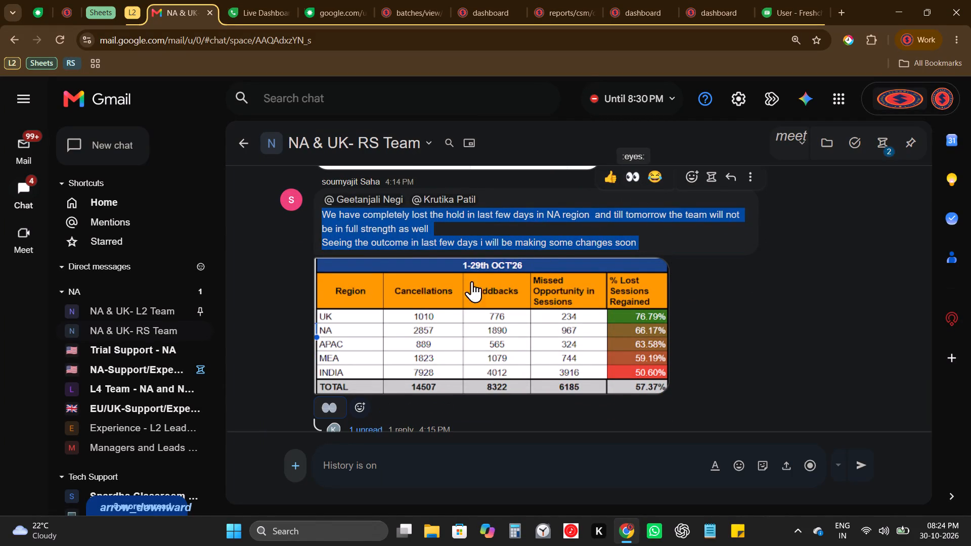
Read the unread thread reply to the regional cancellations message, and close the thread.
click(368, 423)
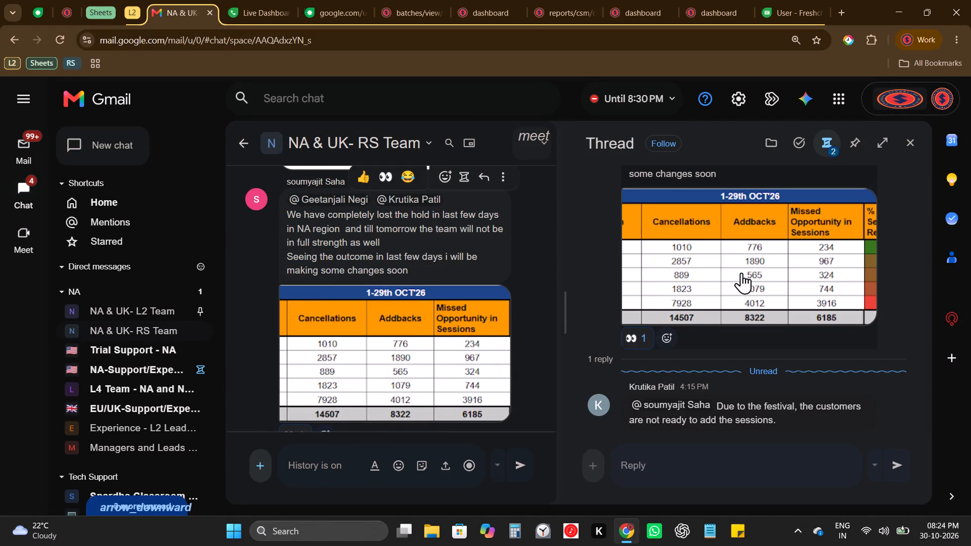
scroll(826, 274, down, 1)
click(732, 406)
drag(732, 406, 813, 418)
click(813, 418)
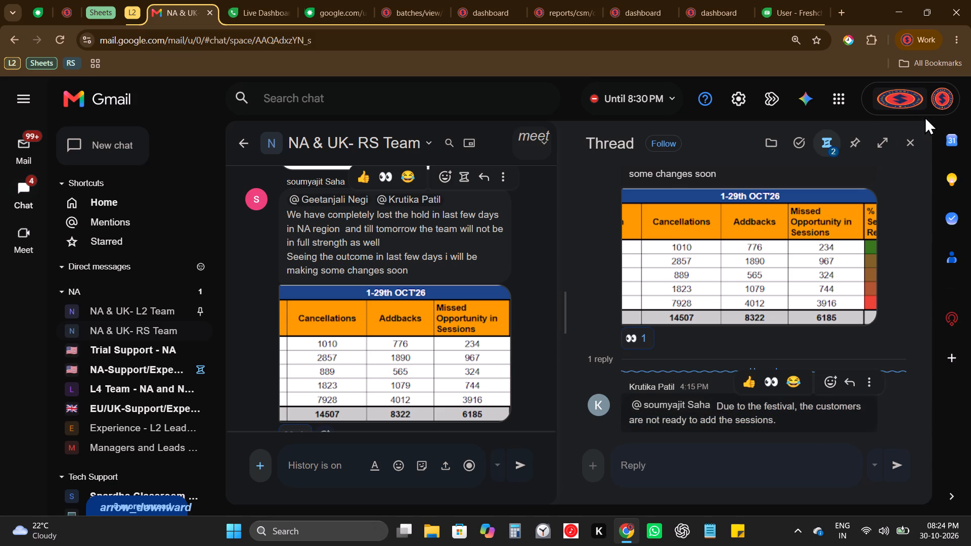
click(900, 167)
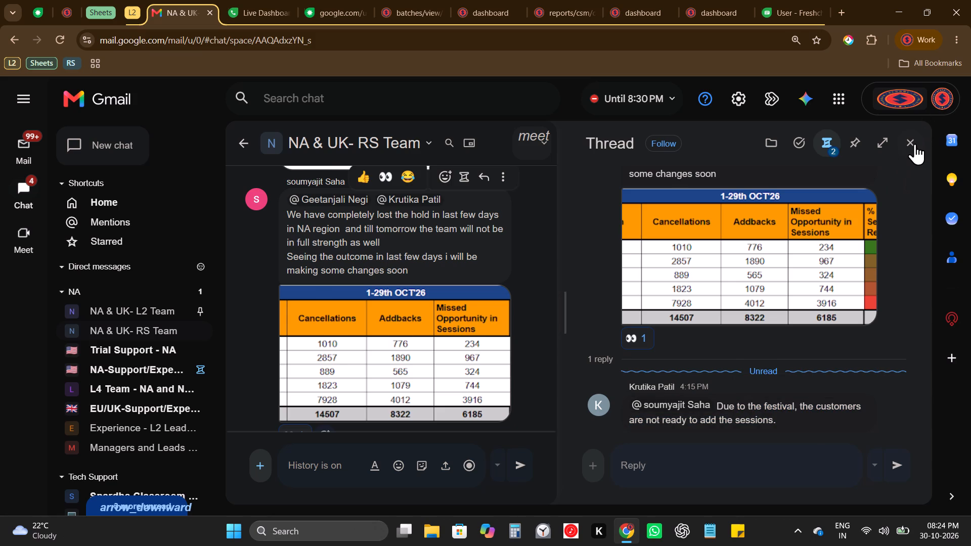
click(915, 144)
click(805, 291)
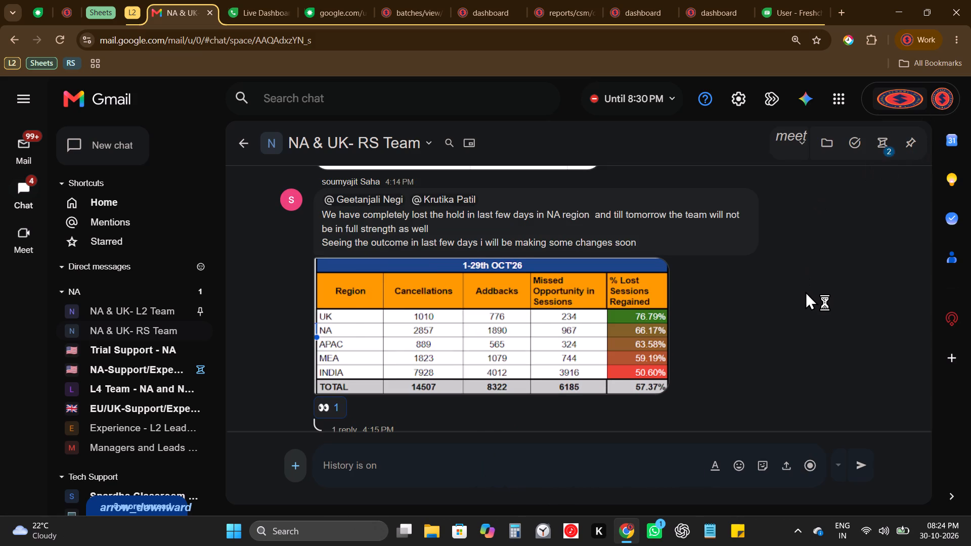
Switch to the Freshdesk helpdesk and open the list of all unresolved tickets from its dashboard.
click(263, 0)
click(331, 0)
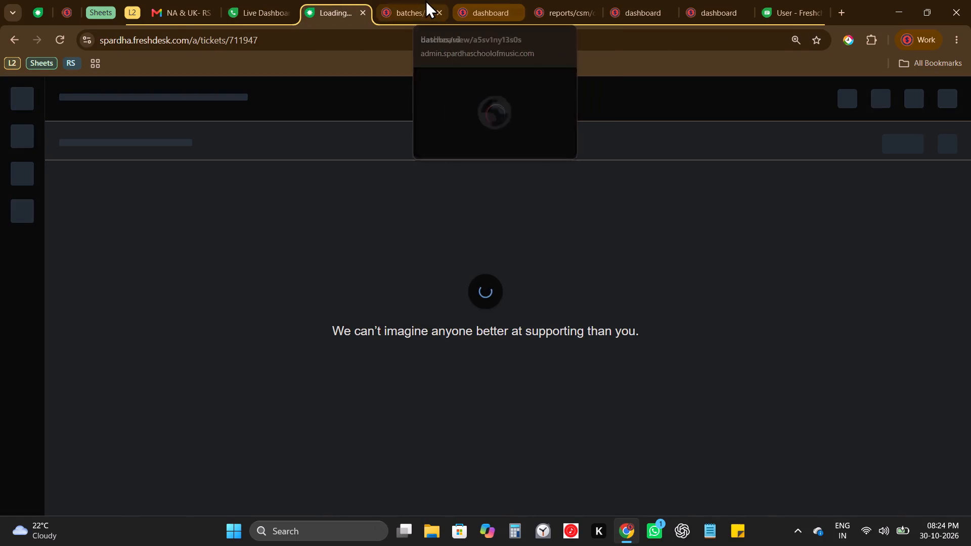
click(425, 0)
click(349, 0)
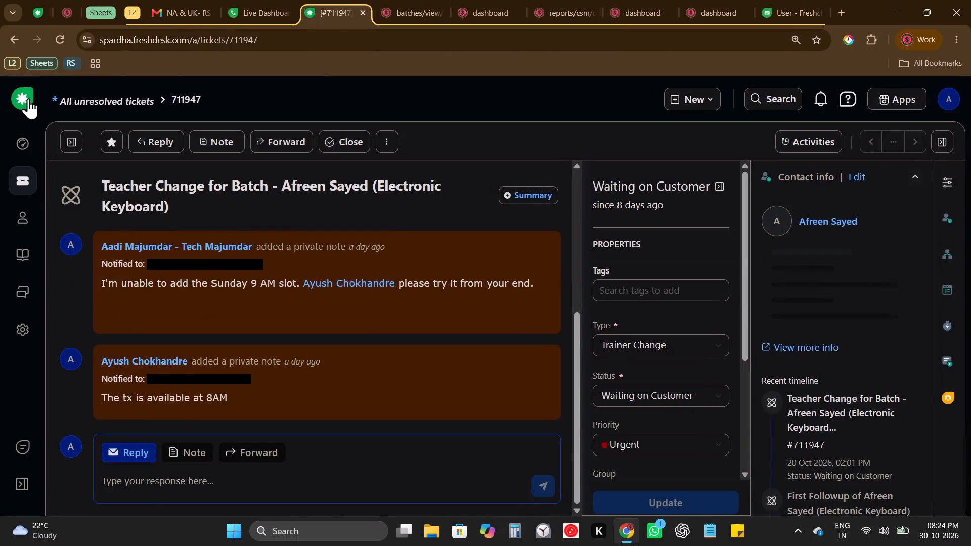
click(25, 98)
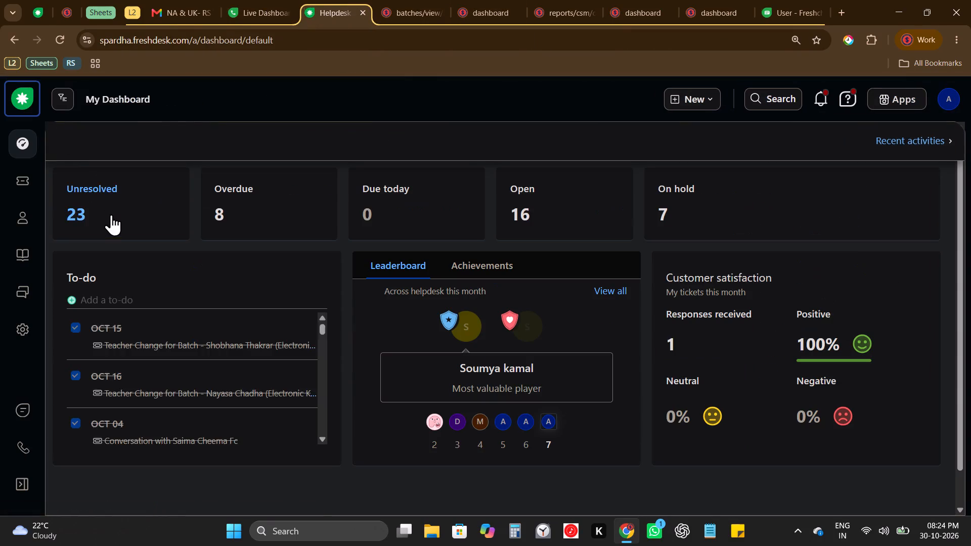
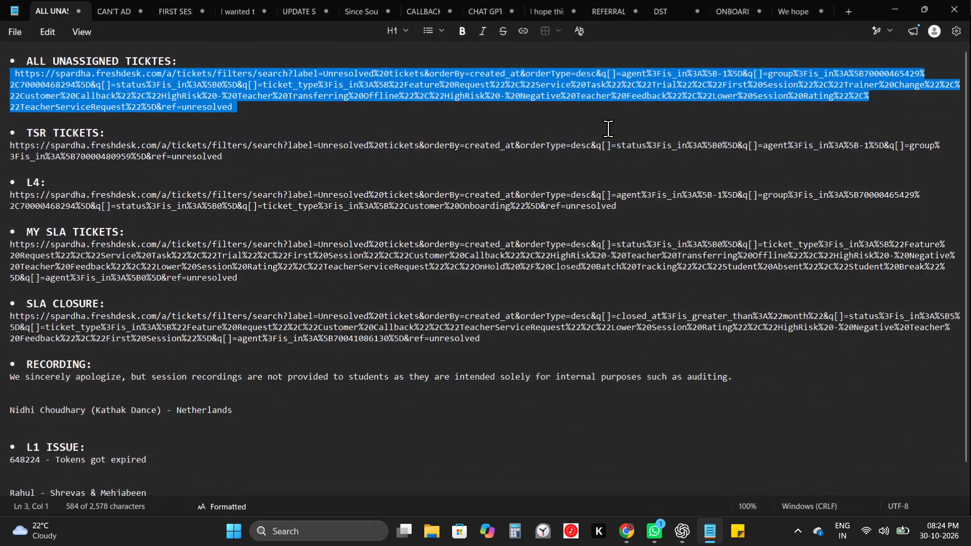
ctrl+scroll(522, 194, up, 4)
Open the sticky note of frequently used sentences, stretch it to full screen height and place it at the screen's edge.
click(746, 530)
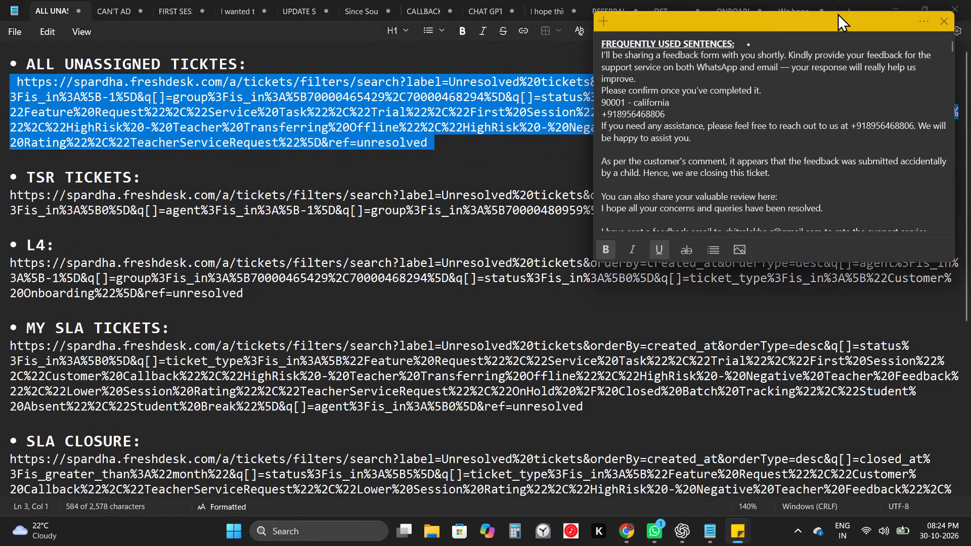
drag(837, 13, 840, 0)
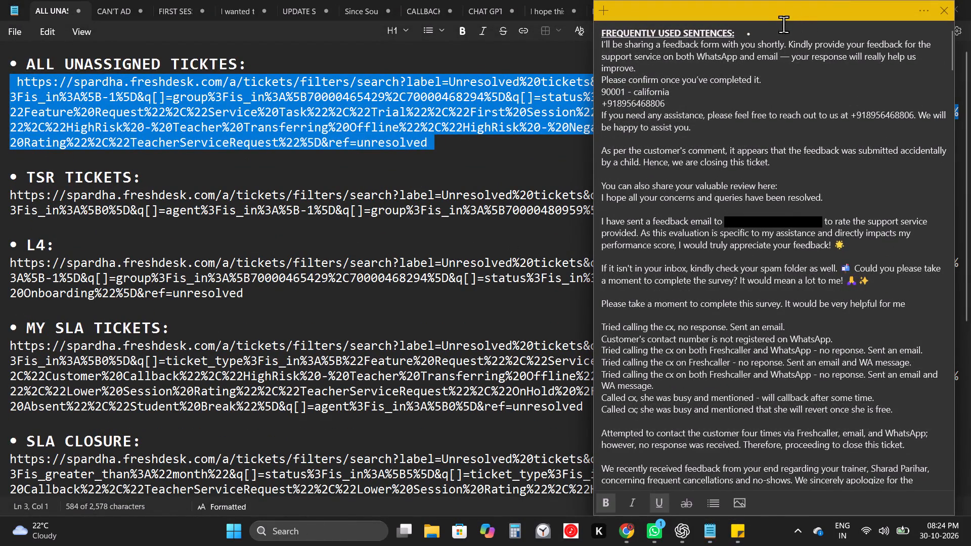
drag(788, 17, 807, 19)
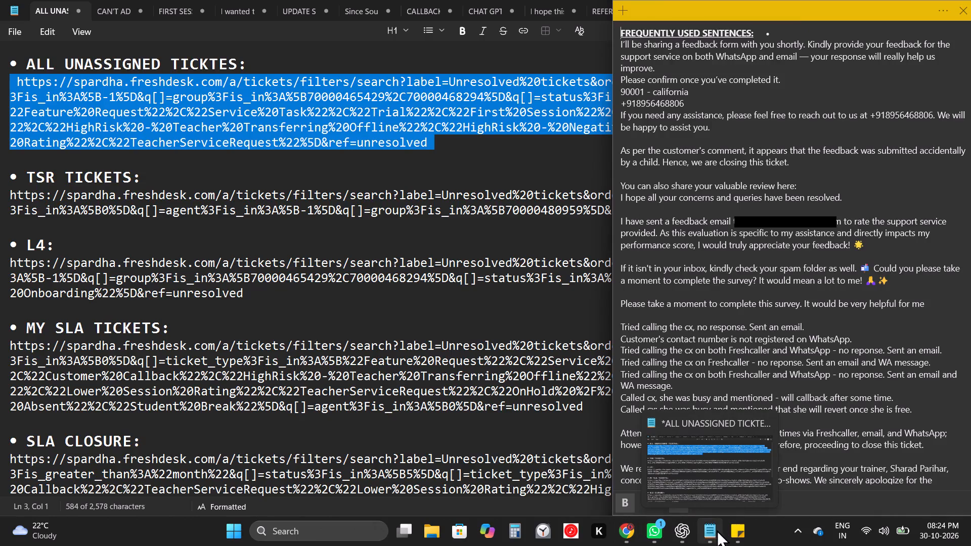
Copy the filter link under ALL UNASSIGNED TICKTES in the Notepad notes.
triple_click(418, 113)
key(ctrl+c)
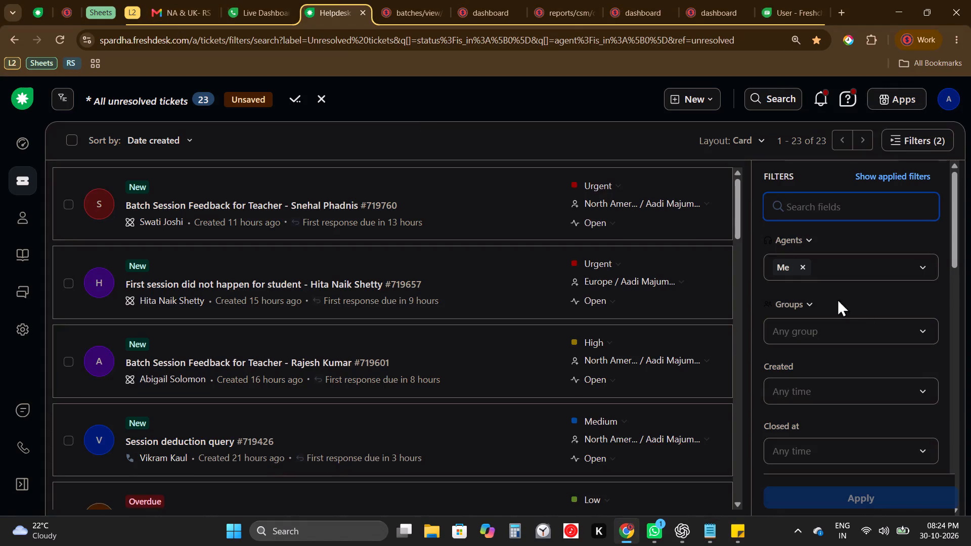
Switch to the Freshdesk unresolved tickets, filter them by the agent Ayush and look through the list.
click(804, 260)
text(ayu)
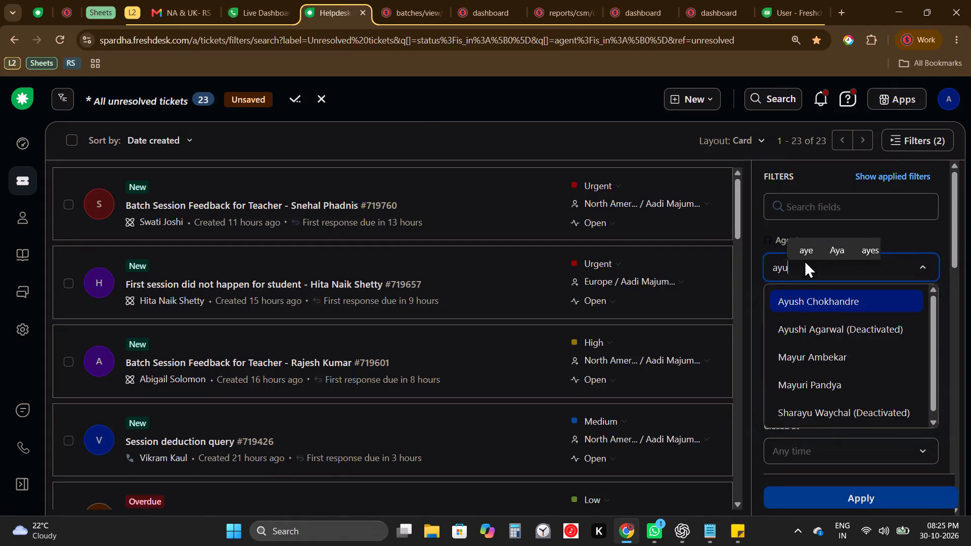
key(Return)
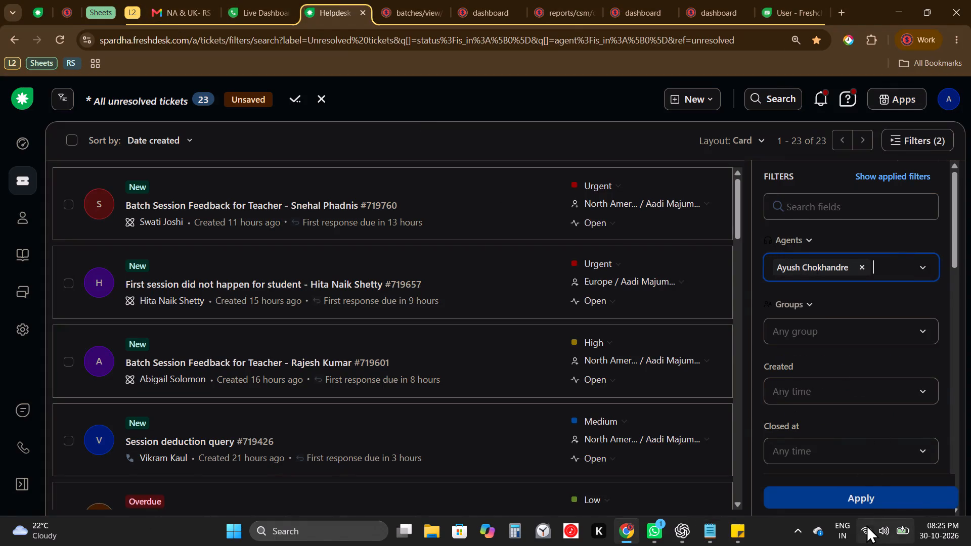
click(915, 499)
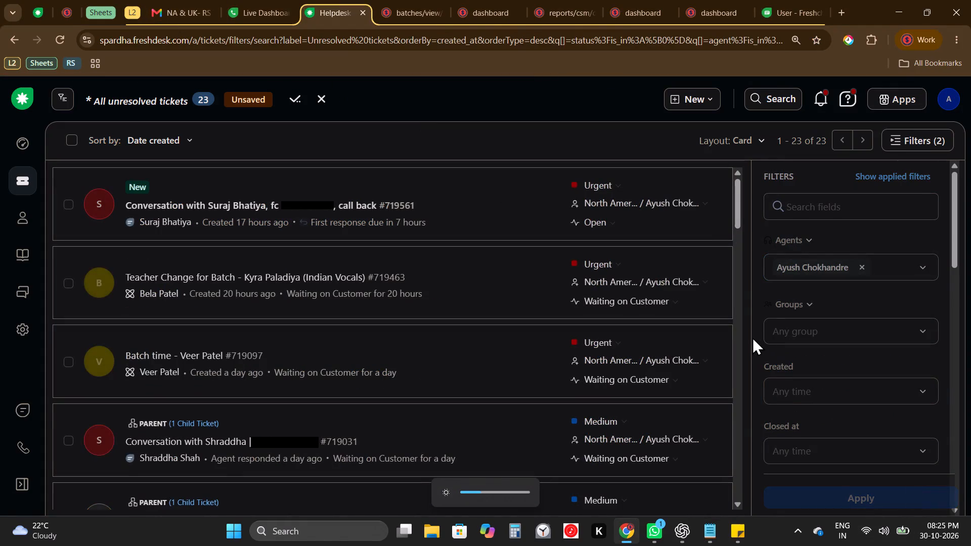
scroll(537, 389, down, 4)
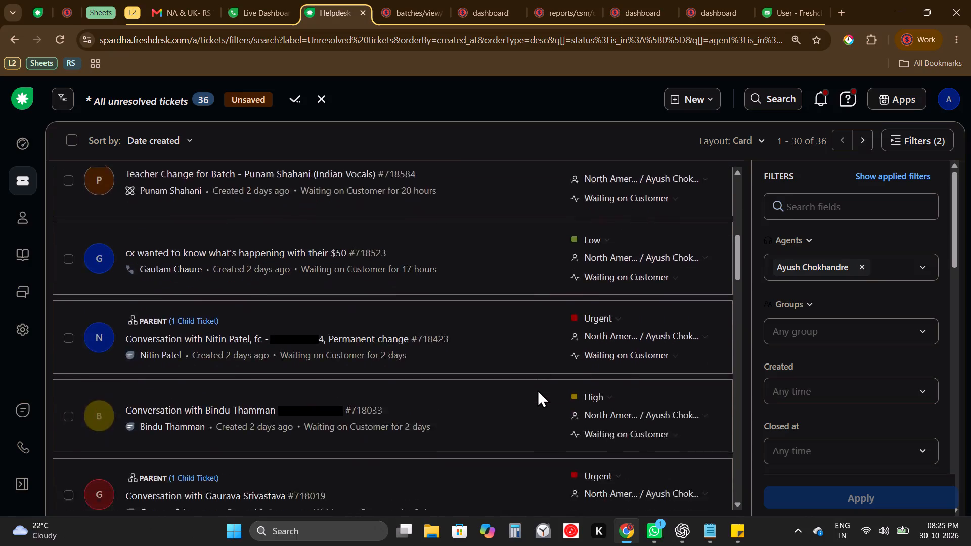
scroll(537, 389, down, 12)
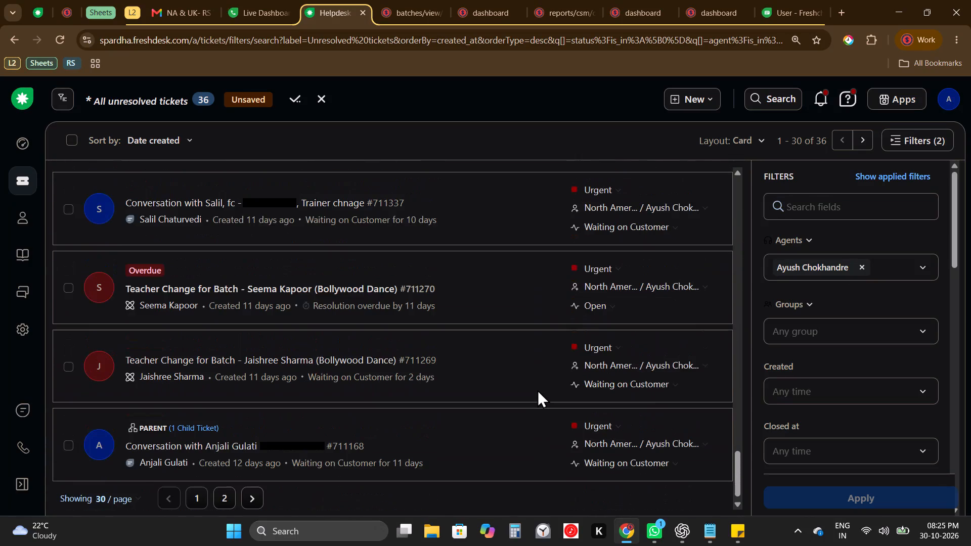
Change the agent filter of the unresolved tickets to Aparna and apply it to view her tickets.
click(857, 268)
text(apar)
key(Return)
click(878, 490)
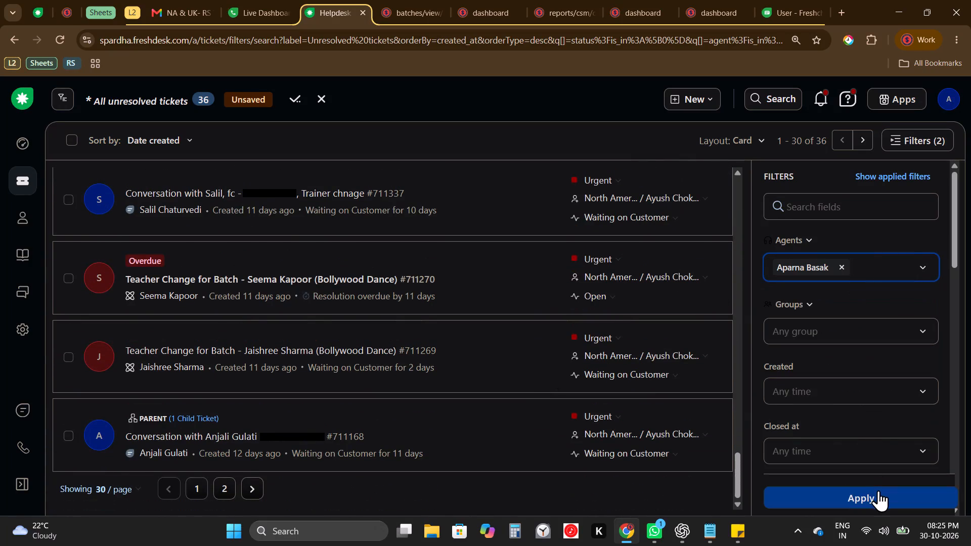
Load the copied unassigned-tickets filter link in the pinned Freshdesk browser tab.
click(4, 100)
click(36, 97)
click(47, 0)
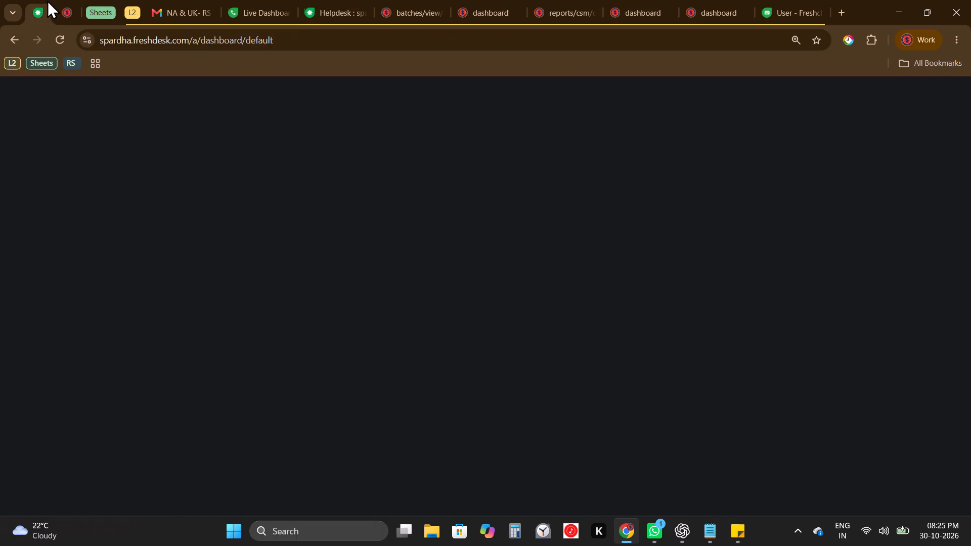
click(317, 44)
key(ctrl+v)
key(Return)
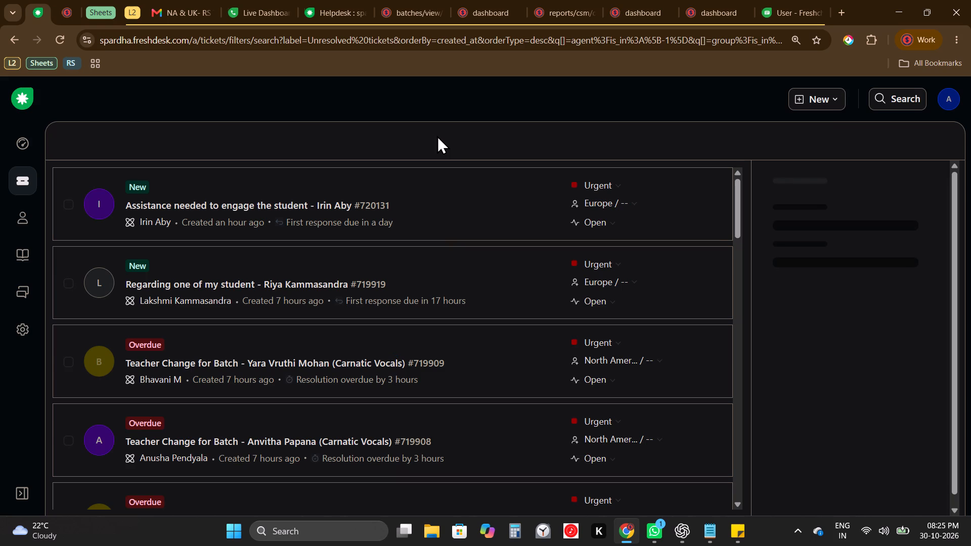
scroll(430, 316, down, 6)
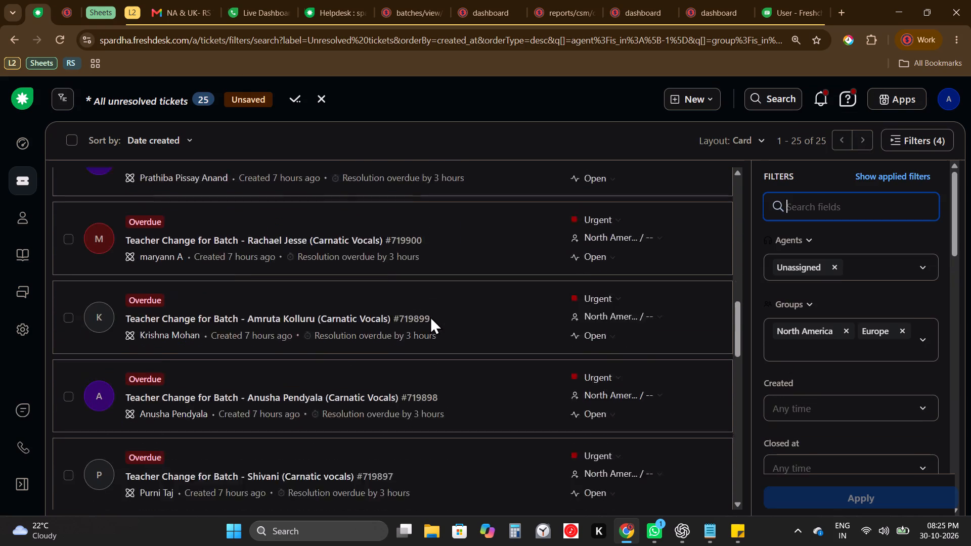
scroll(430, 316, down, 8)
scroll(430, 316, up, 16)
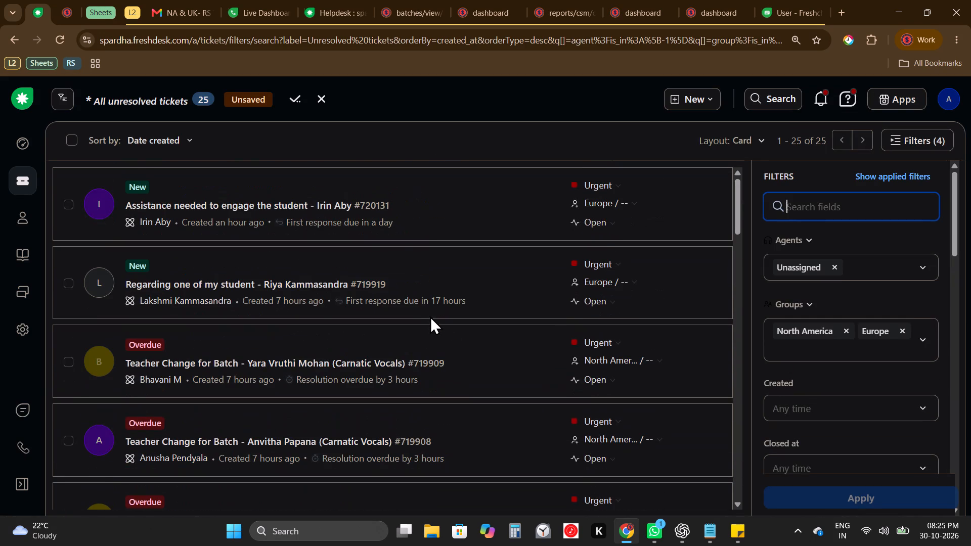
scroll(351, 303, down, 5)
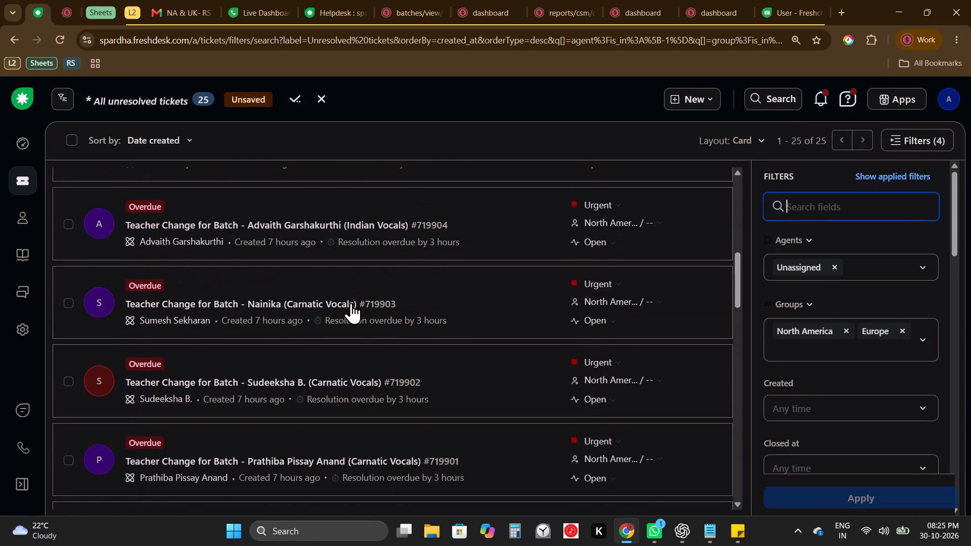
scroll(351, 303, down, 8)
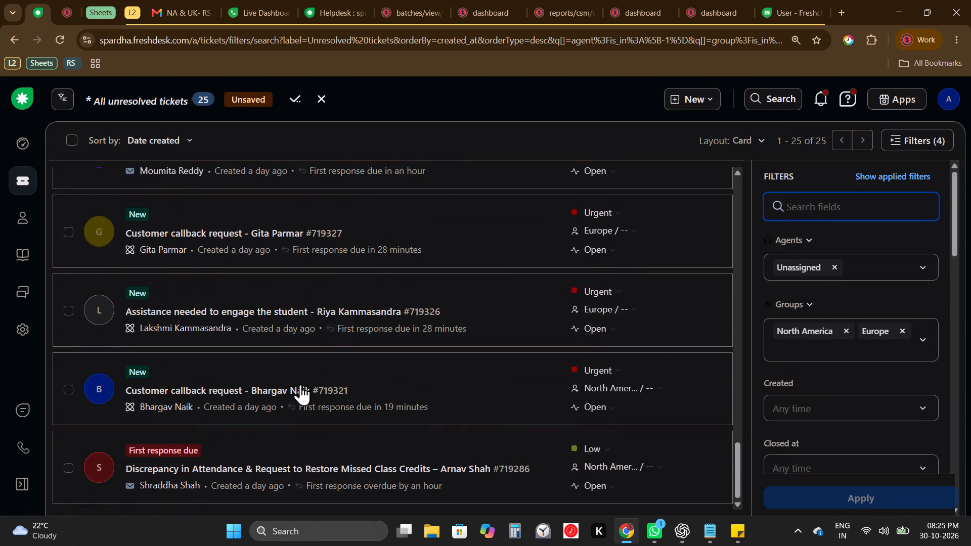
click(276, 470)
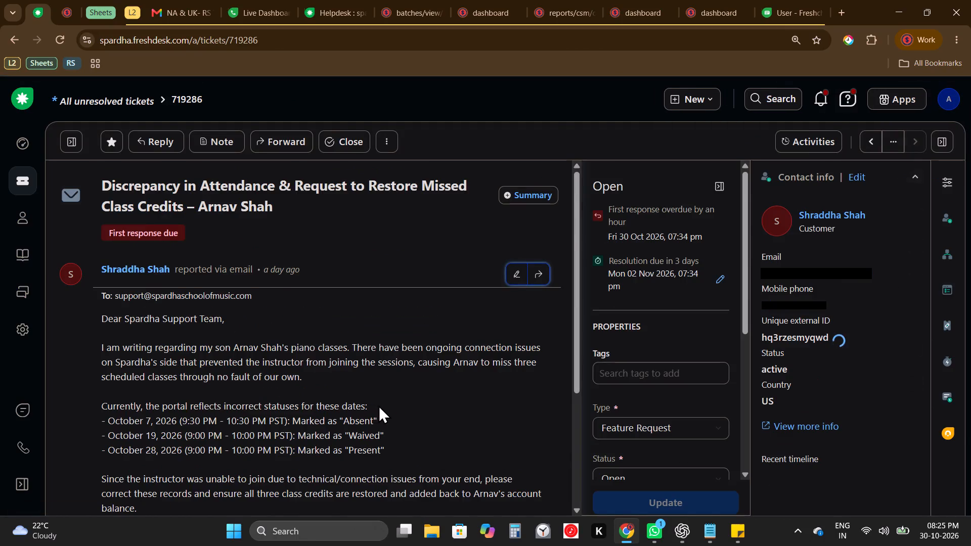
scroll(378, 405, down, 8)
scroll(634, 368, down, 4)
click(678, 366)
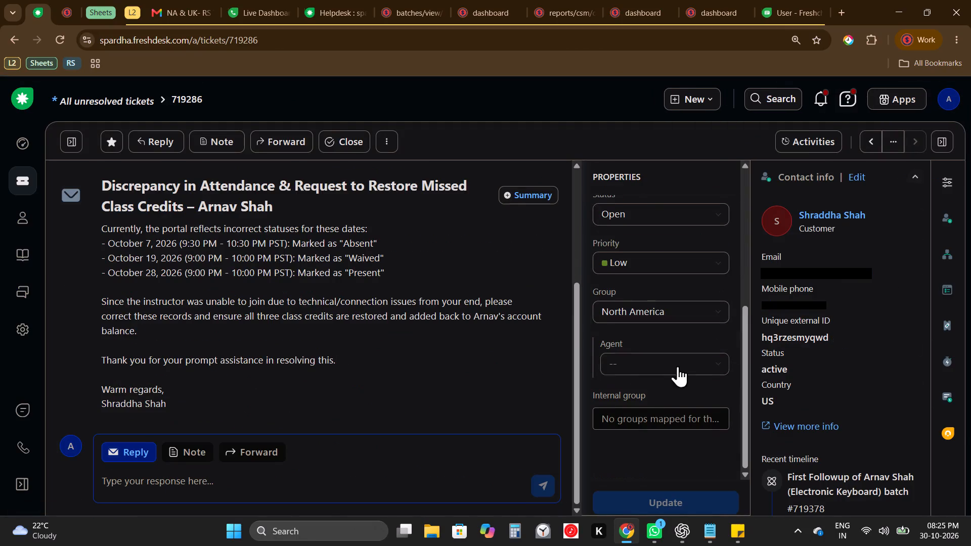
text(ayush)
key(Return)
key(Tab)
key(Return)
Go to the adjacent ticket, callback request #719321, read its reason and assign it to the agent Ayush.
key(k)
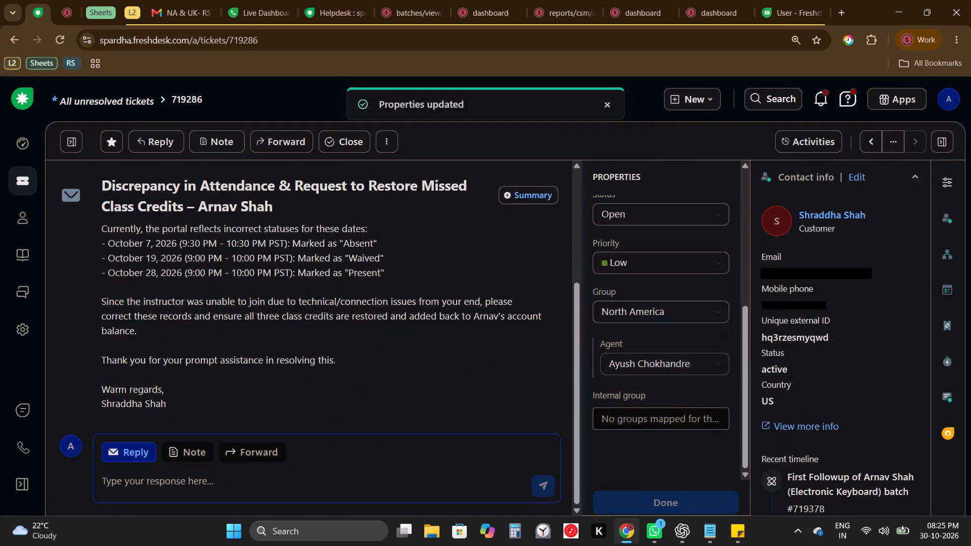
double_click(363, 340)
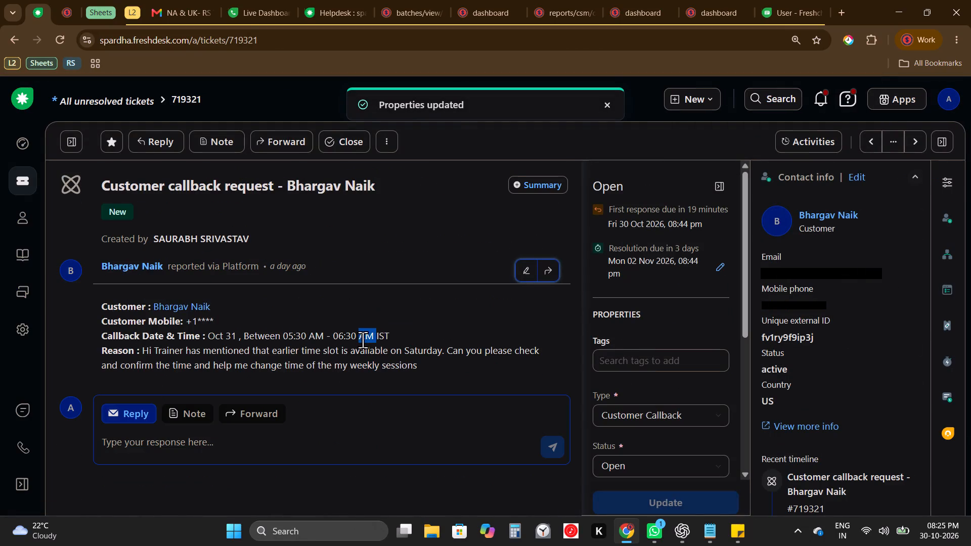
drag(363, 340, 382, 374)
click(382, 374)
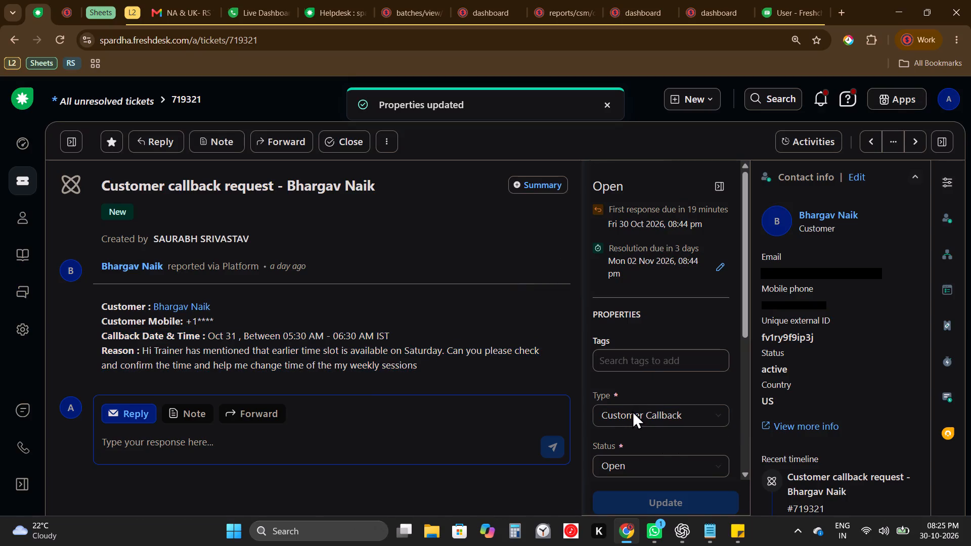
scroll(632, 411, down, 5)
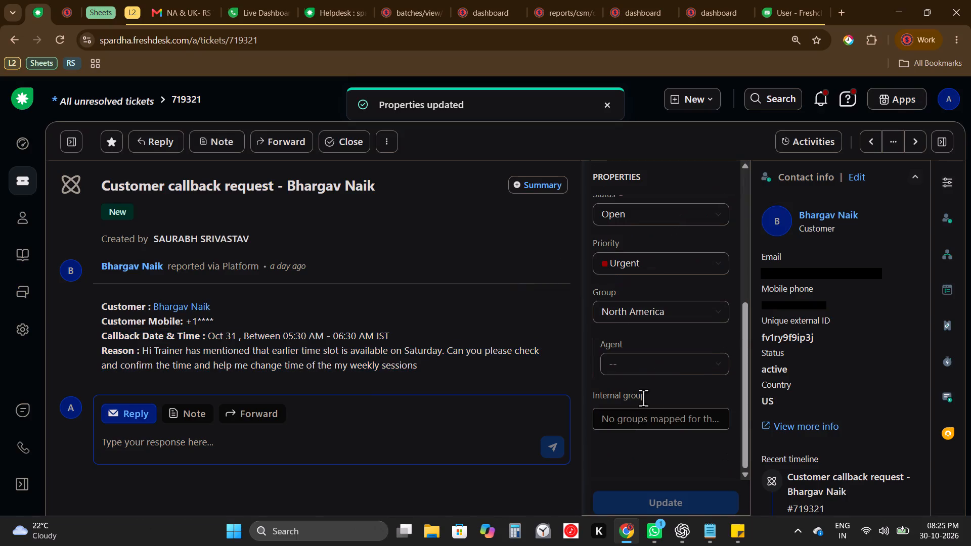
click(698, 364)
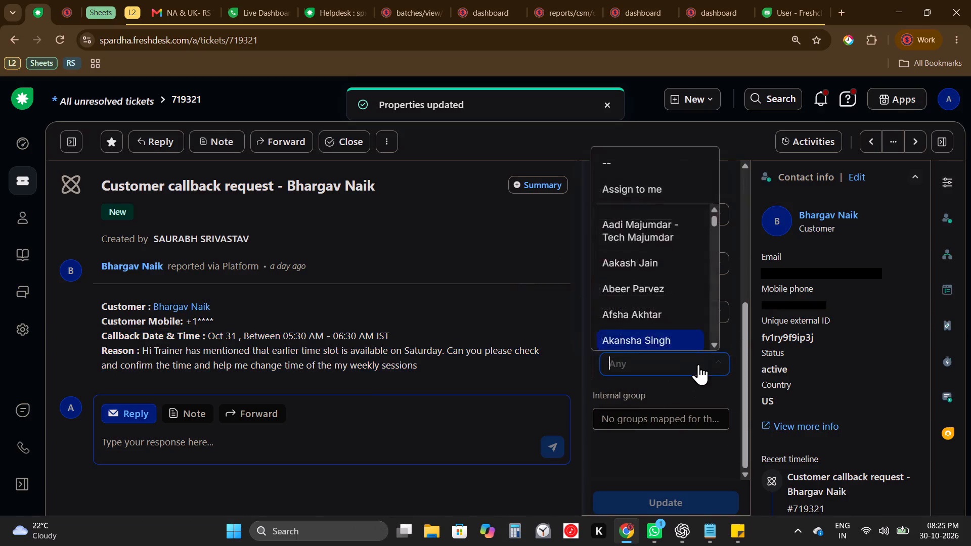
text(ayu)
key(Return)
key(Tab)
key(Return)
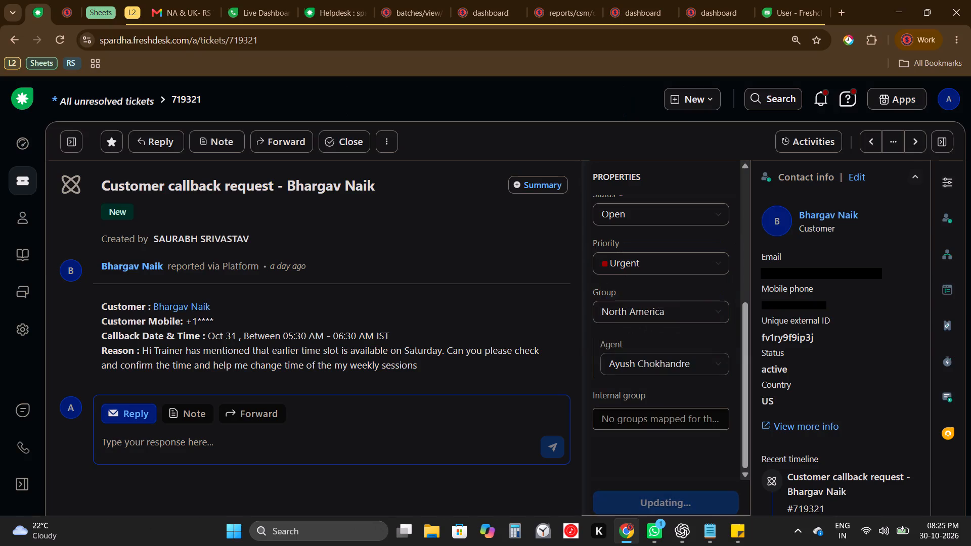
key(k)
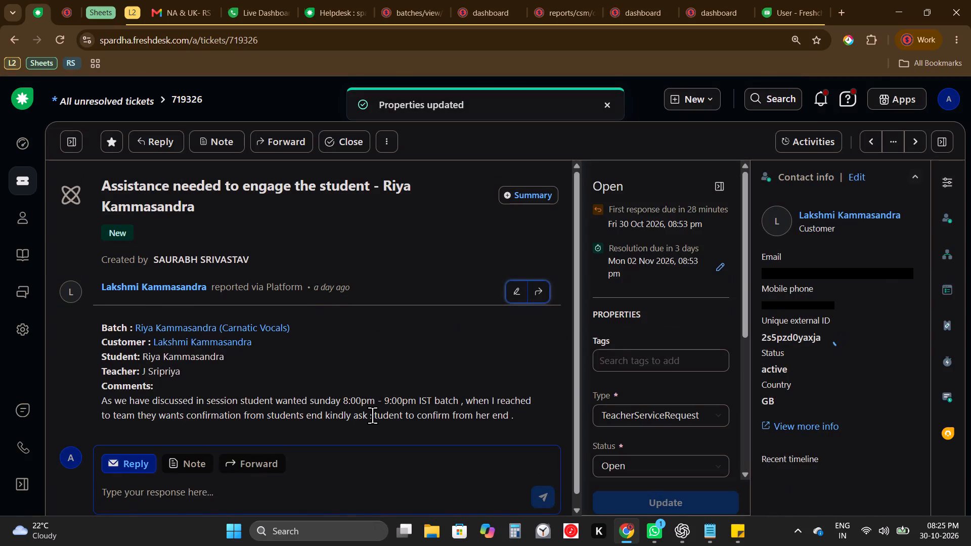
double_click(372, 415)
drag(372, 415, 457, 408)
double_click(457, 408)
drag(457, 408, 457, 430)
double_click(457, 430)
drag(457, 430, 487, 413)
double_click(487, 413)
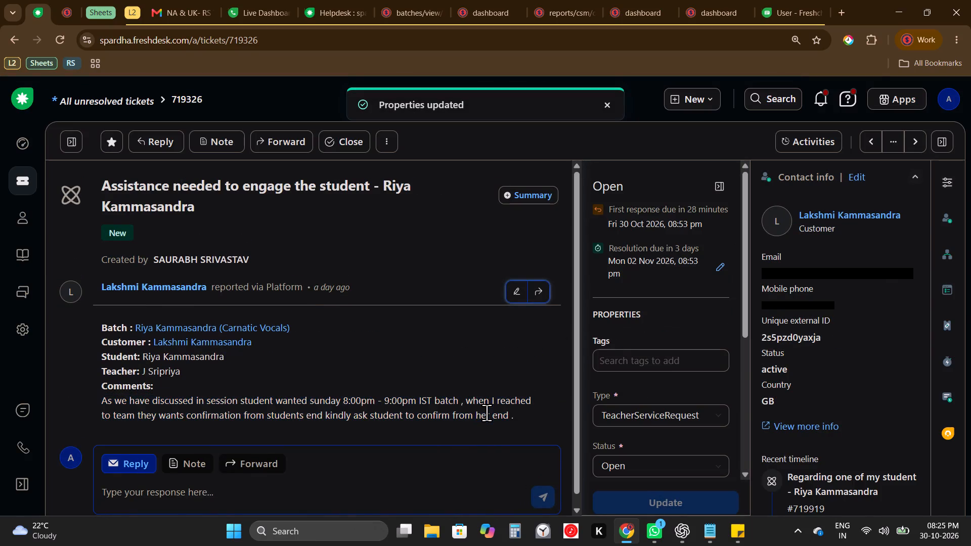
drag(487, 413, 487, 433)
double_click(507, 416)
drag(507, 416, 518, 405)
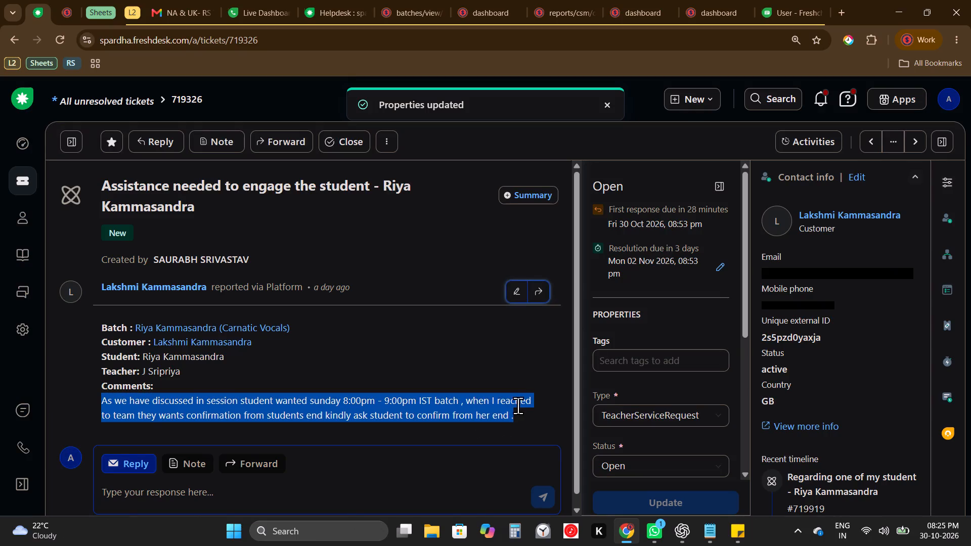
drag(518, 405, 519, 404)
click(519, 404)
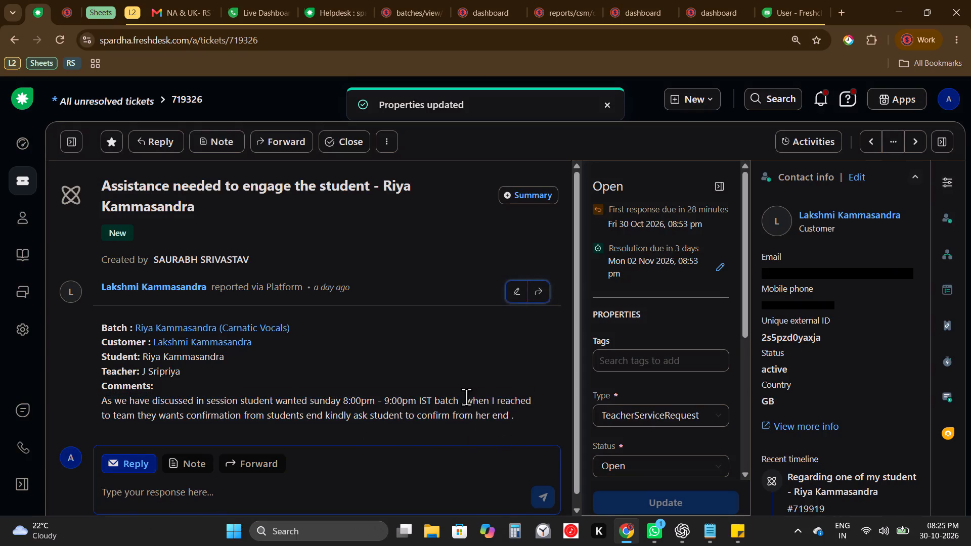
Assign ticket #719326 to the agent Ayush and save the update.
scroll(652, 417, down, 2)
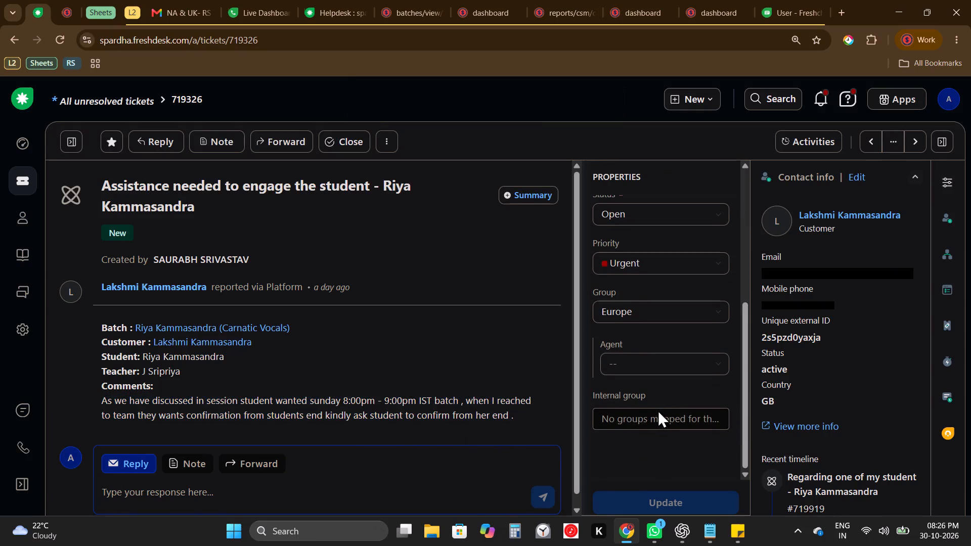
click(688, 372)
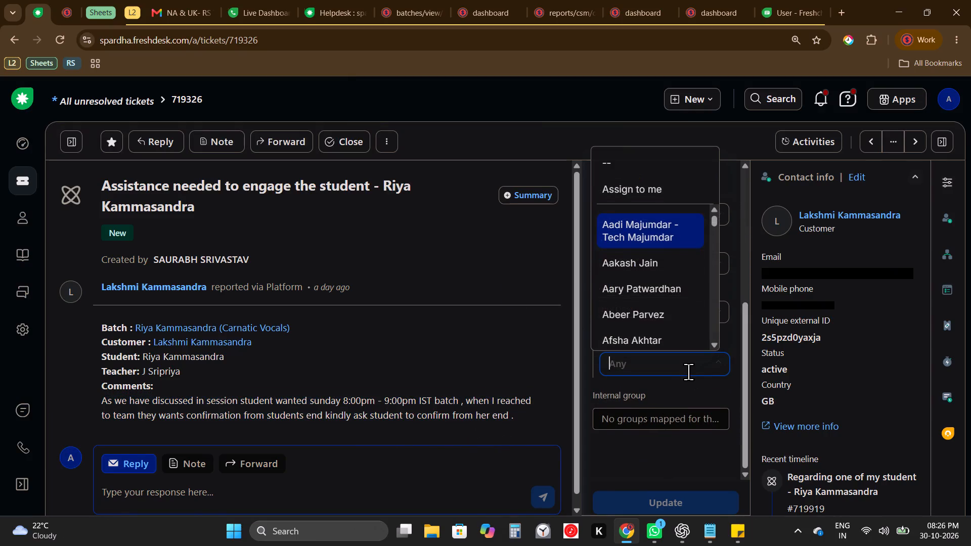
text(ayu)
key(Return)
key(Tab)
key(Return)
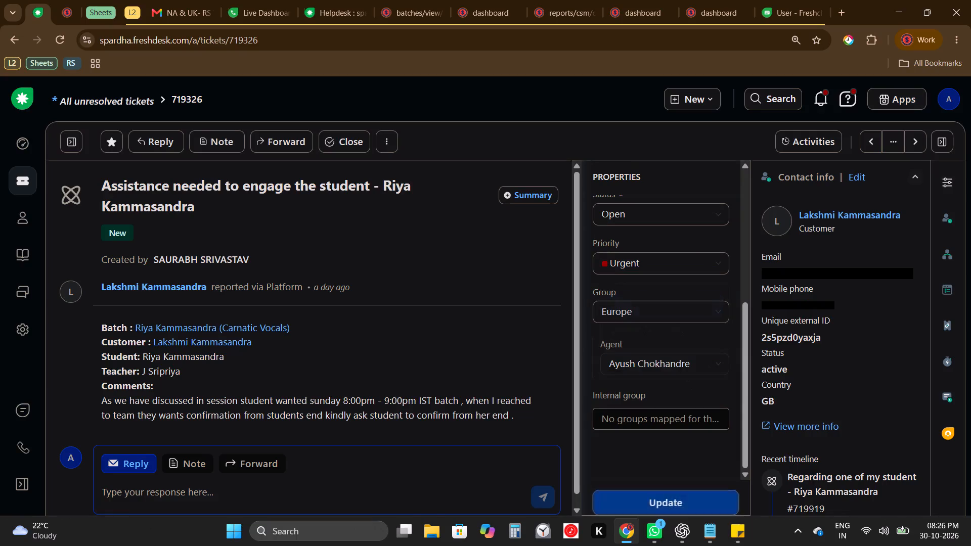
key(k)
scroll(701, 418, down, 4)
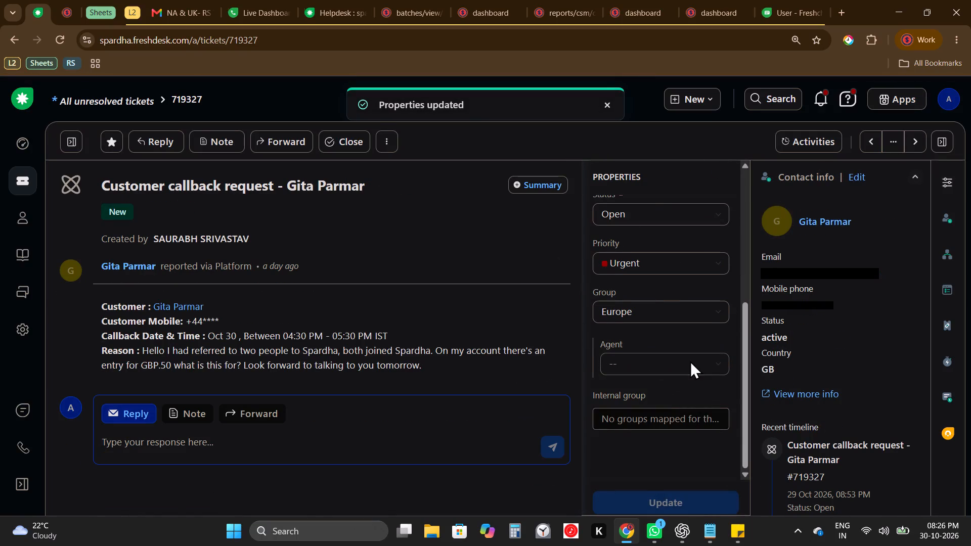
click(690, 360)
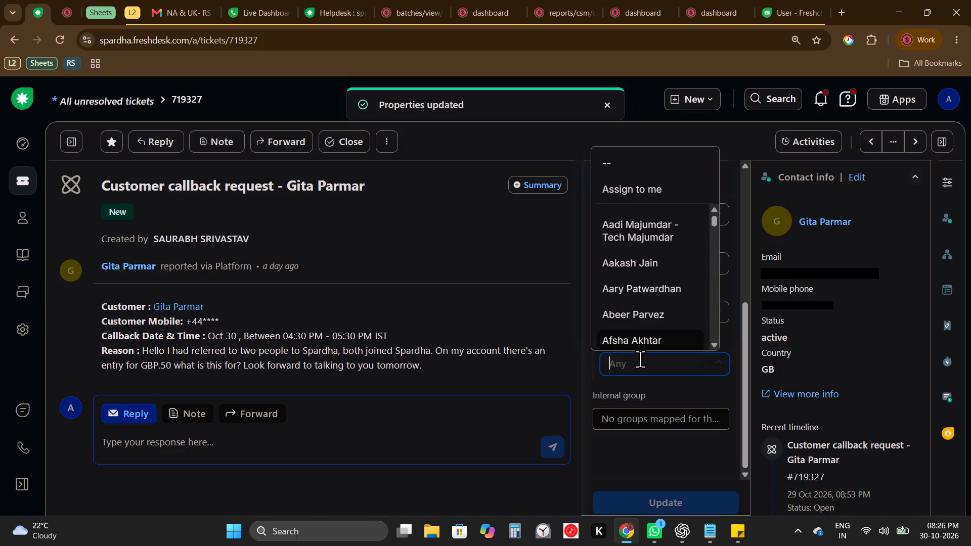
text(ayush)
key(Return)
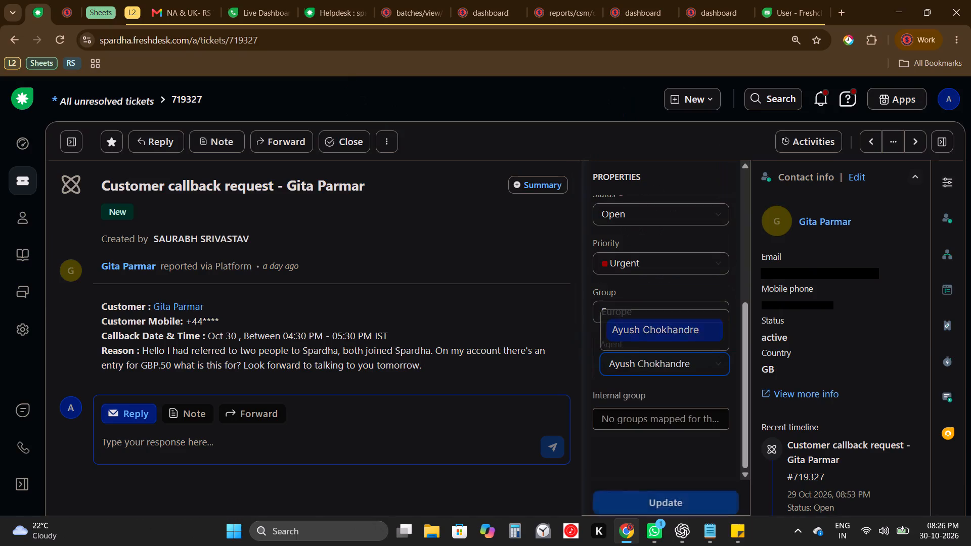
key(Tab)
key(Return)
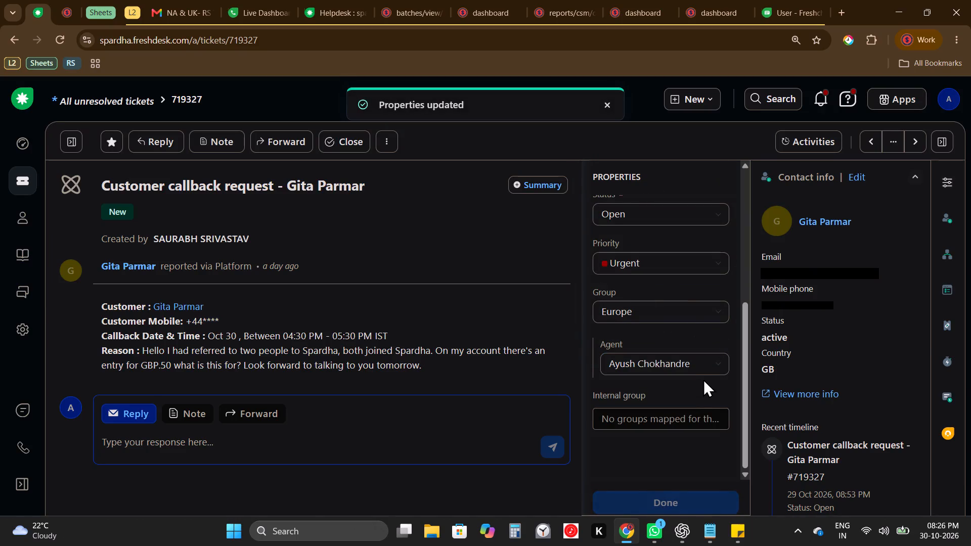
drag(703, 379, 712, 368)
click(712, 368)
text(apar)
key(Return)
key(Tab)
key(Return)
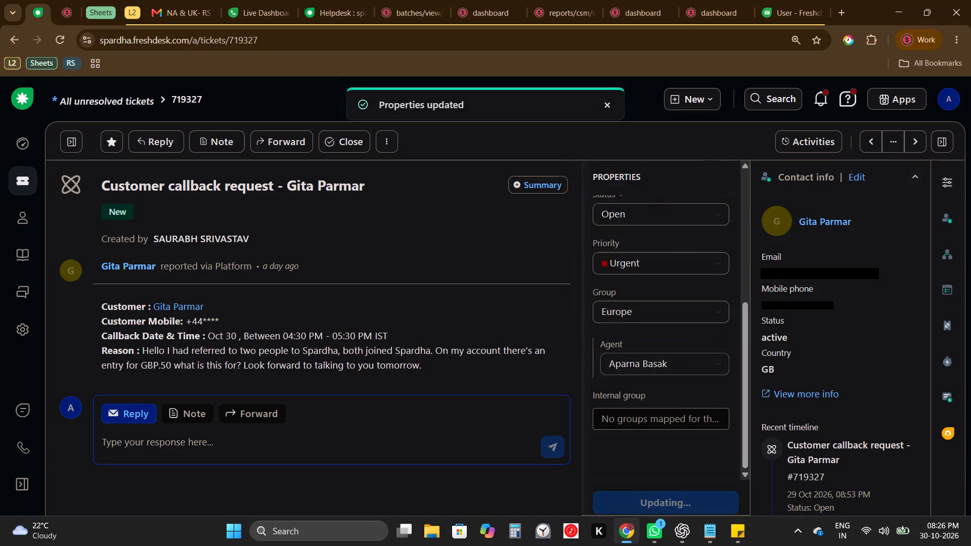
Go to the adjacent ticket, #719340, read the cancelled-classes complaint, assign it to the agent Ayush and save the update.
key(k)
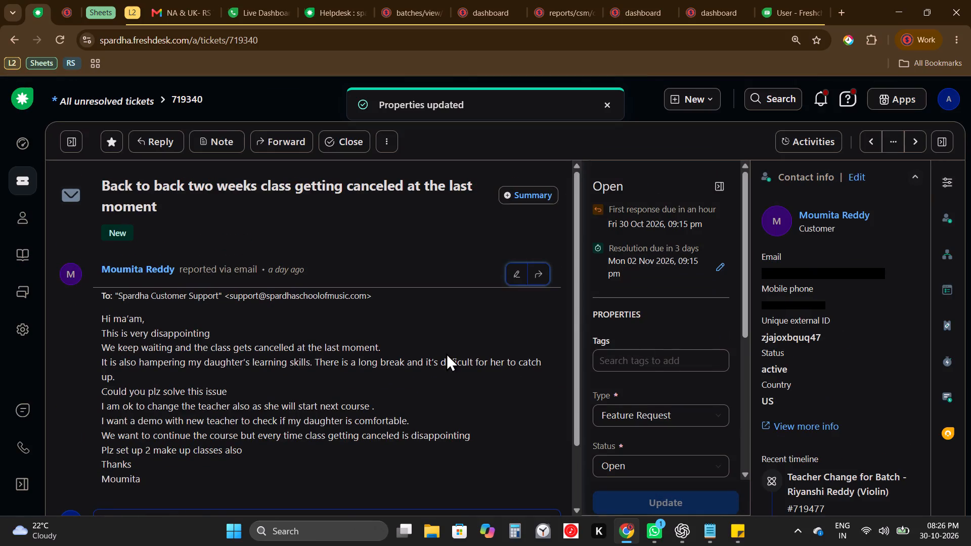
double_click(441, 305)
drag(441, 305, 419, 452)
click(419, 452)
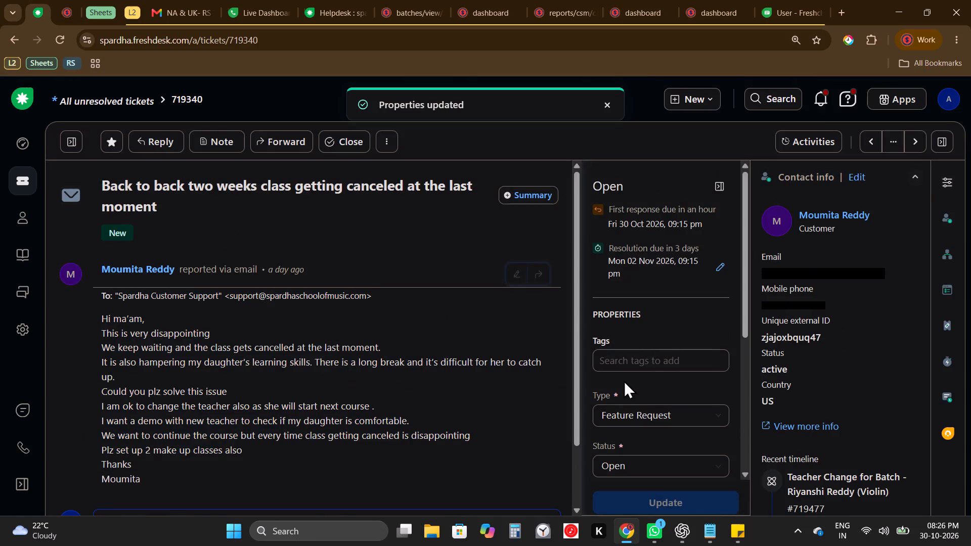
scroll(624, 380, down, 2)
click(663, 365)
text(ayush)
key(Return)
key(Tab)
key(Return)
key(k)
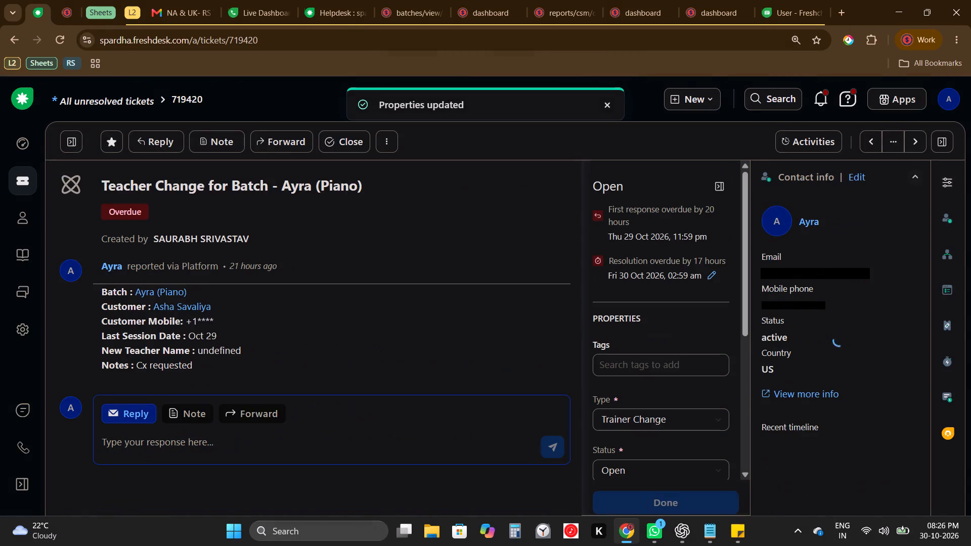
scroll(642, 424, down, 4)
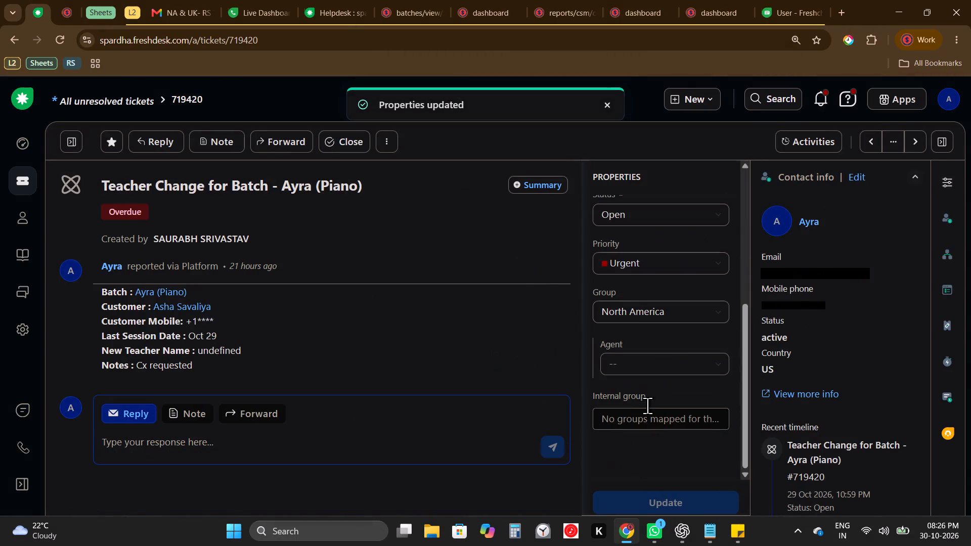
click(663, 372)
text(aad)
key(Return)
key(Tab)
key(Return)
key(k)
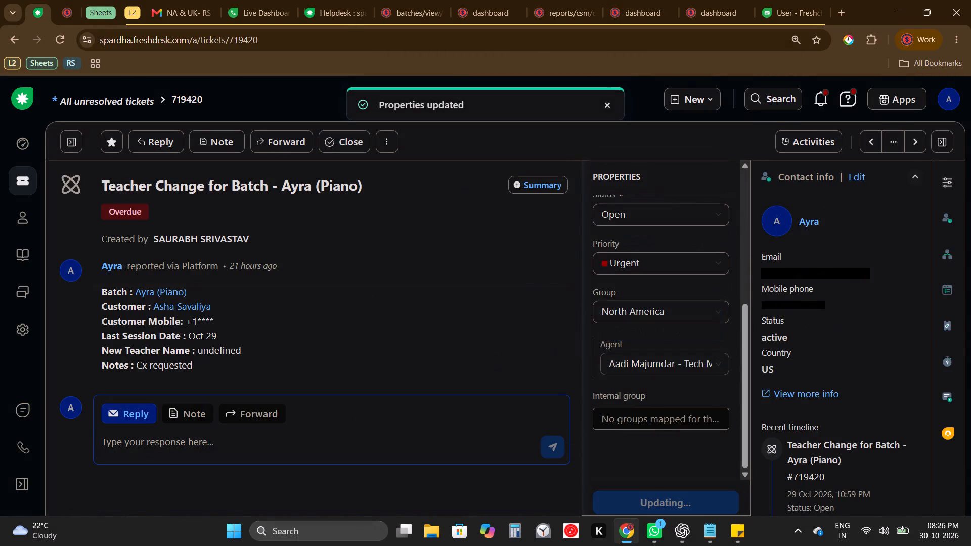
scroll(660, 353, down, 4)
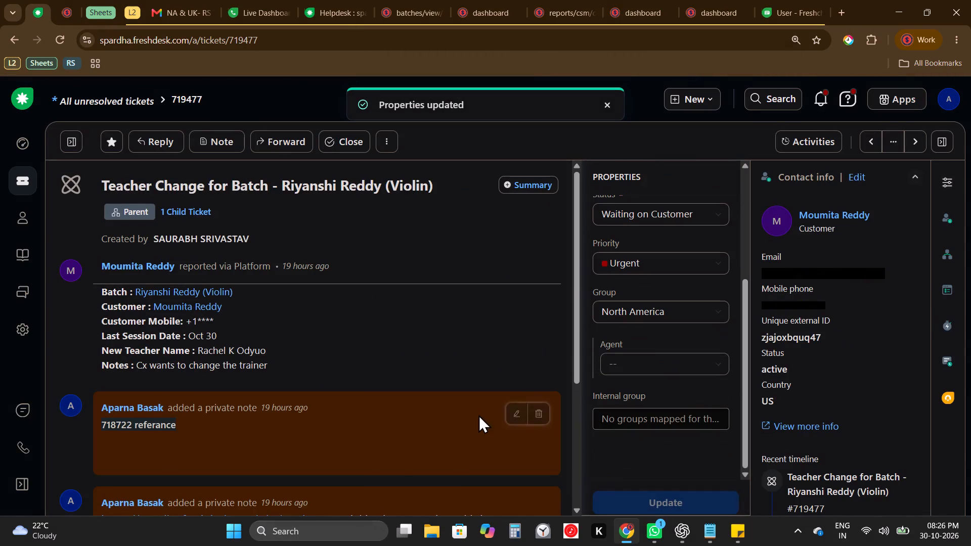
scroll(478, 415, down, 8)
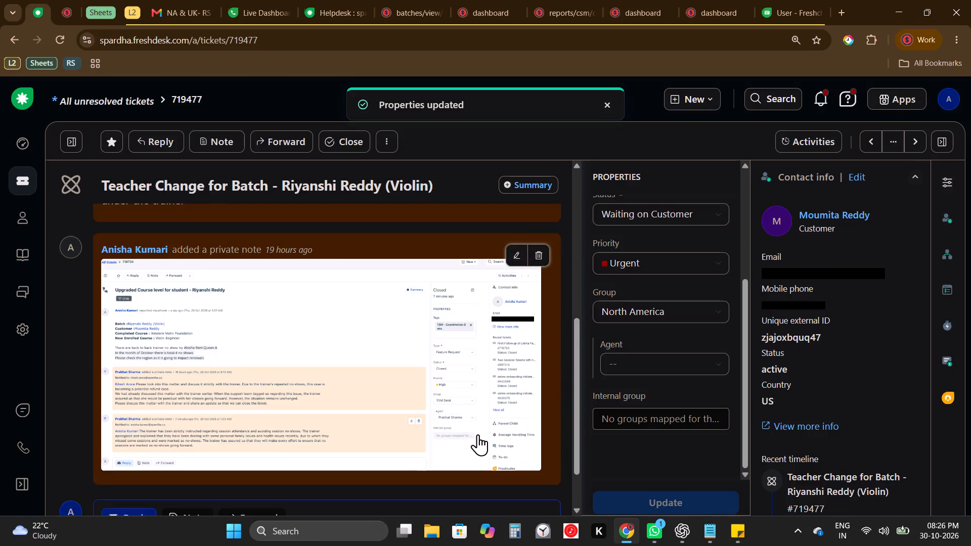
scroll(478, 434, up, 2)
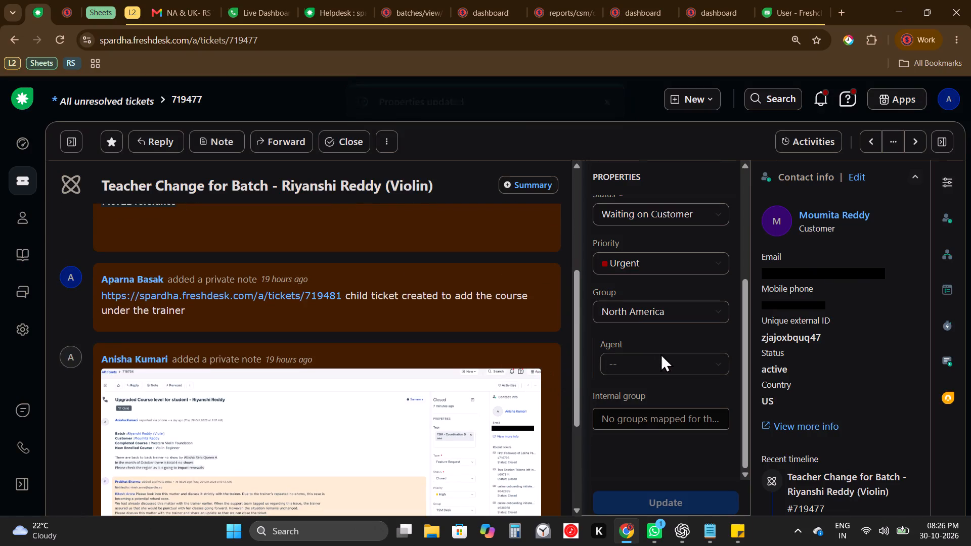
click(660, 353)
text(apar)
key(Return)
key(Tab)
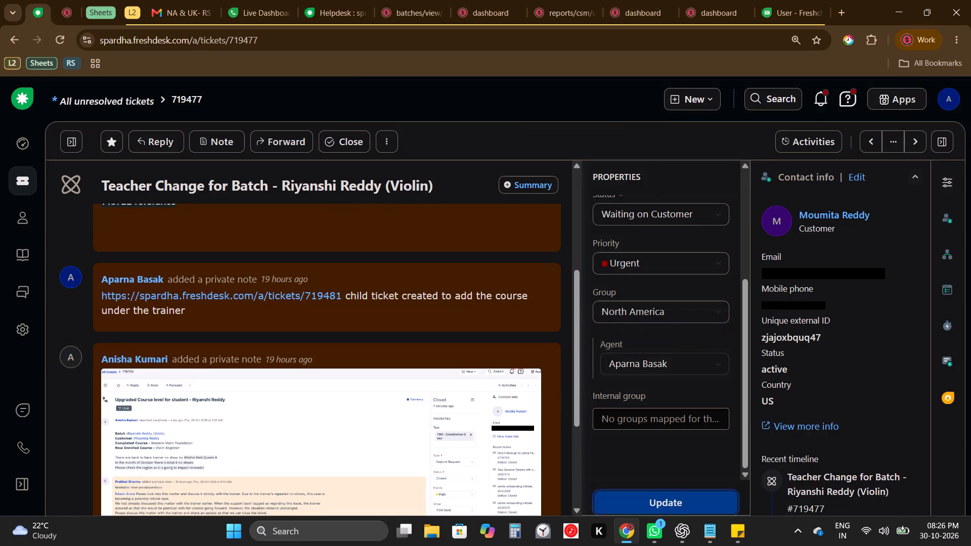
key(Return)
scroll(470, 331, down, 3)
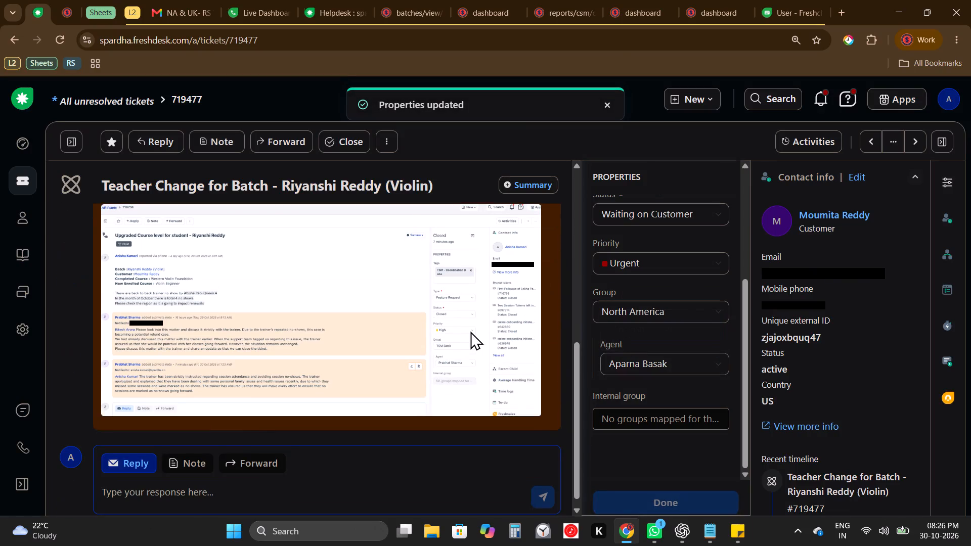
scroll(470, 331, up, 6)
Go to the adjacent ticket, #719846, and read the teacher's request about the student's cancelled sessions.
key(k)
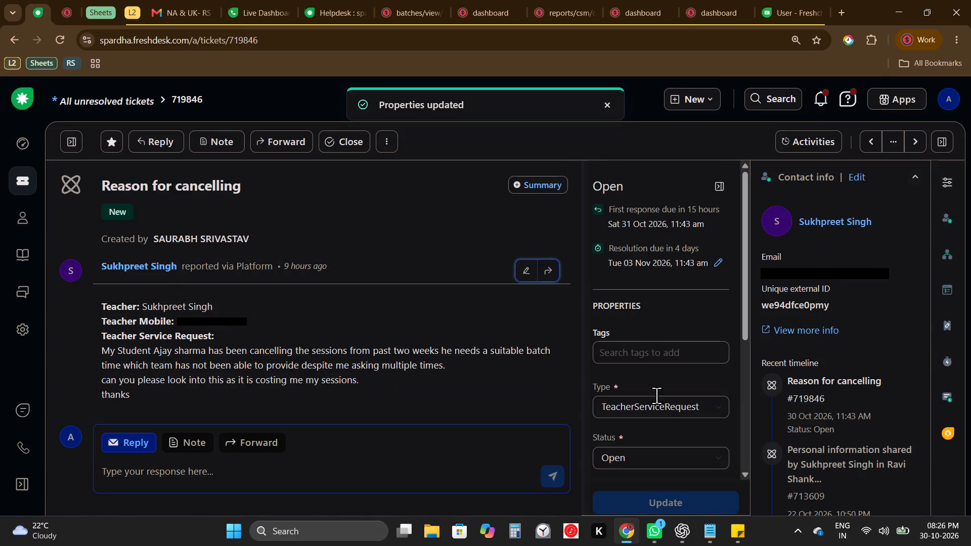
scroll(656, 395, down, 4)
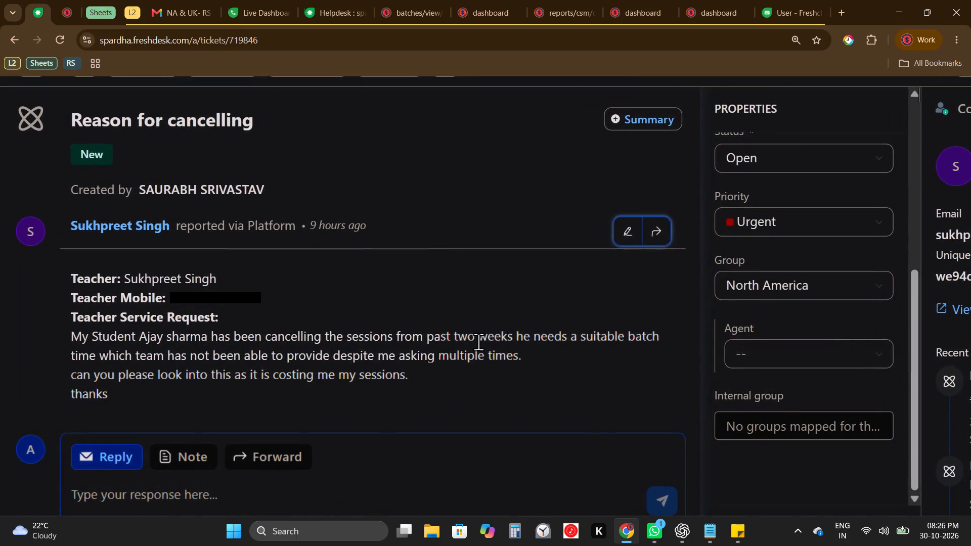
click(478, 342)
drag(478, 342, 563, 369)
click(563, 369)
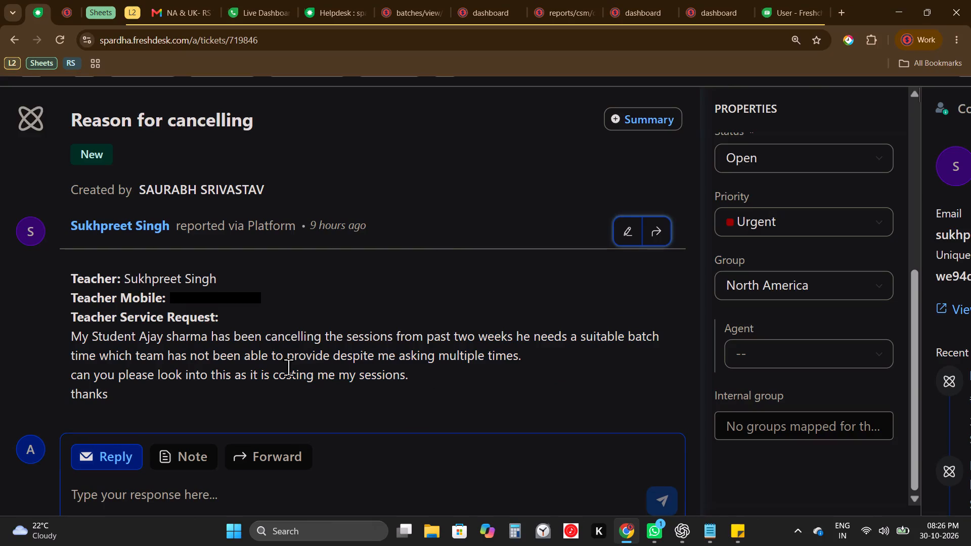
click(259, 366)
drag(259, 366, 466, 371)
click(466, 371)
drag(466, 371, 447, 358)
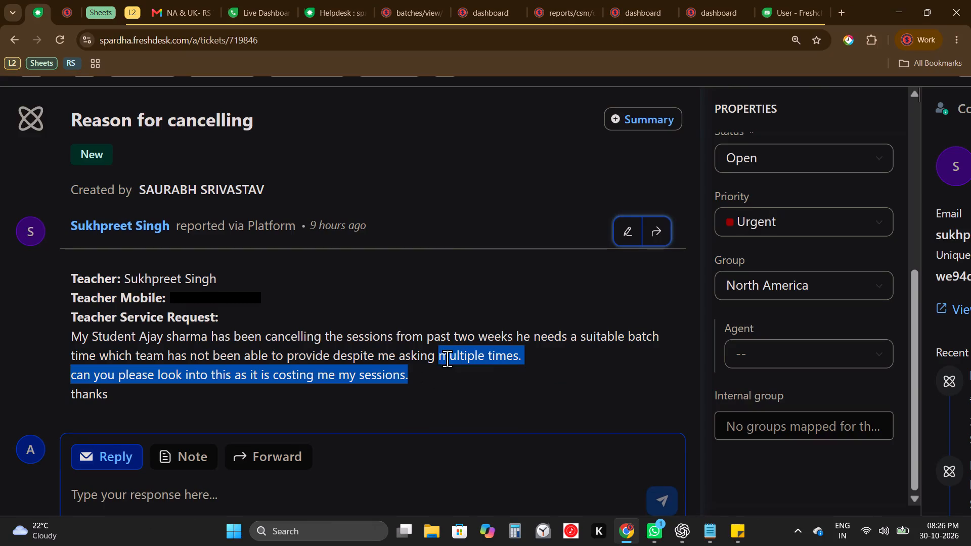
drag(447, 358, 442, 354)
click(442, 354)
drag(442, 354, 453, 396)
click(453, 396)
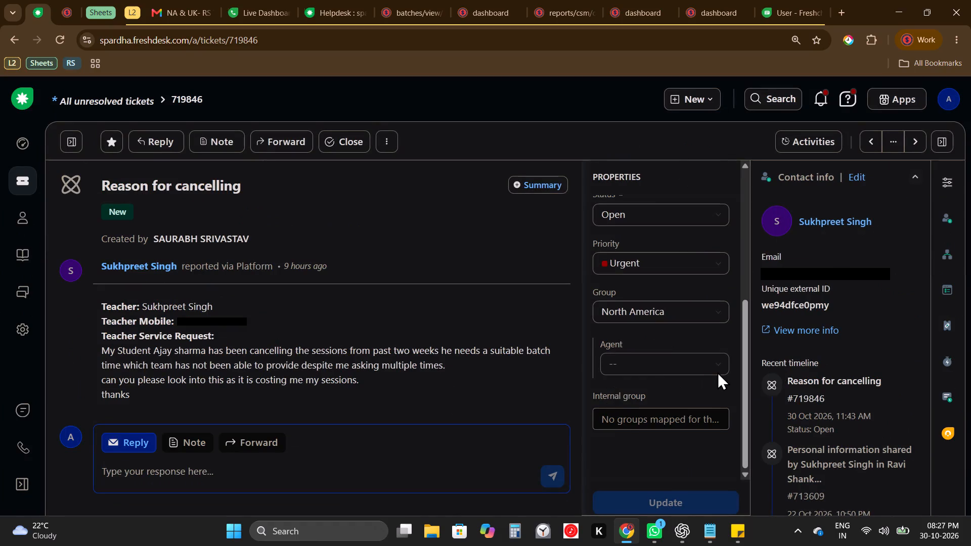
click(721, 369)
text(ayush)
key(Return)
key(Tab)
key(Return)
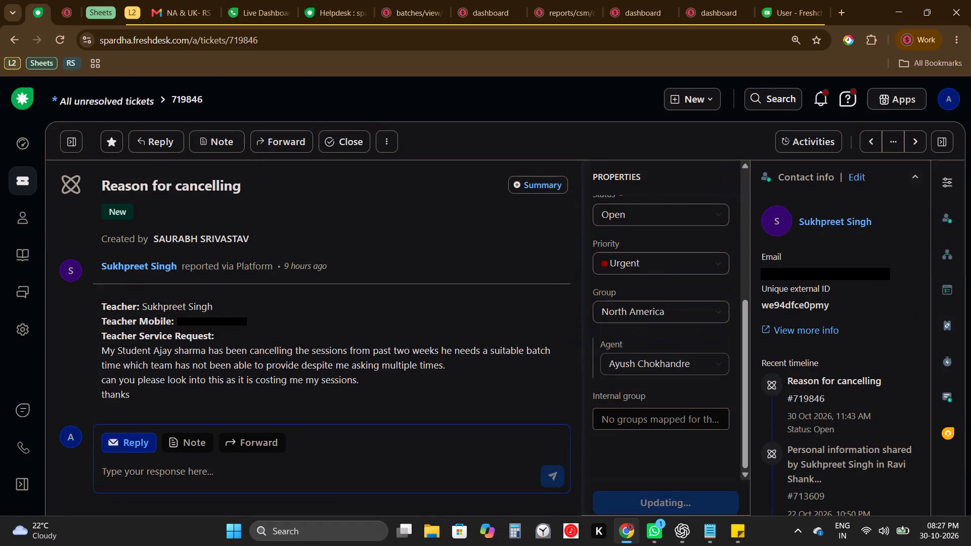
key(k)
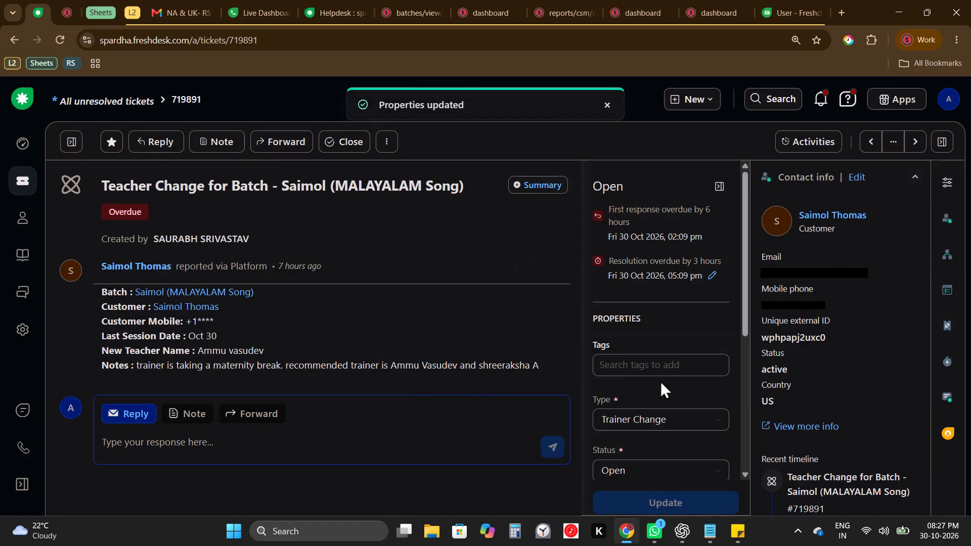
scroll(679, 383, down, 2)
click(703, 353)
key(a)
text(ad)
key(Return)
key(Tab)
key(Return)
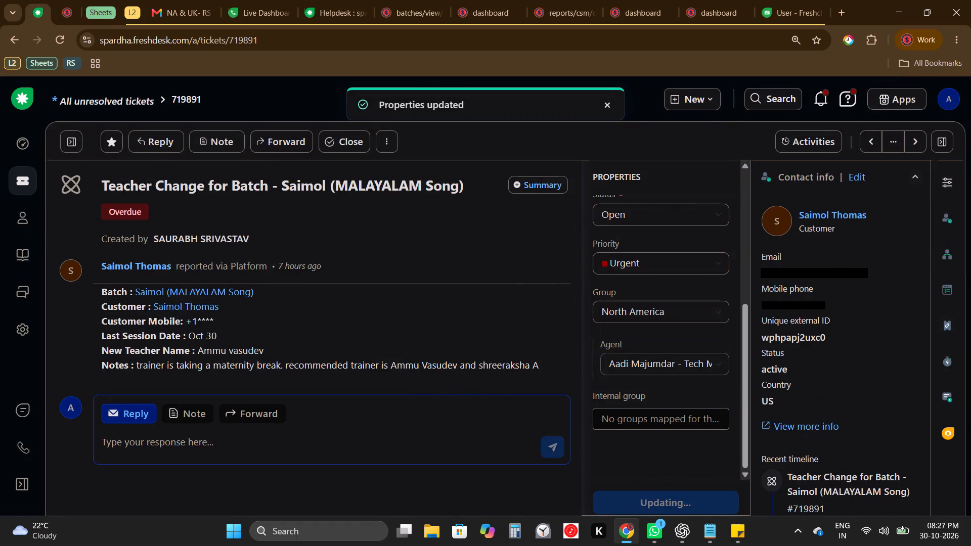
Go to the adjacent ticket, Carnatic vocals teacher change #719893, assign it to the agent Aadi and save the update.
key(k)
scroll(683, 399, down, 4)
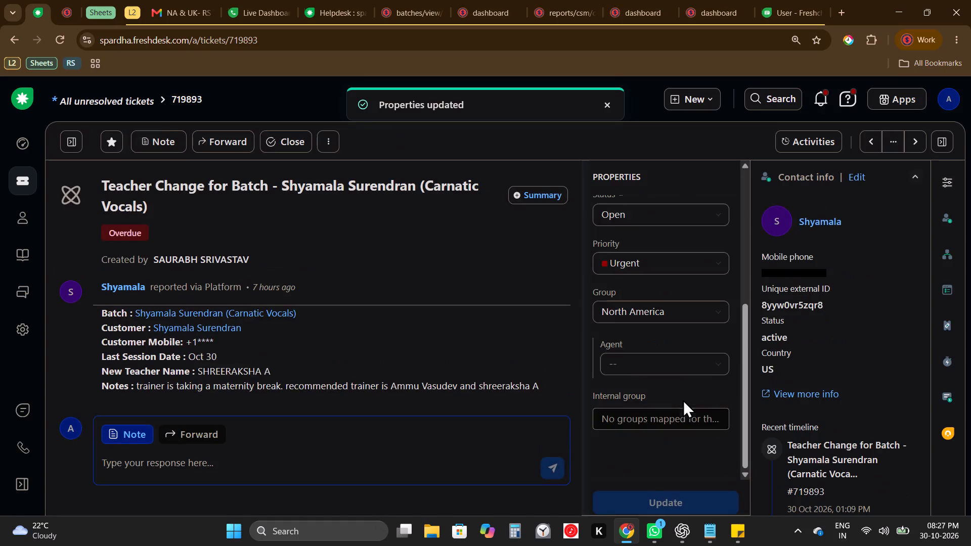
click(703, 364)
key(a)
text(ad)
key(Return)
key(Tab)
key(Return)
Go to the adjacent ticket, Carnatic vocals teacher change #719896, assign it to the agent Aadi and save the update.
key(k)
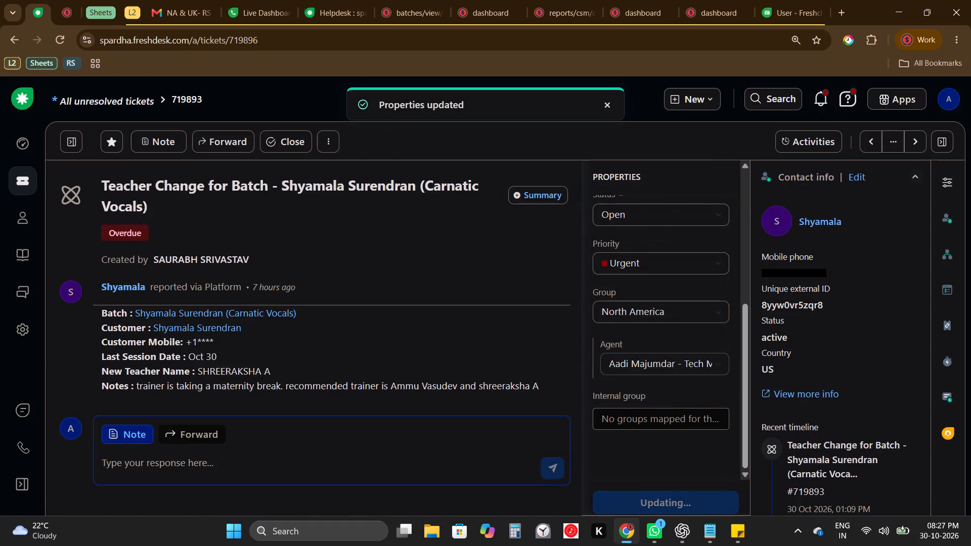
scroll(670, 366, down, 4)
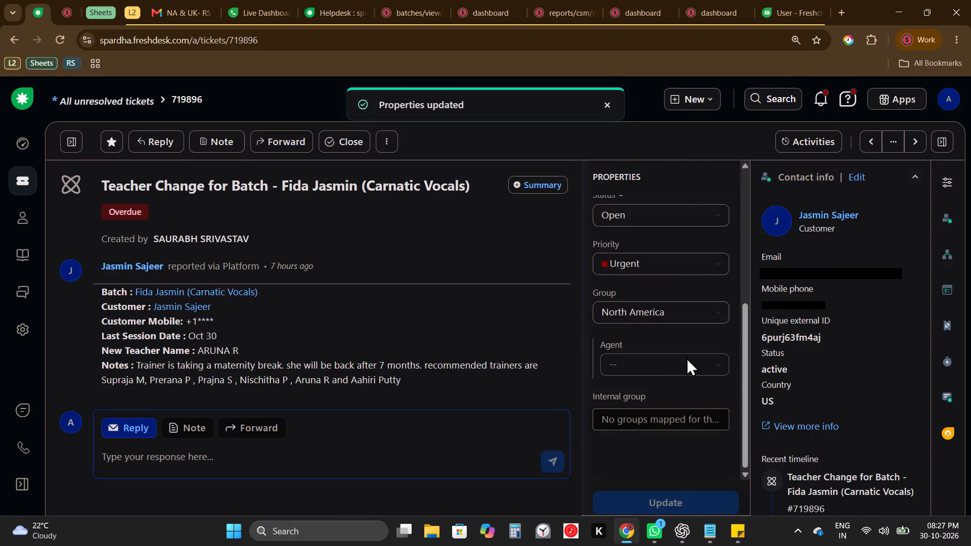
click(686, 357)
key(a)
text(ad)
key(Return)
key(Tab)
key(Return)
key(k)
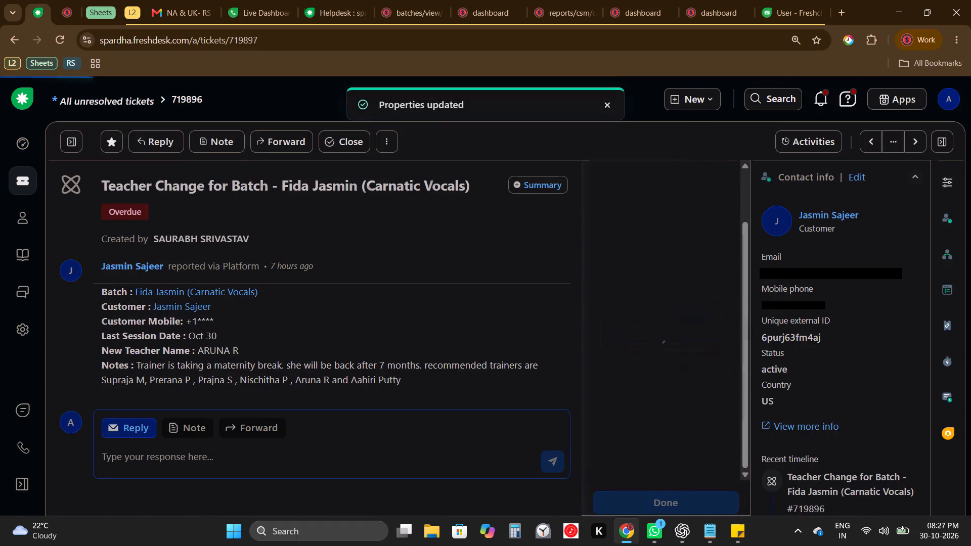
scroll(677, 384, down, 3)
drag(720, 345, 711, 360)
click(711, 360)
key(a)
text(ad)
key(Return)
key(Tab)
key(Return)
Go to the adjacent ticket, Carnatic vocals teacher change #719898, assign it to the agent Aadi and save the update.
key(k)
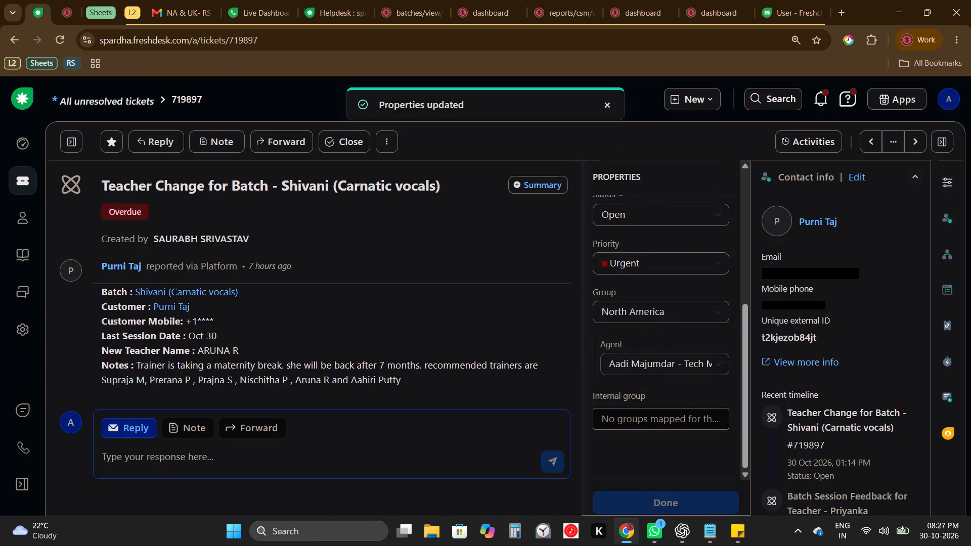
scroll(689, 388, down, 3)
click(691, 367)
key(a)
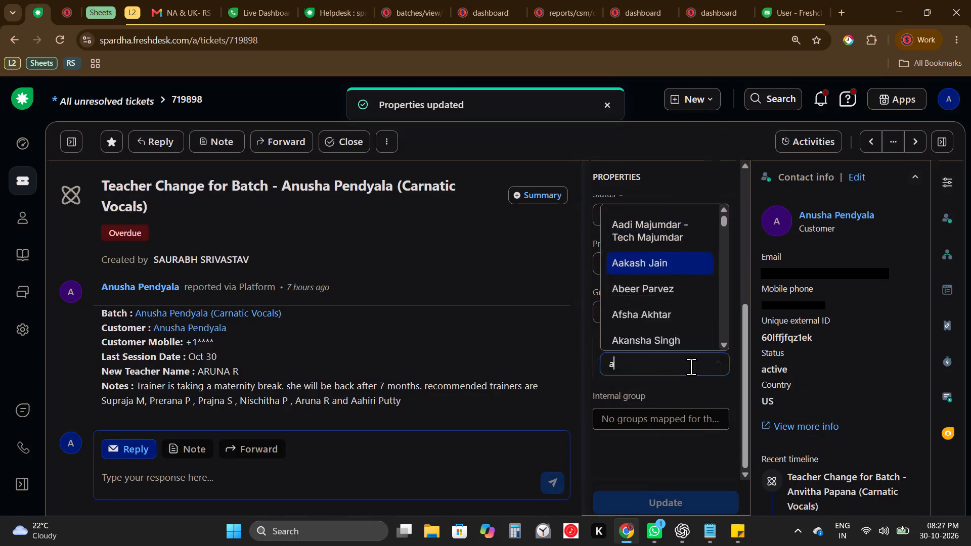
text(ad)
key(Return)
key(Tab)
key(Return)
Go to the adjacent ticket, Carnatic vocals teacher change #719899, assign it to the agent Aadi and save the update.
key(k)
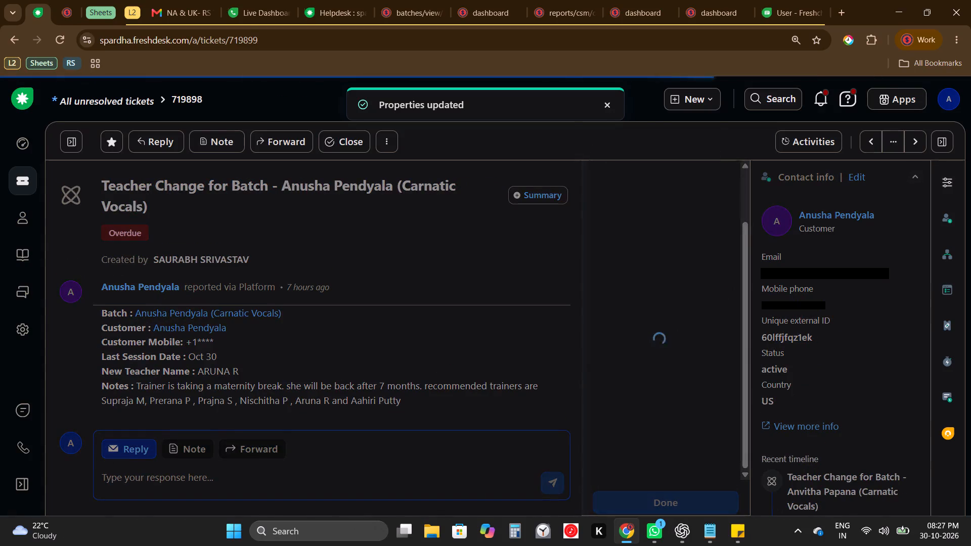
scroll(671, 369, down, 4)
click(676, 366)
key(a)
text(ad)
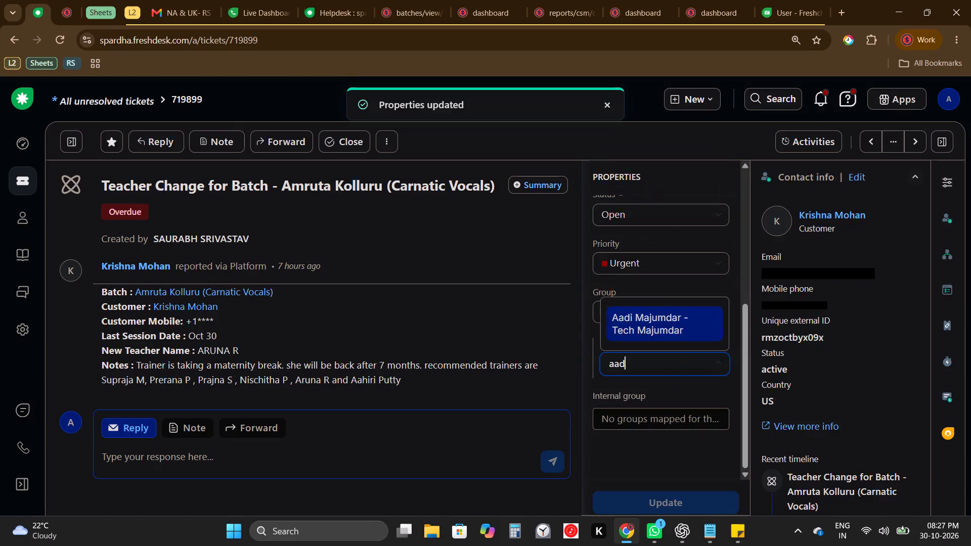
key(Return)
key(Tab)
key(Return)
Go to the adjacent ticket, Carnatic vocals teacher change #719900.
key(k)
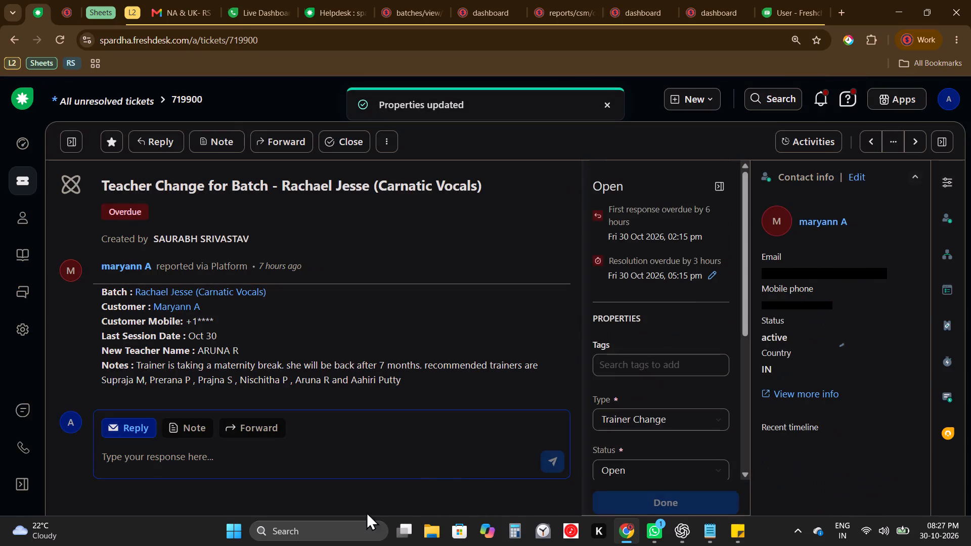
Search the computer for "beta" and open the WhatsApp Beta app.
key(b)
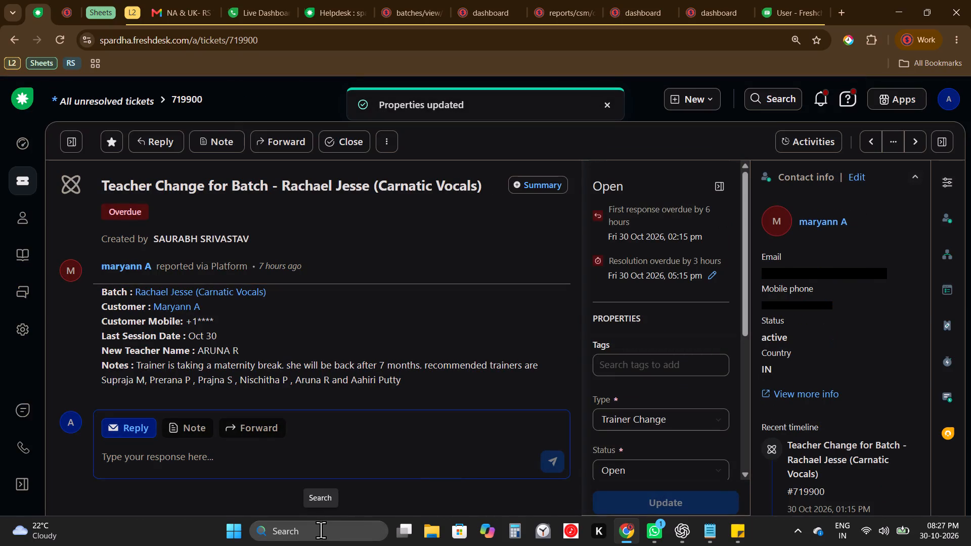
double_click(308, 532)
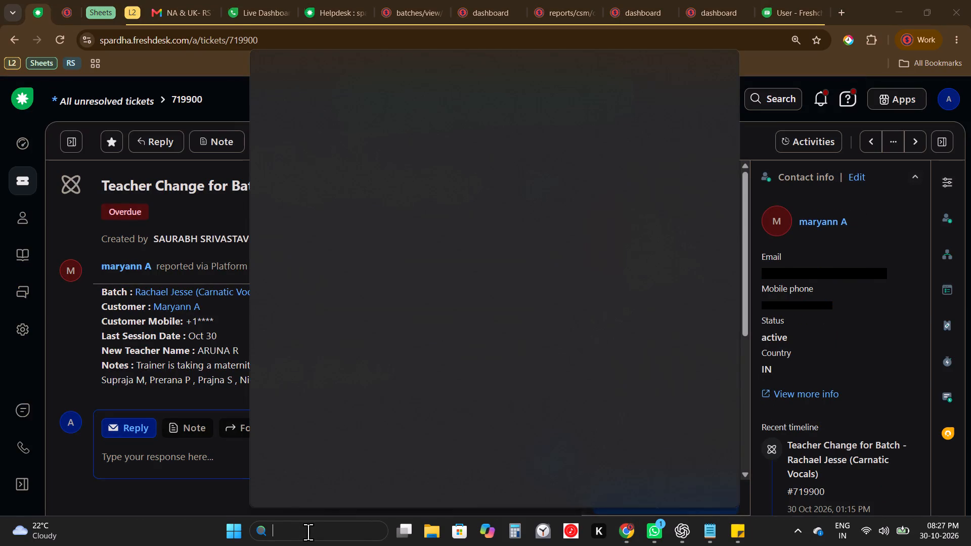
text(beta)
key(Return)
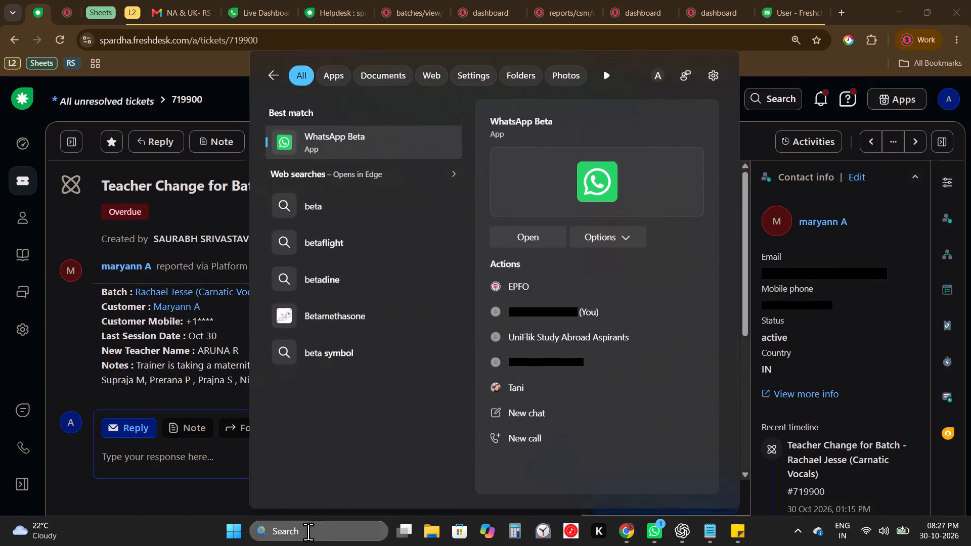
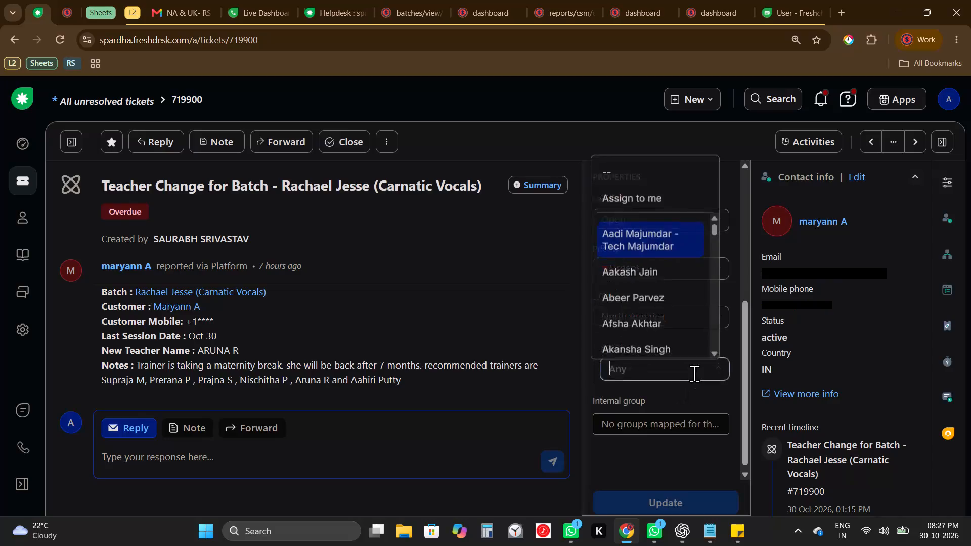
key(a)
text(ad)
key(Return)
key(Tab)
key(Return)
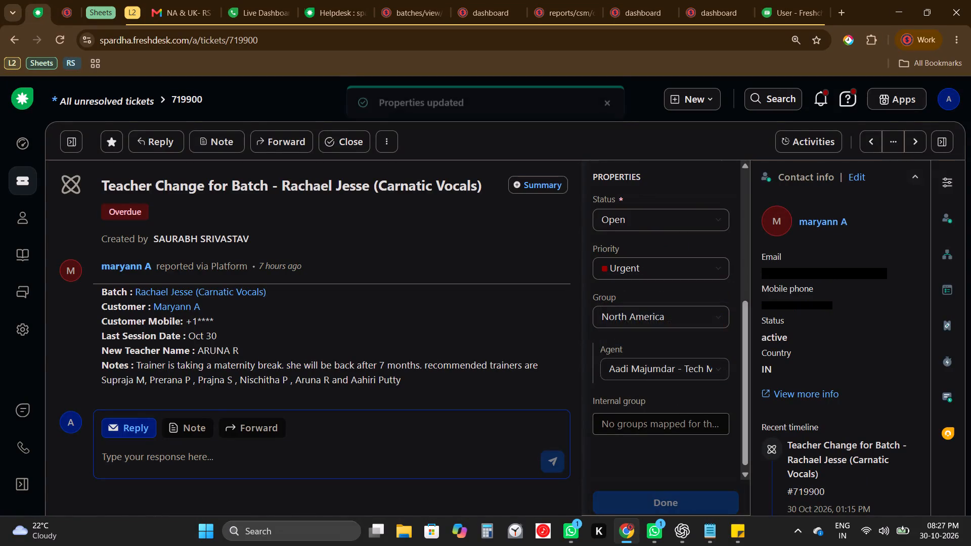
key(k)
scroll(658, 298, down, 4)
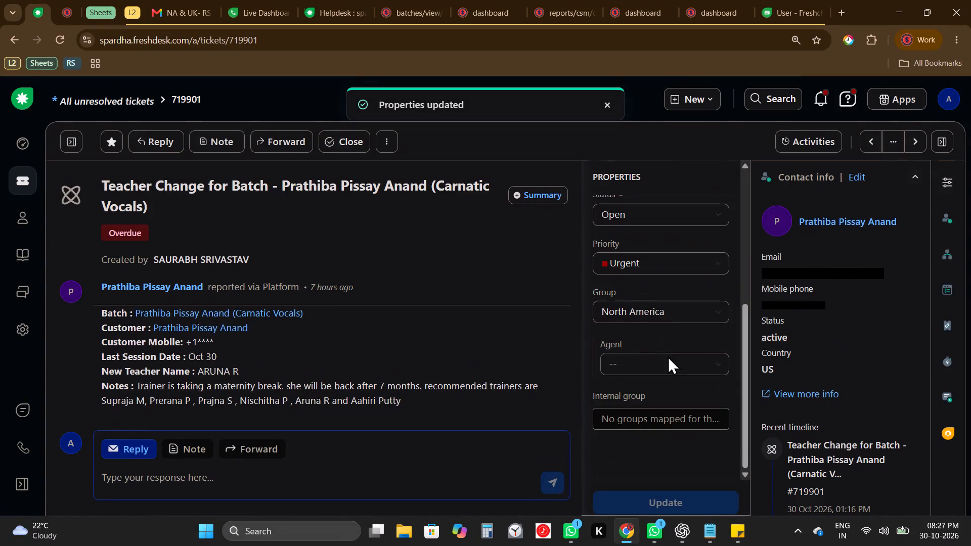
click(668, 356)
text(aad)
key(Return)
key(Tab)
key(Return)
Go to the adjacent ticket, Carnatic vocals teacher change #719902, assign it to the agent Aadi and save the update.
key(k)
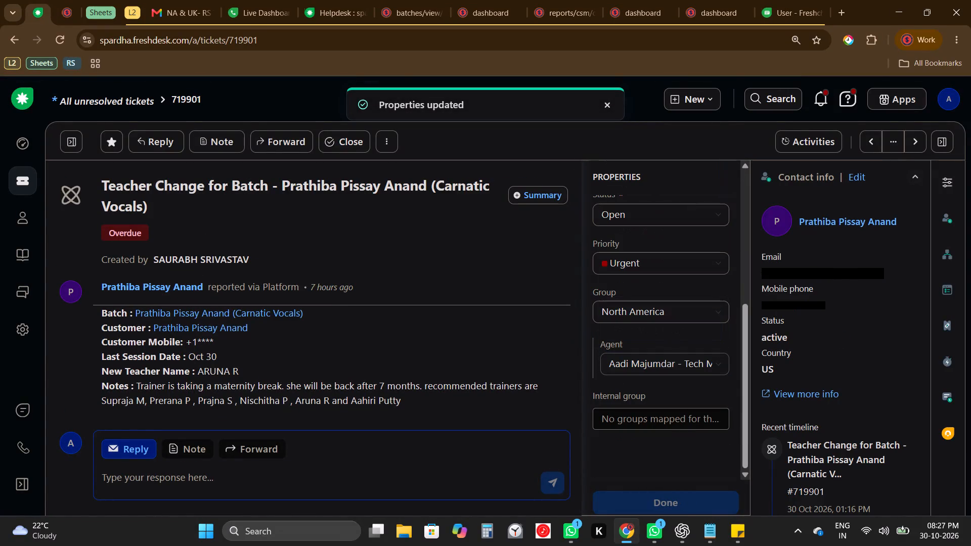
scroll(692, 318, down, 3)
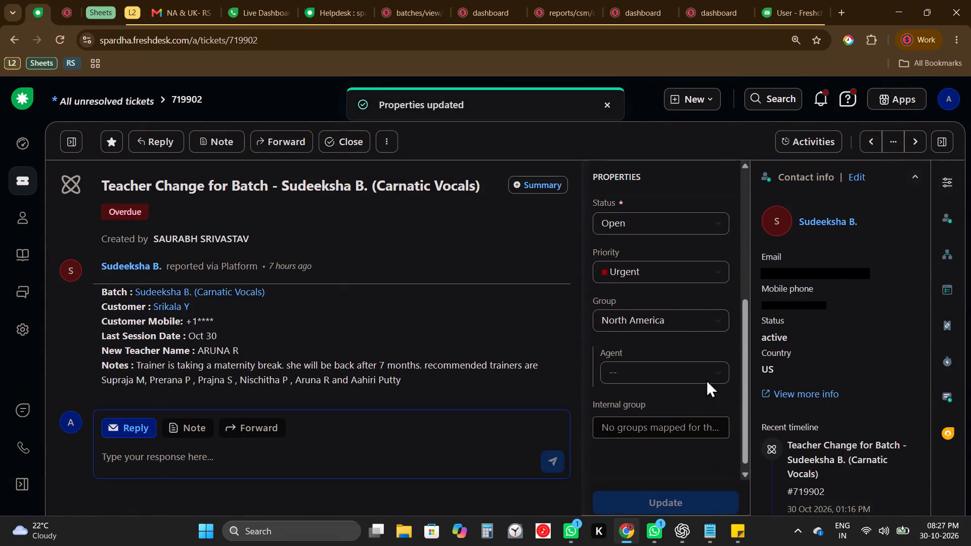
click(706, 379)
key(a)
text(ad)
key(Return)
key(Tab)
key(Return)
Go to the adjacent ticket, Carnatic vocals teacher change #719903, assign it to the agent Aadi and save the update.
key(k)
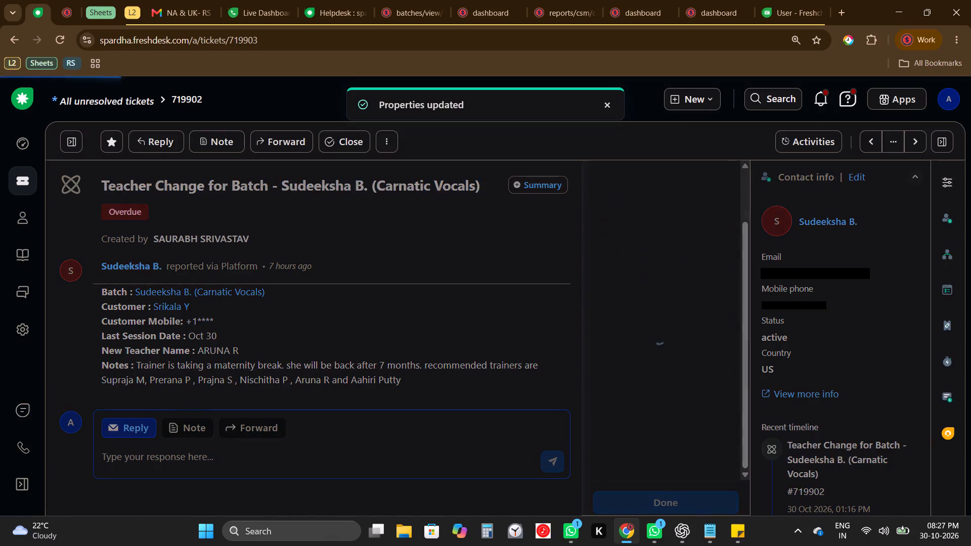
scroll(711, 338, down, 4)
click(686, 369)
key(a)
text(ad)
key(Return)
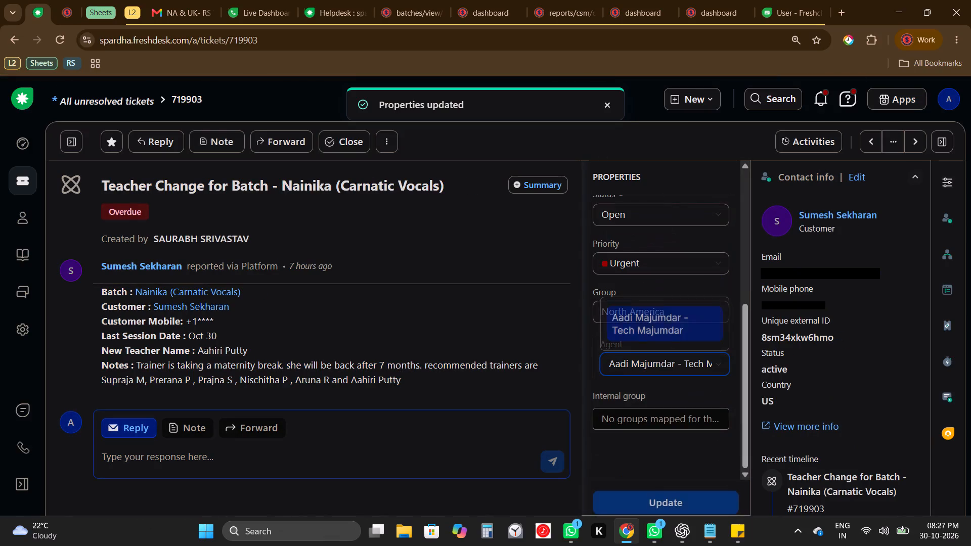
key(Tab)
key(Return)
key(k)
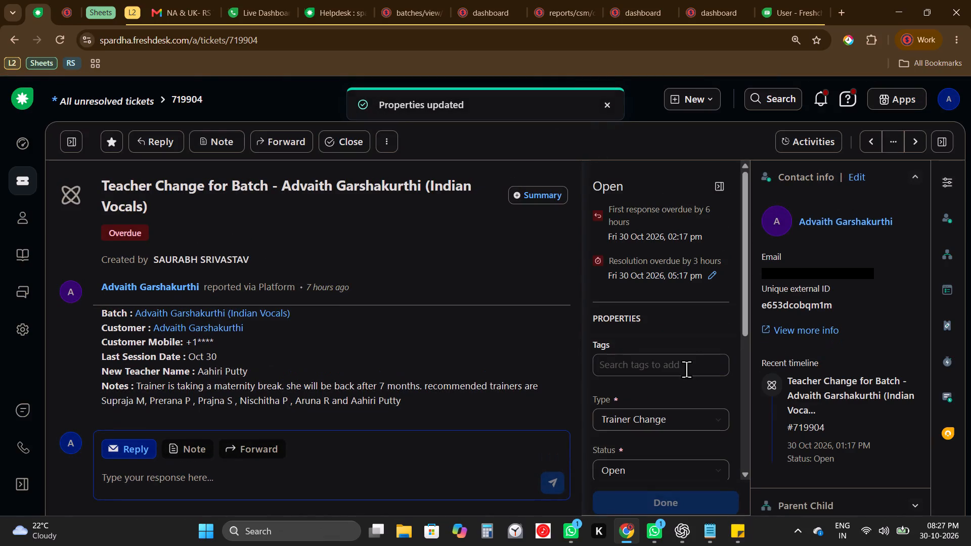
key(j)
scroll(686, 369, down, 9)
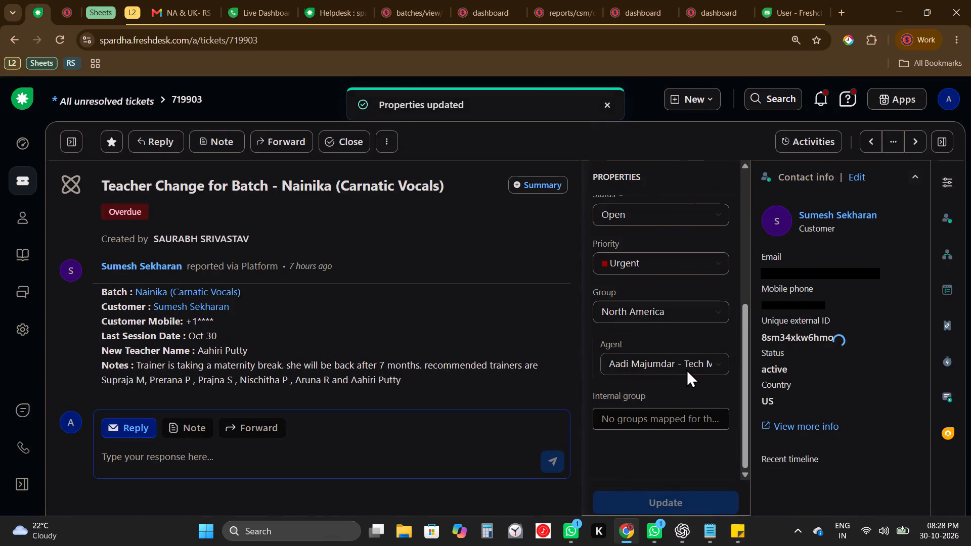
Return to the unassigned ticket list, checking the dashboard's own unresolved tickets in the Helpdesk tab along the way.
click(22, 168)
click(315, 0)
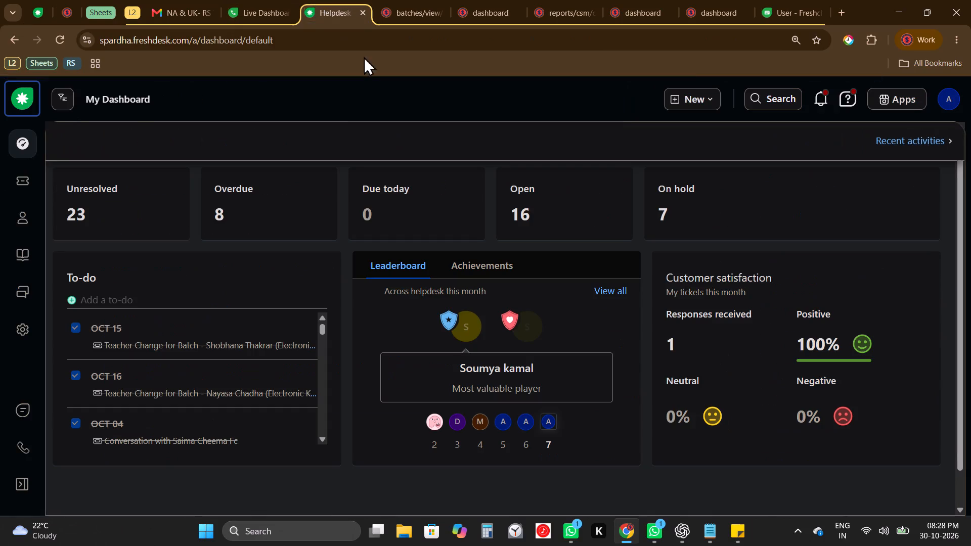
click(149, 234)
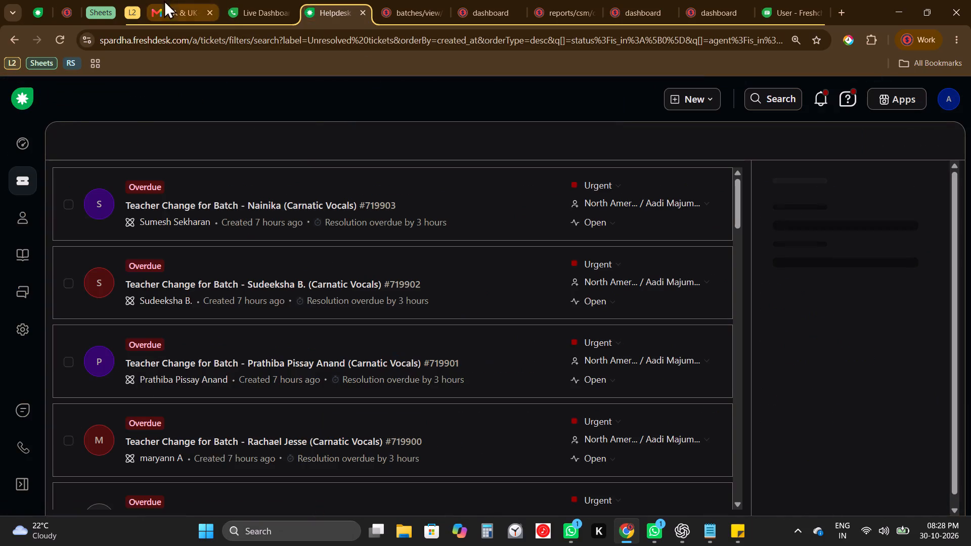
click(29, 0)
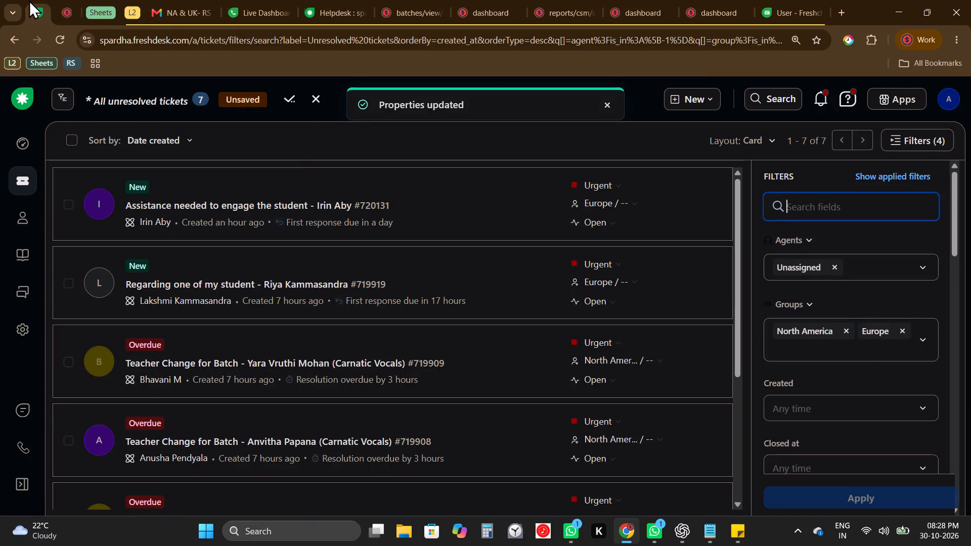
Assign the Carnatic vocals teacher change tickets #719909, #719908 and #719907 to the agent Aadi directly from the ticket list.
scroll(275, 302, down, 5)
scroll(275, 302, up, 6)
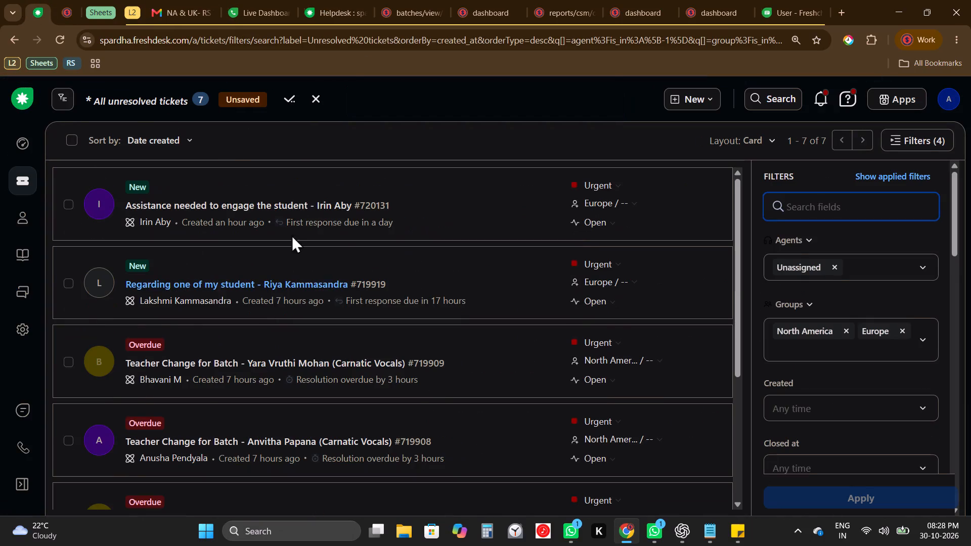
click(660, 361)
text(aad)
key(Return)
scroll(660, 361, down, 1)
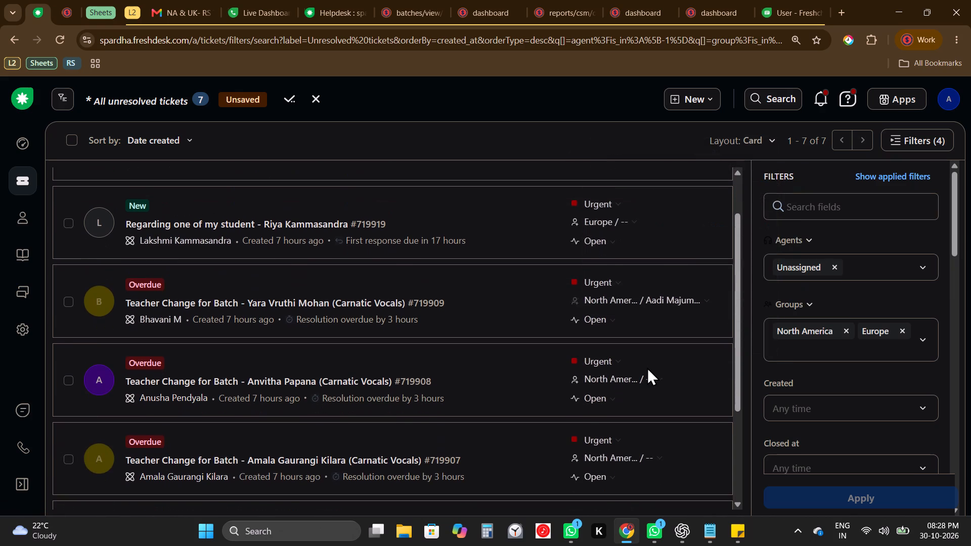
click(657, 379)
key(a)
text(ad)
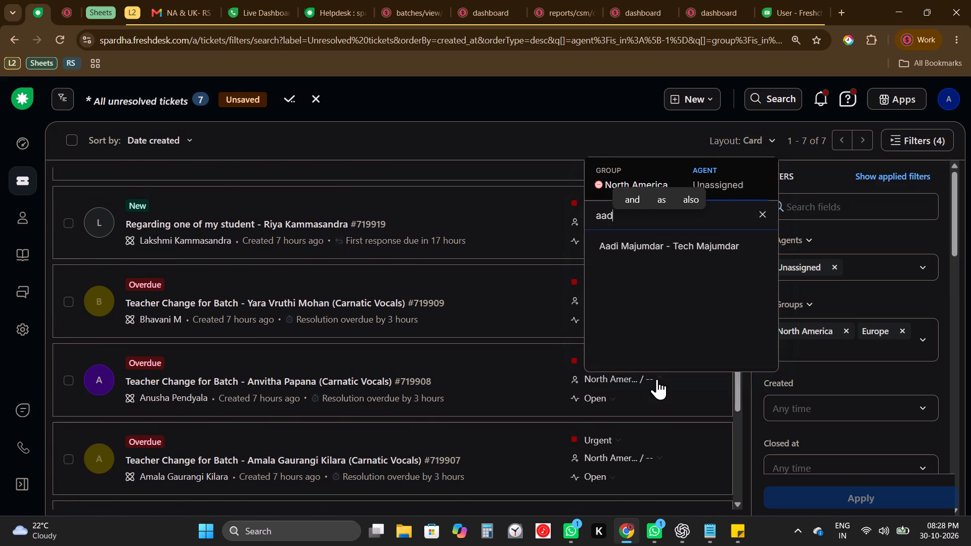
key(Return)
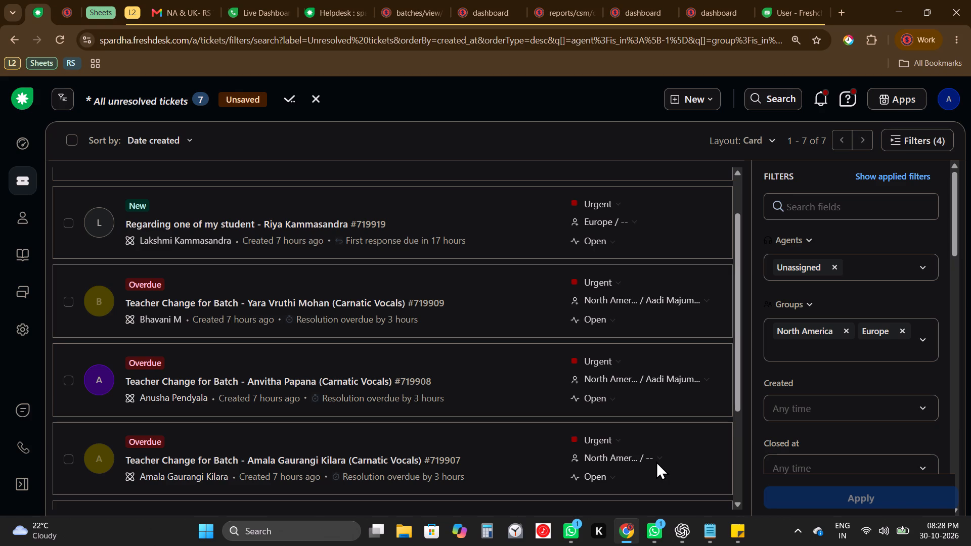
click(658, 459)
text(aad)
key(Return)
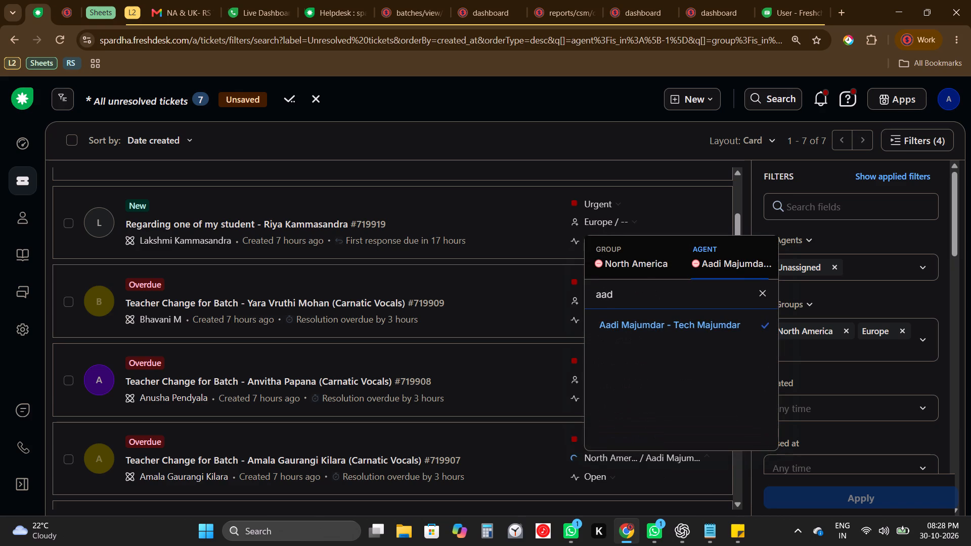
scroll(658, 459, down, 2)
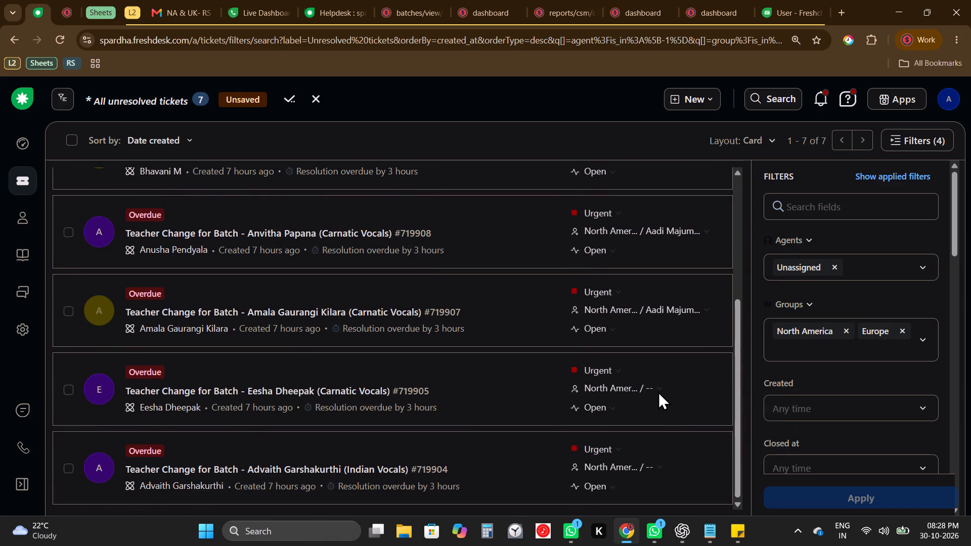
click(659, 389)
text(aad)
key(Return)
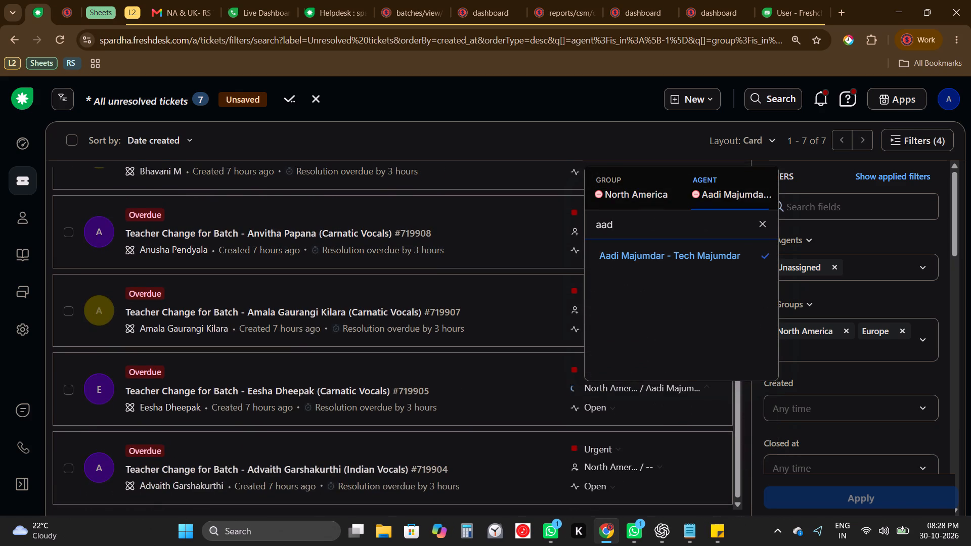
click(659, 464)
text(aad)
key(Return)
Open the Europe teacher service request #719919, read its comments, assign it to the agent Ayush and save the update.
scroll(659, 464, down, 2)
scroll(623, 354, up, 4)
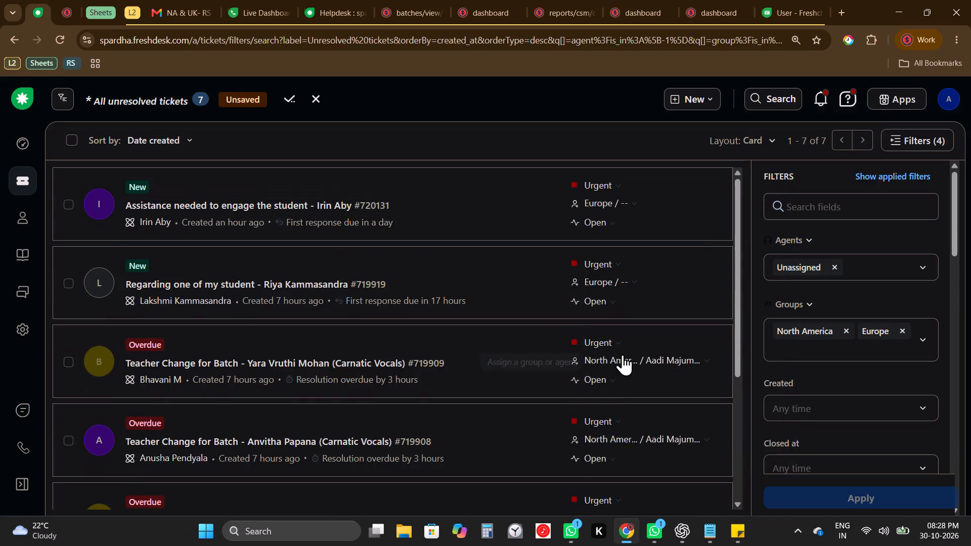
click(310, 291)
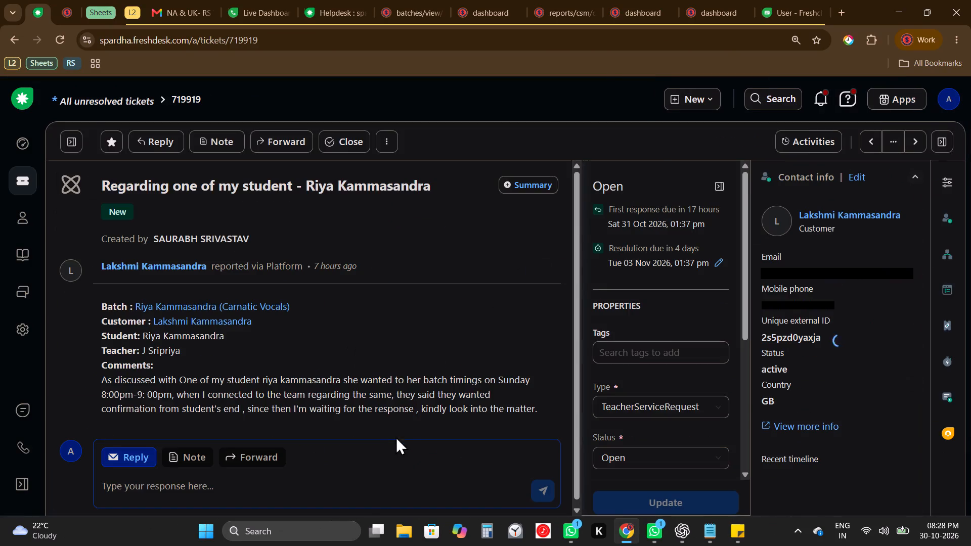
double_click(277, 388)
drag(277, 388, 288, 408)
click(485, 383)
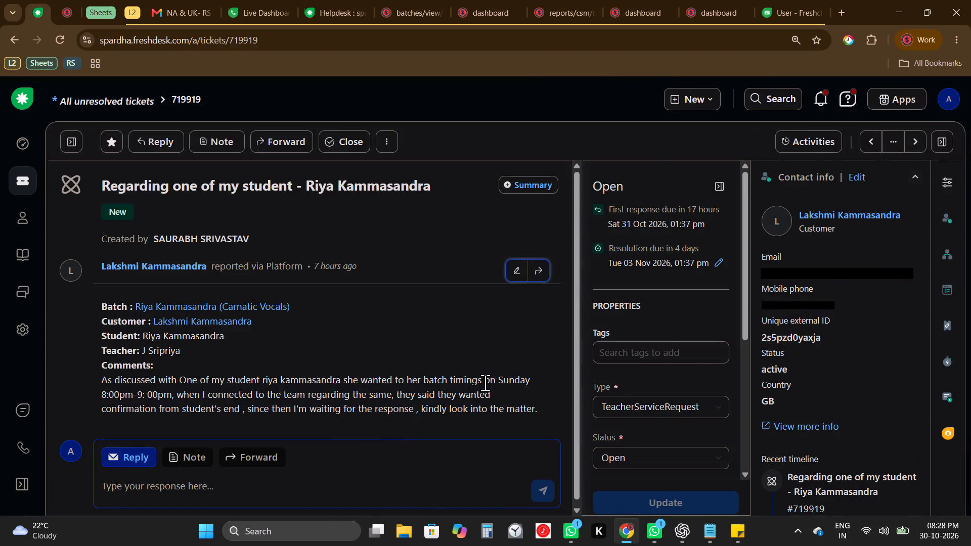
scroll(650, 419, down, 2)
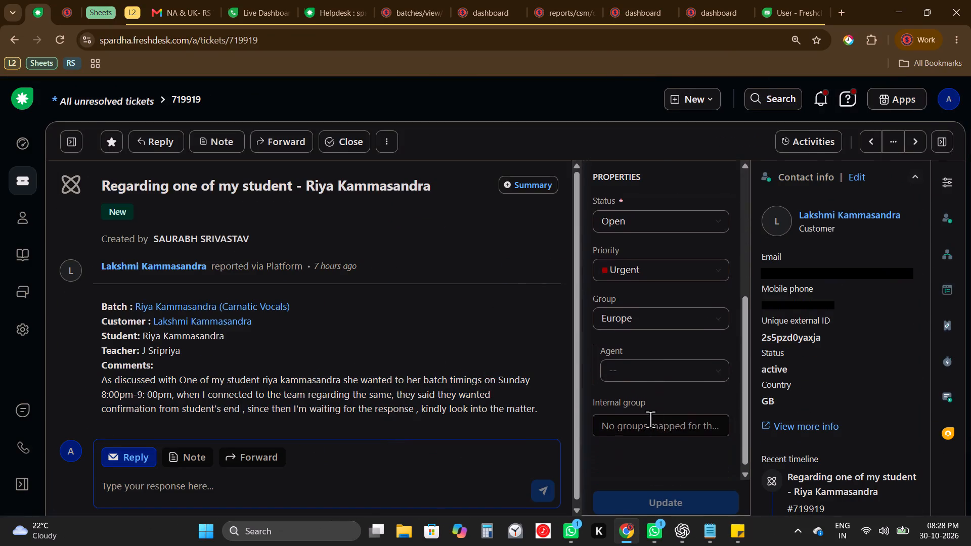
click(694, 368)
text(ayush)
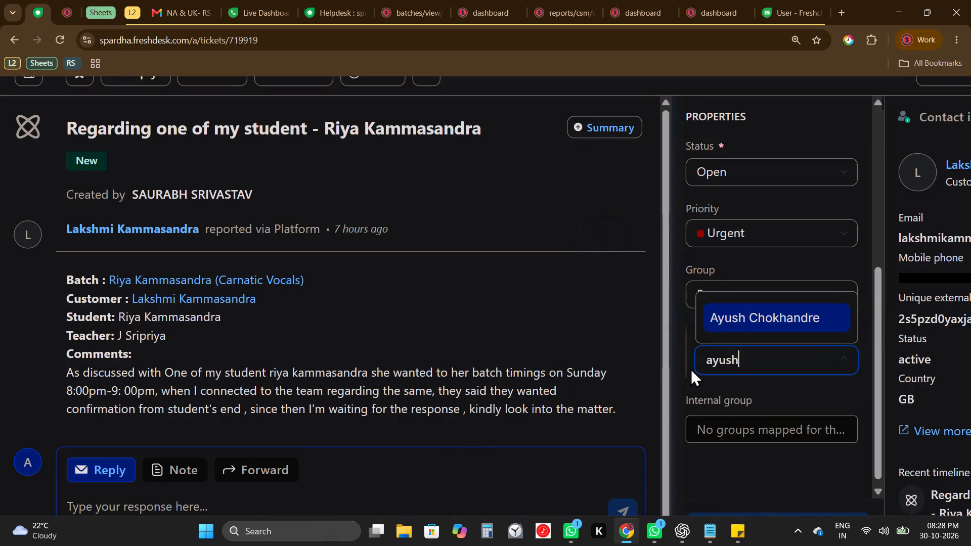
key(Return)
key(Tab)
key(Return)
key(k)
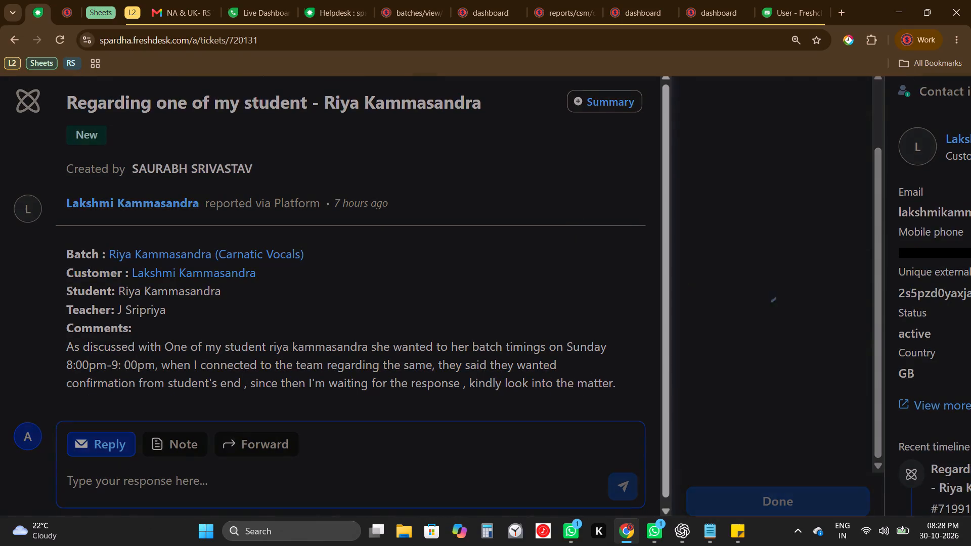
double_click(444, 402)
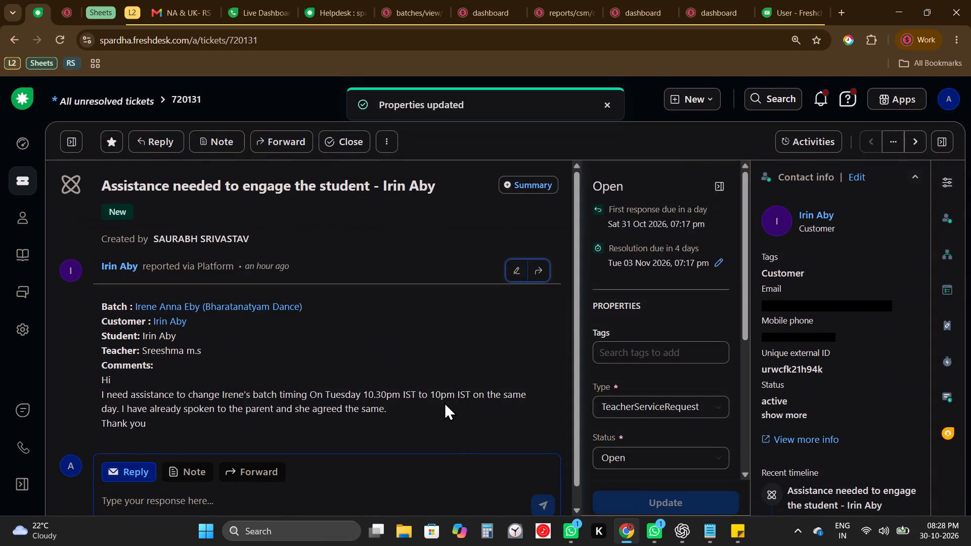
drag(444, 402, 443, 438)
double_click(443, 438)
drag(443, 438, 479, 405)
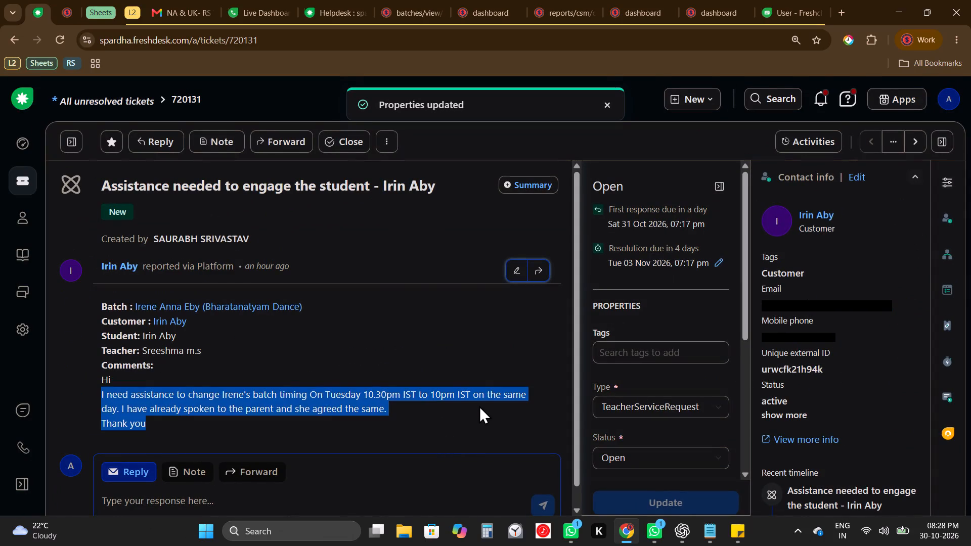
double_click(479, 405)
drag(479, 405, 471, 441)
click(471, 441)
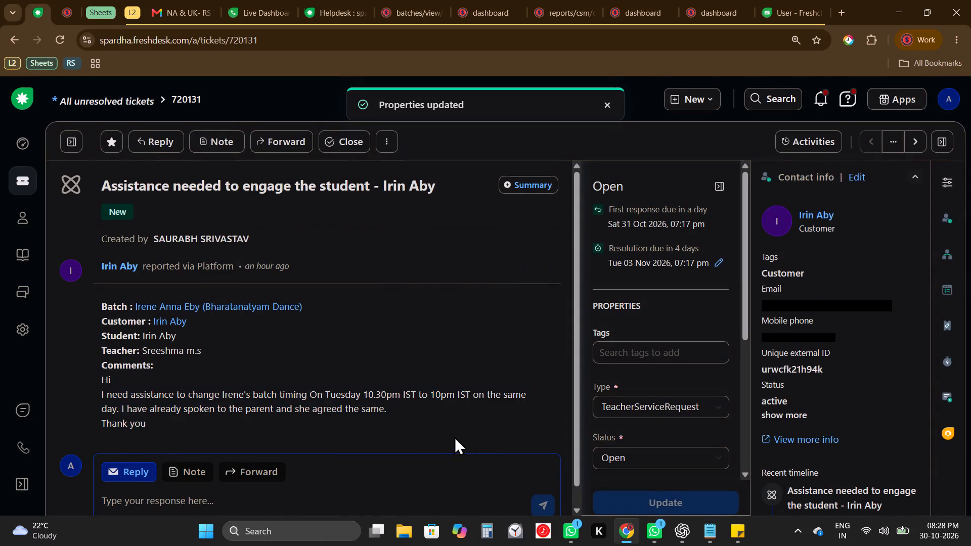
triple_click(367, 411)
click(367, 411)
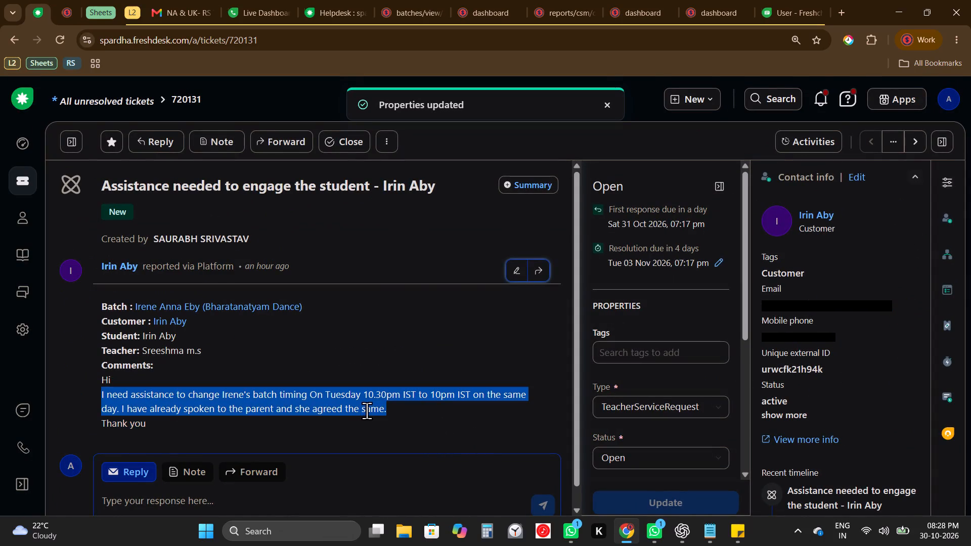
double_click(367, 411)
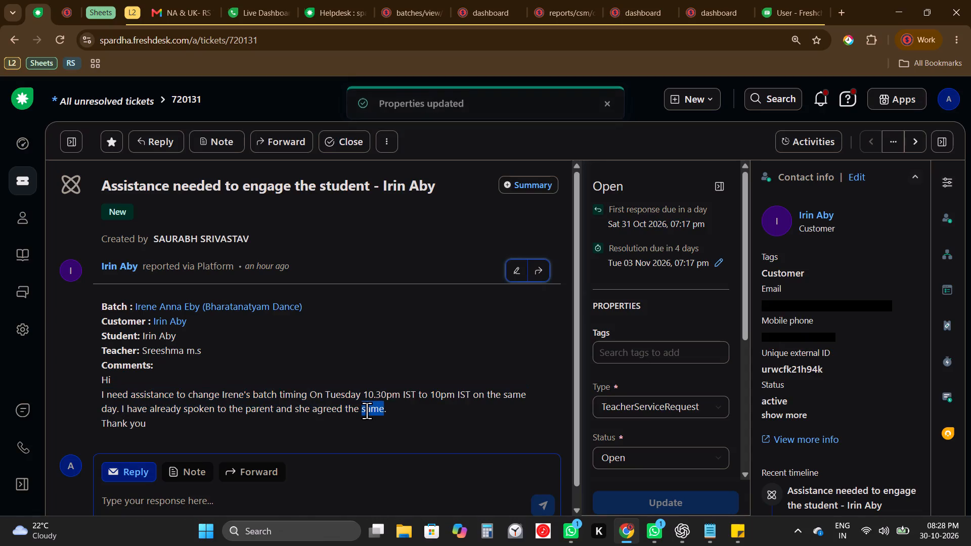
Open the Bharatanatyam Dance batch linked in ticket #720131 and examine its sessions and weekly schedule.
click(294, 304)
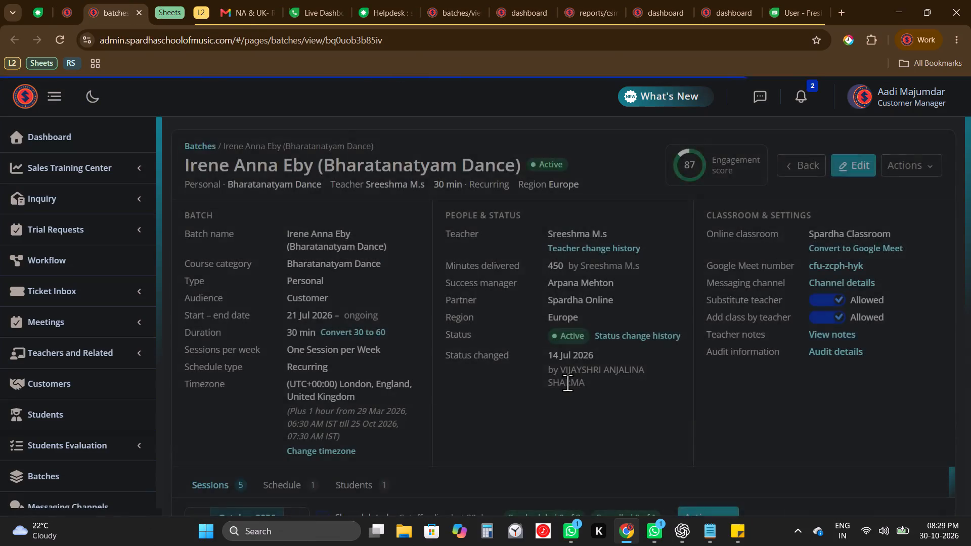
scroll(567, 383, down, 5)
scroll(385, 237, up, 1)
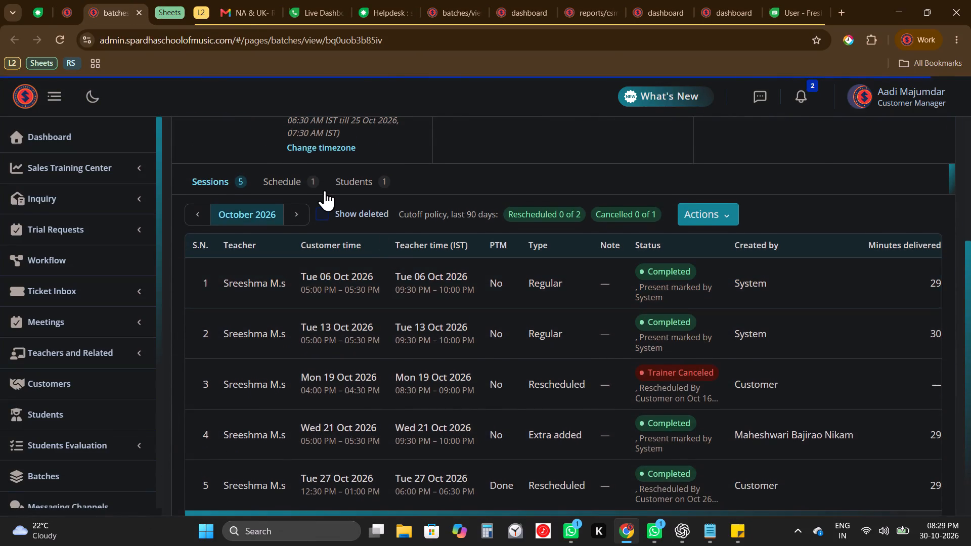
click(325, 190)
scroll(745, 284, down, 1)
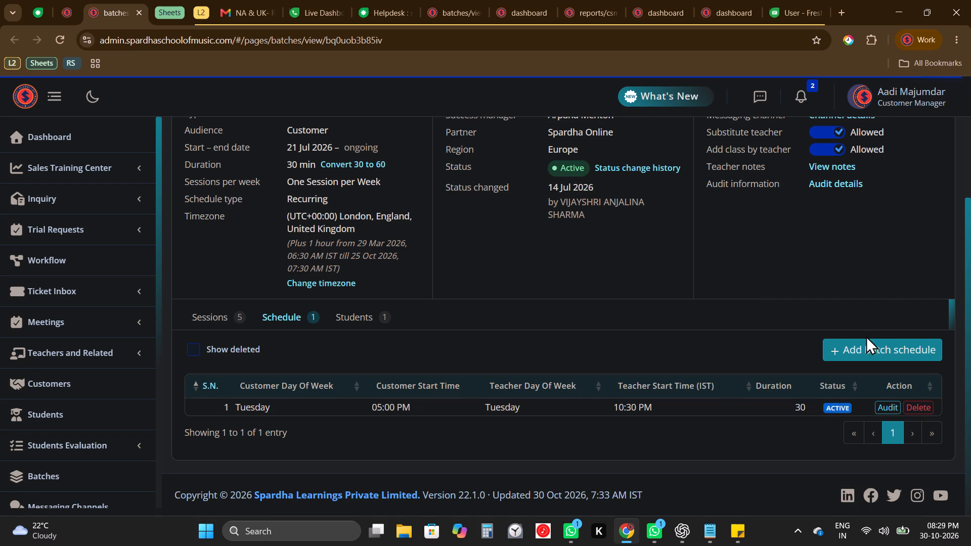
scroll(758, 325, right, 2)
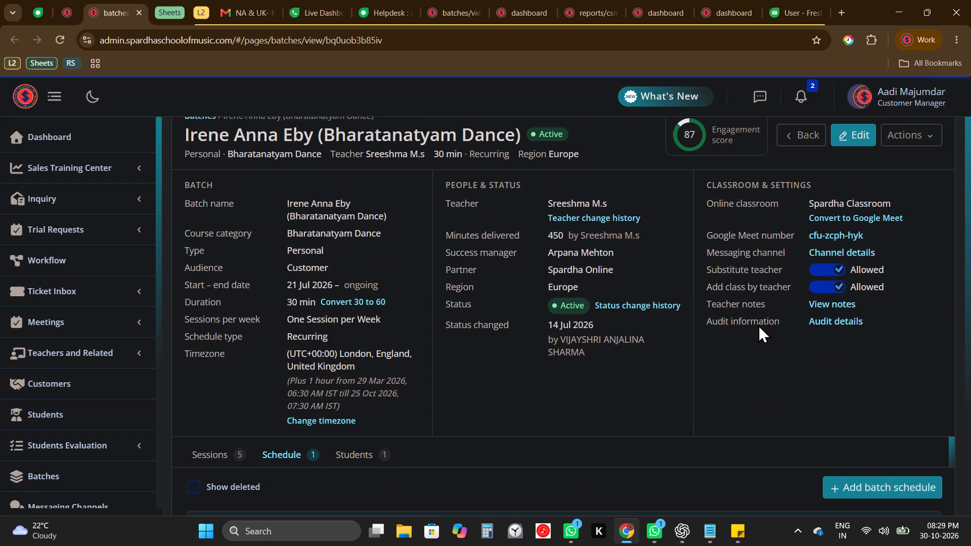
scroll(758, 325, right, 1)
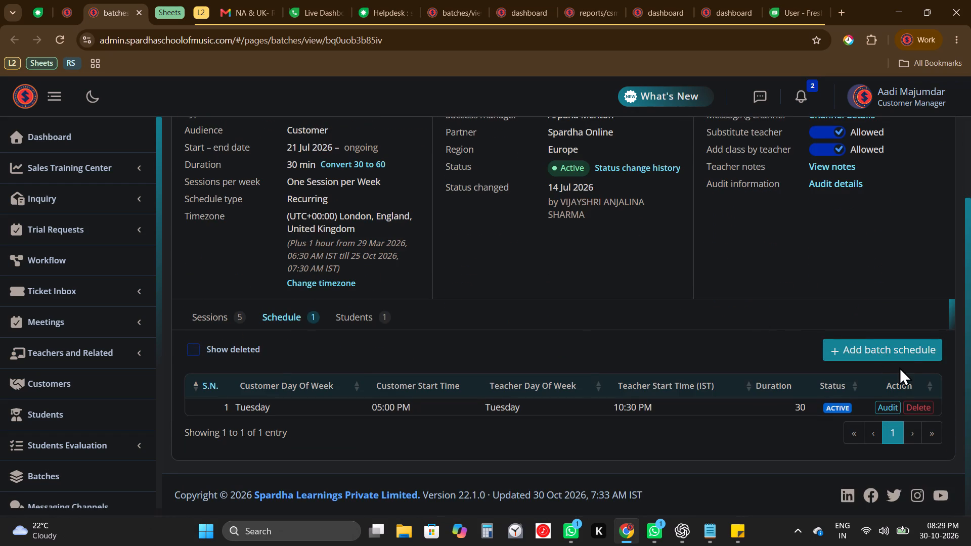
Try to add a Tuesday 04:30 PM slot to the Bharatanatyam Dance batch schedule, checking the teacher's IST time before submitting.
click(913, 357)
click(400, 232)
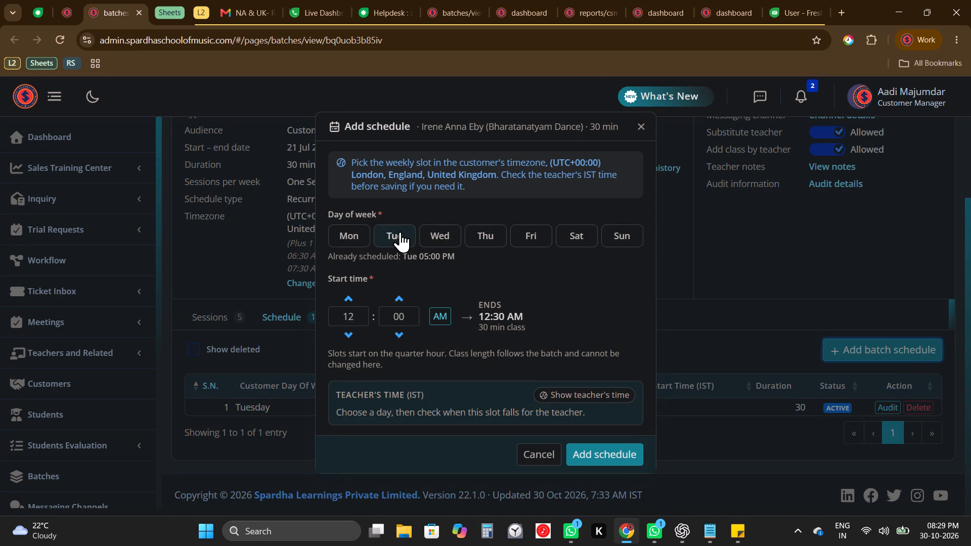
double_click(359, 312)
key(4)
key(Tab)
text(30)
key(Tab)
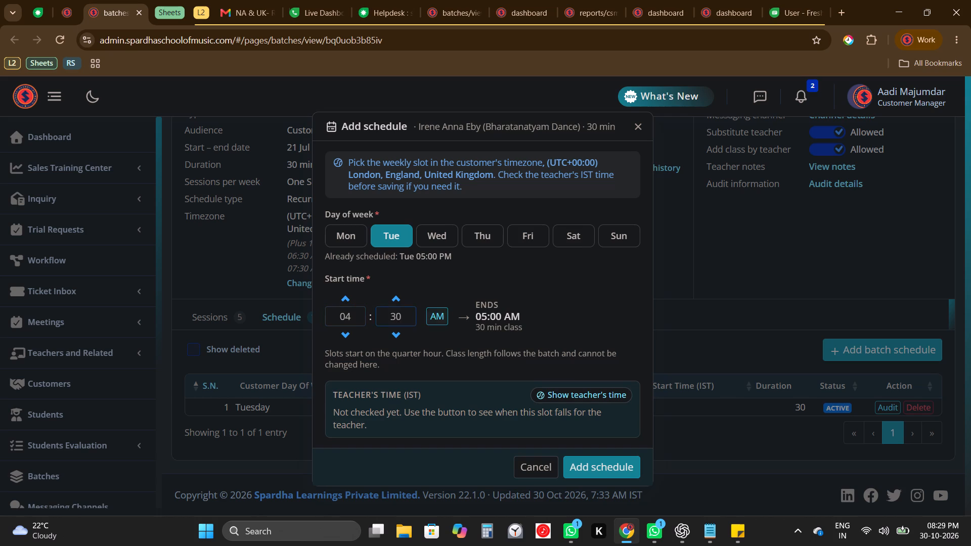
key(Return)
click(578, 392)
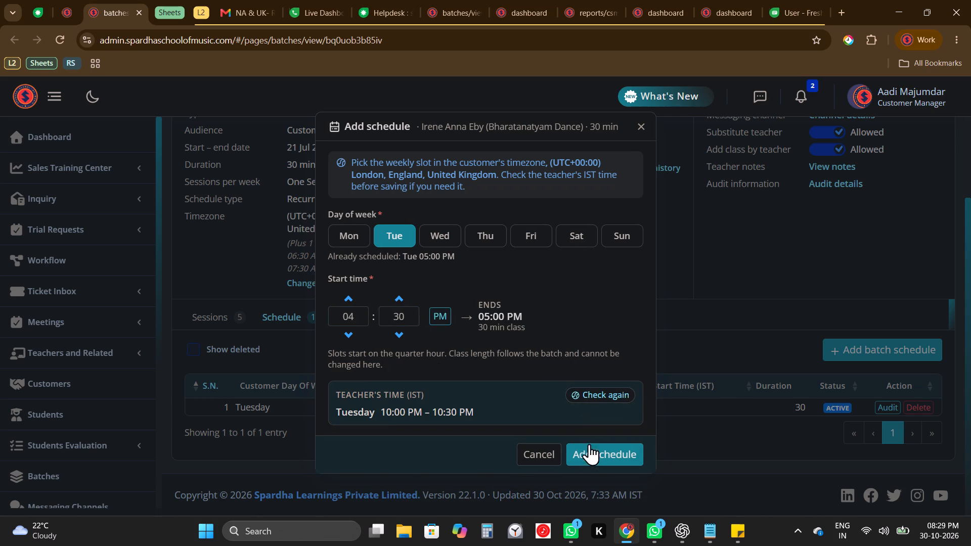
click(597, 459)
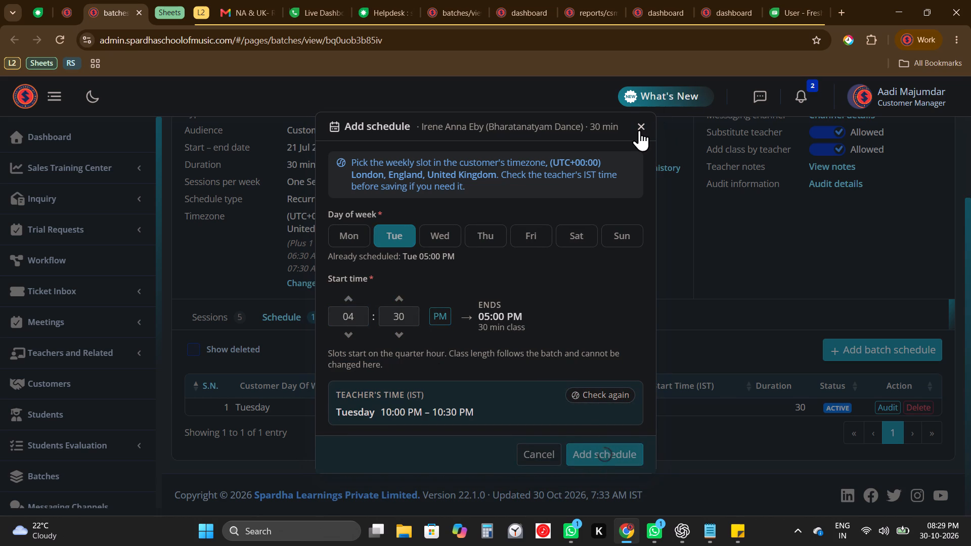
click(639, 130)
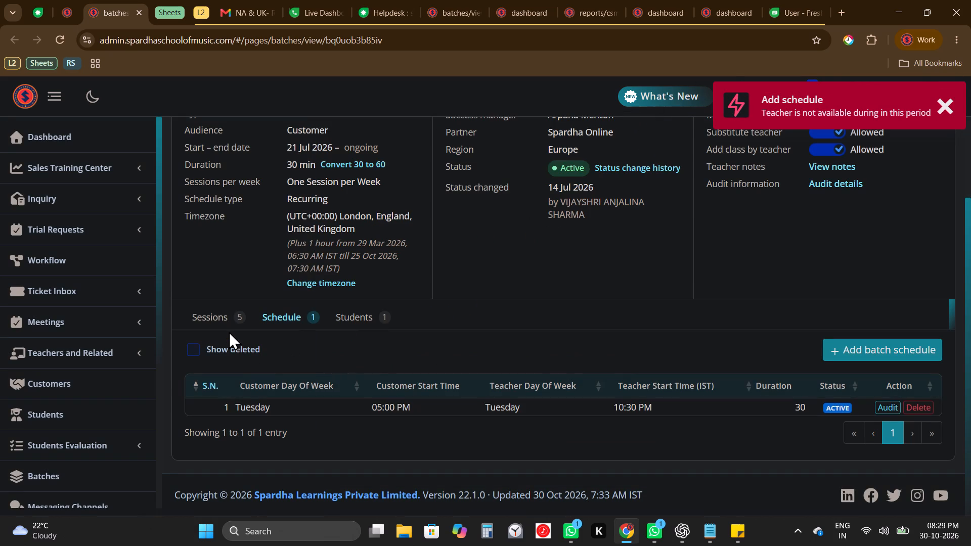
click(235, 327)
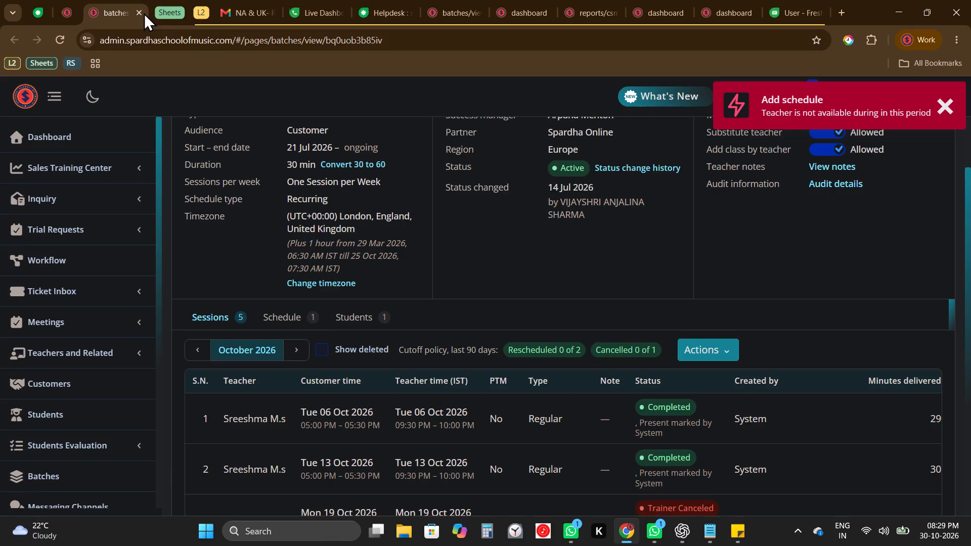
Assign Europe ticket #720131 to the agent Aadi, save the update, return to the ticket list and close the batch page.
click(144, 13)
click(39, 0)
scroll(683, 408, down, 3)
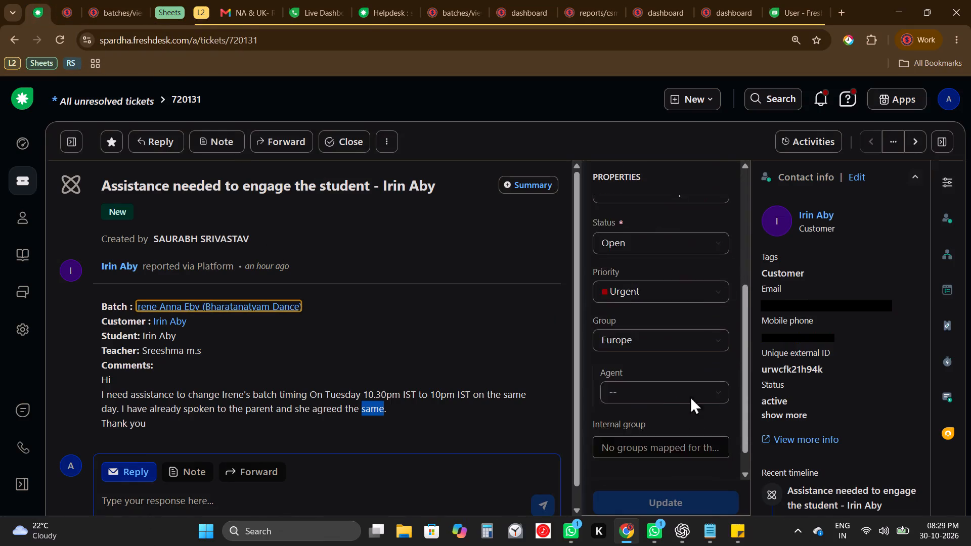
click(710, 360)
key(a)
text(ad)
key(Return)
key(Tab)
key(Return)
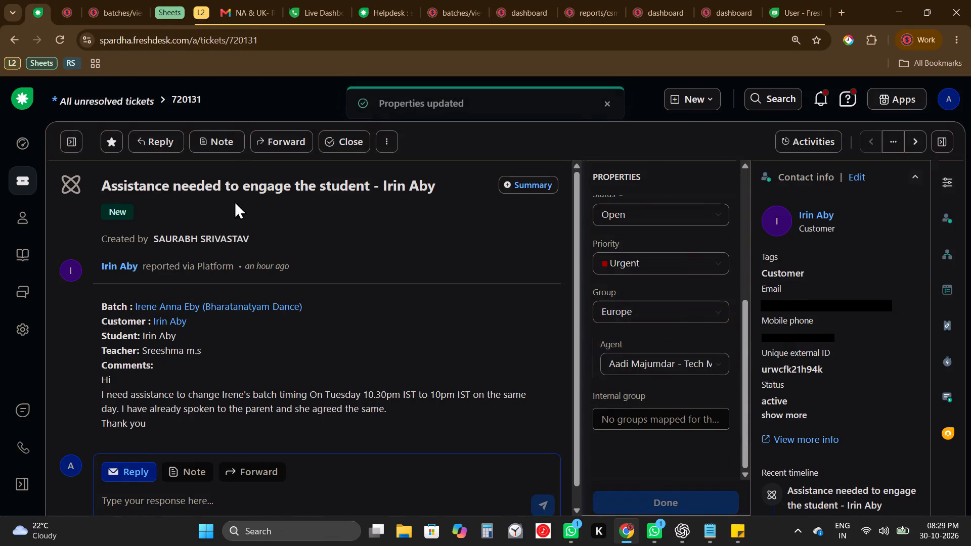
click(30, 181)
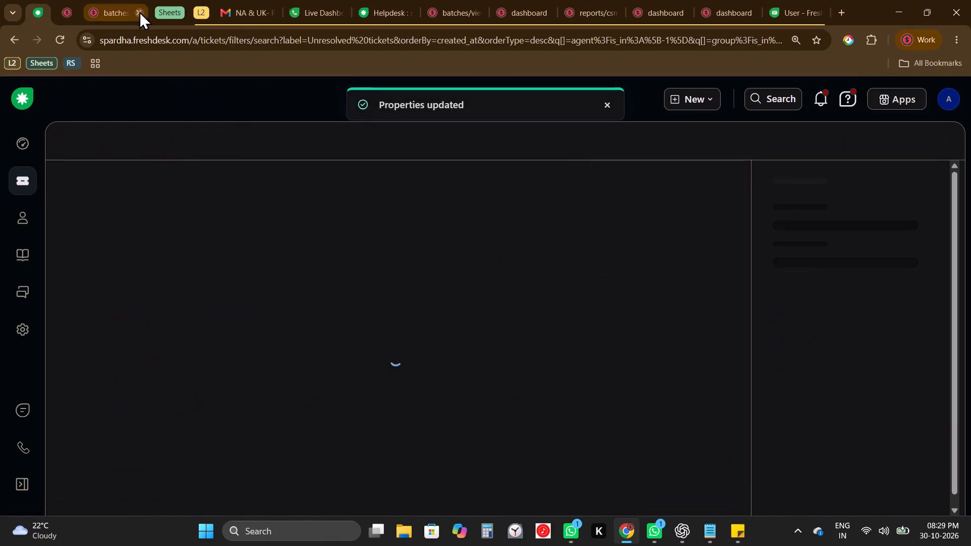
click(136, 11)
Copy the TSR TICKETS filter link from the Notepad notes and load that ticket view in Freshdesk.
click(26, 104)
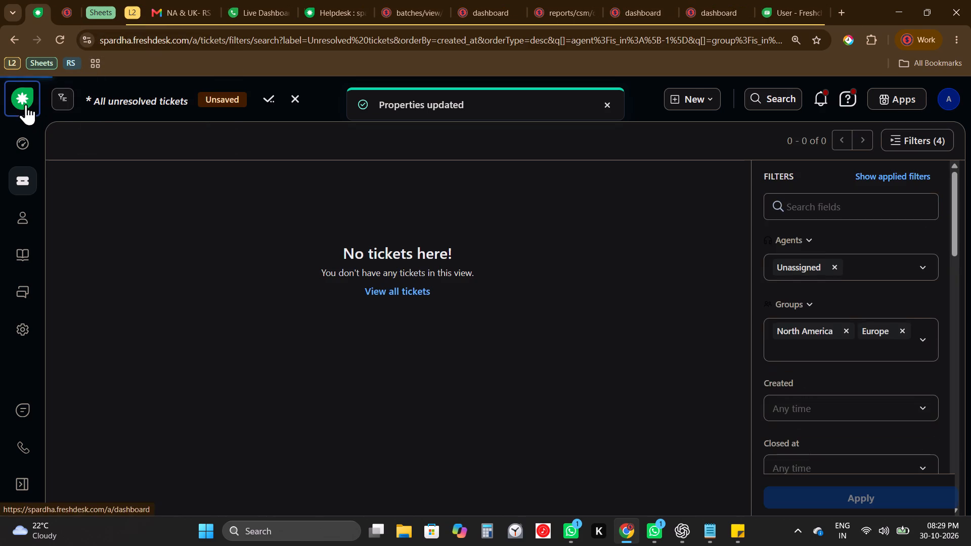
click(707, 532)
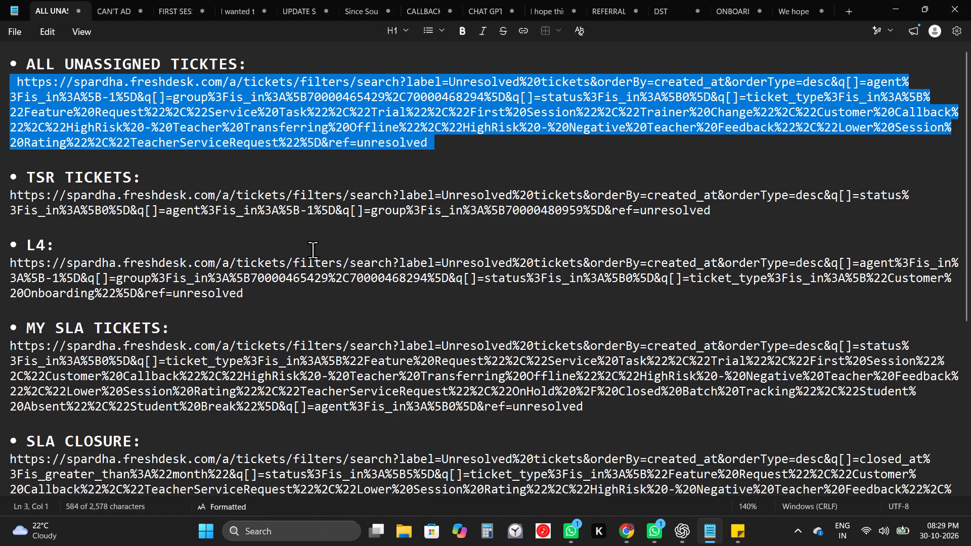
triple_click(507, 216)
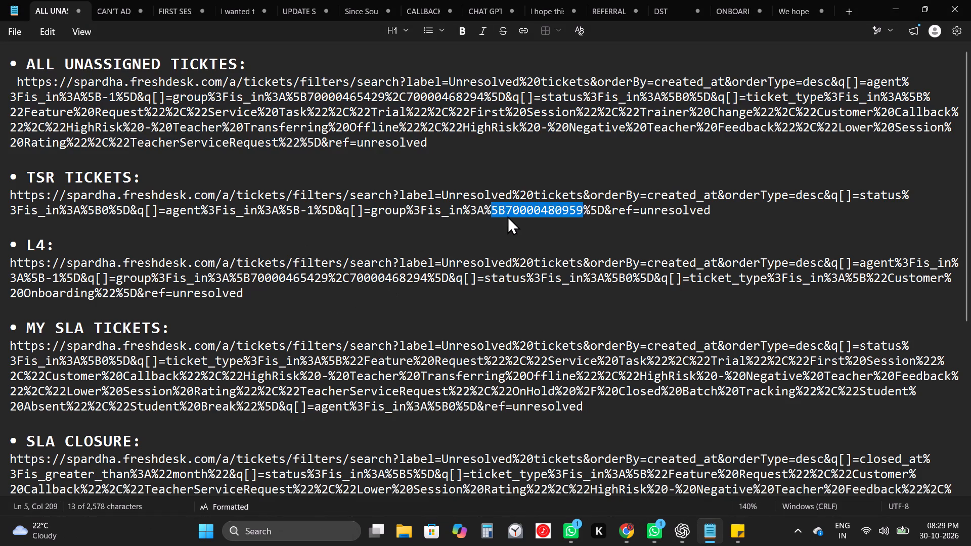
key(ctrl+c)
click(612, 31)
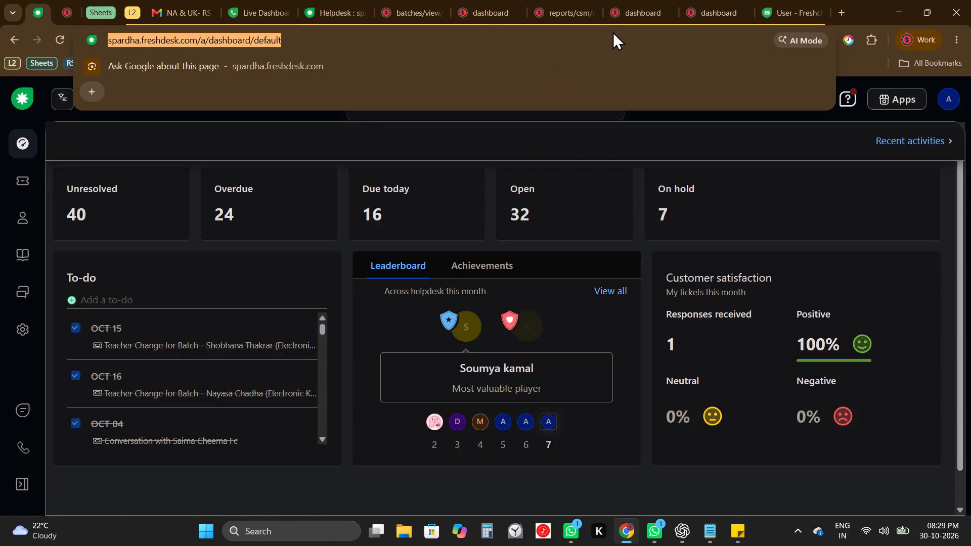
key(ctrl+v)
key(Return)
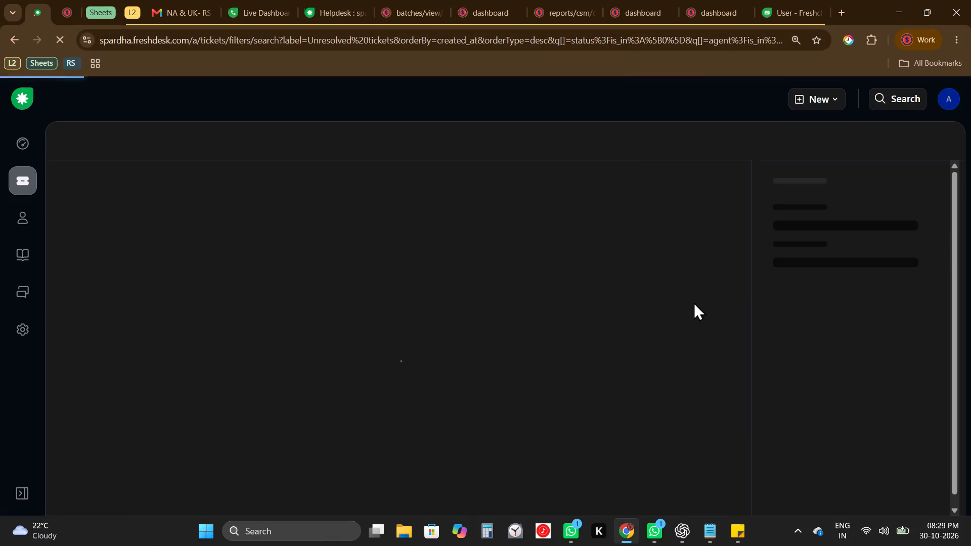
click(188, 198)
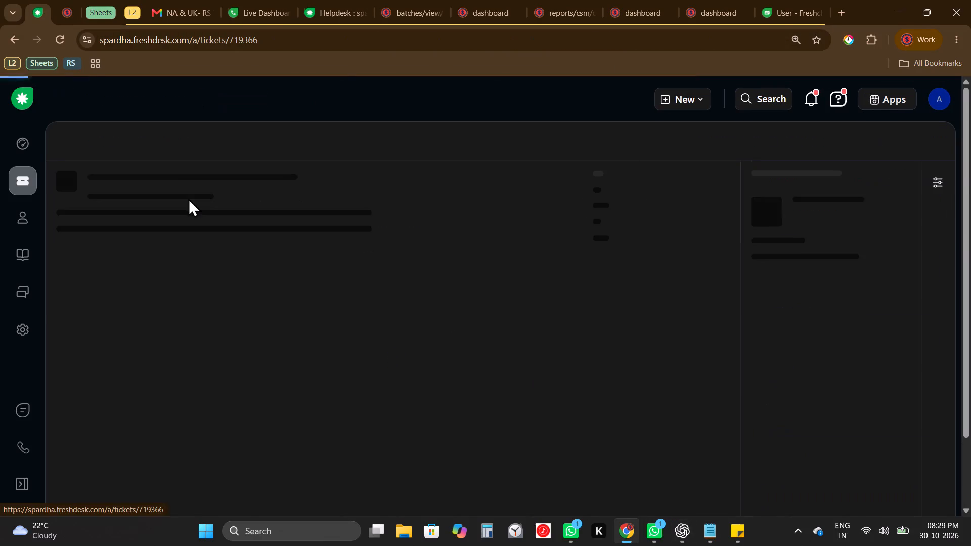
click(185, 268)
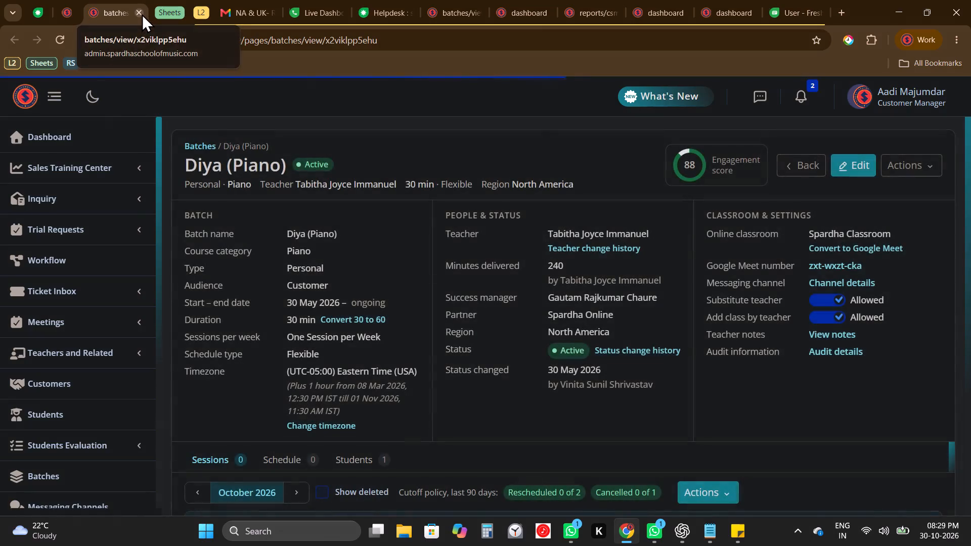
click(142, 14)
double_click(274, 340)
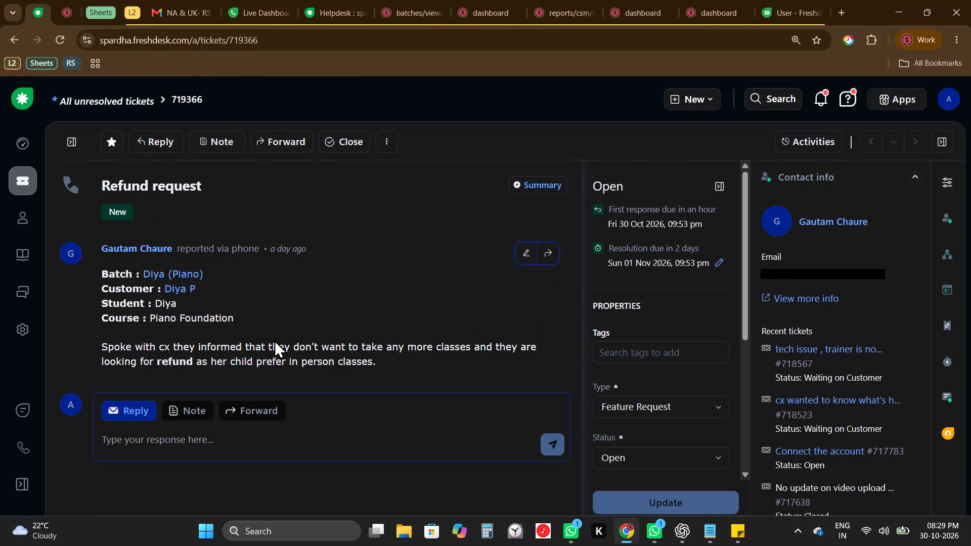
drag(274, 340, 419, 354)
double_click(419, 354)
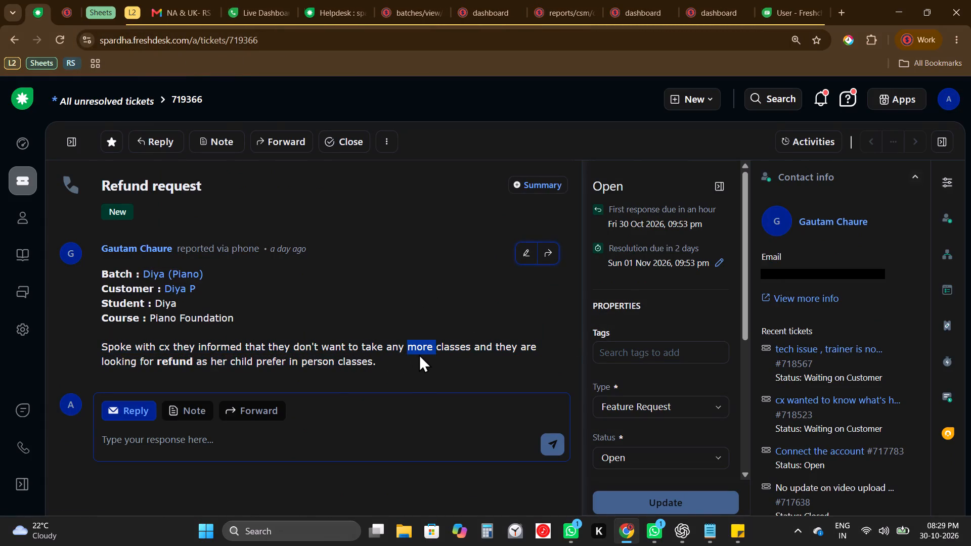
drag(419, 354, 419, 363)
double_click(419, 363)
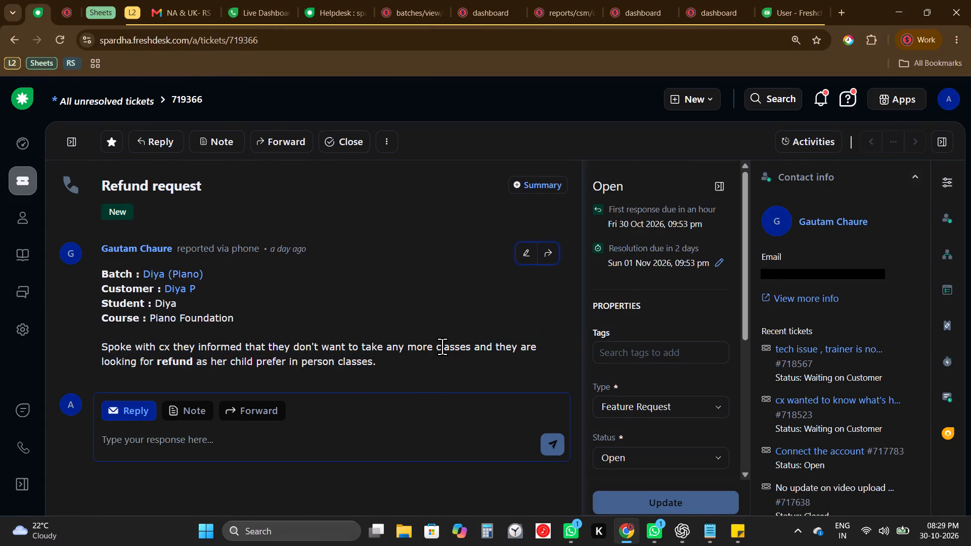
Change ticket #719366's group to North America, assign it to the agent Nikita and save the update.
scroll(712, 460, down, 3)
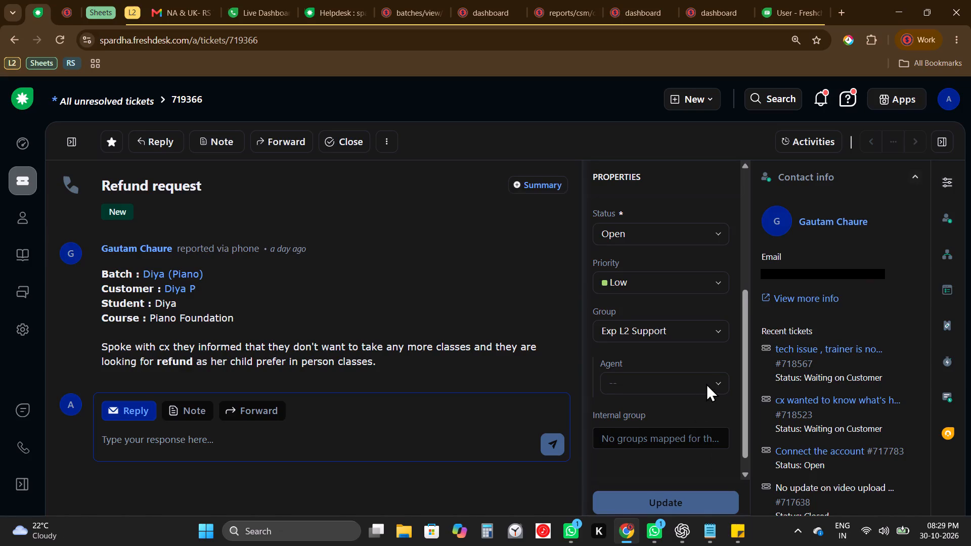
click(693, 316)
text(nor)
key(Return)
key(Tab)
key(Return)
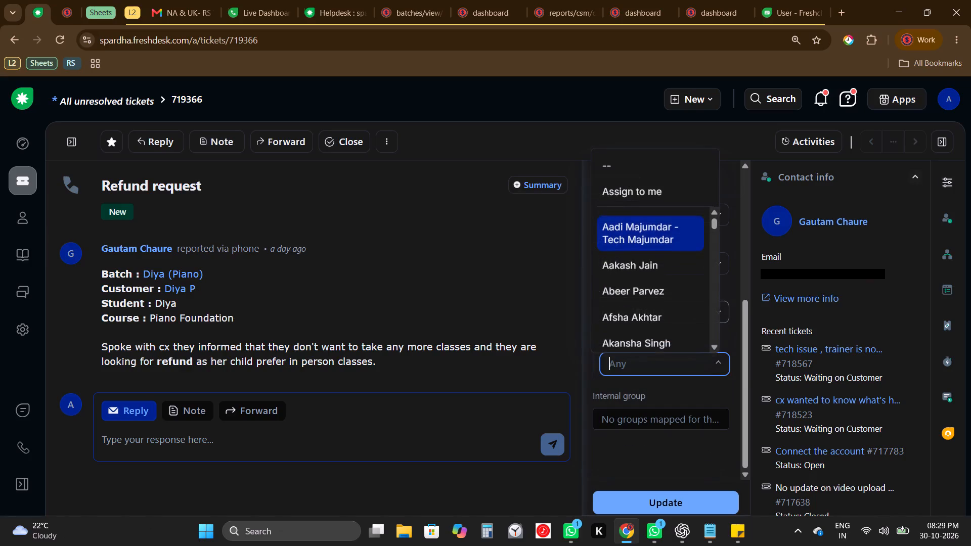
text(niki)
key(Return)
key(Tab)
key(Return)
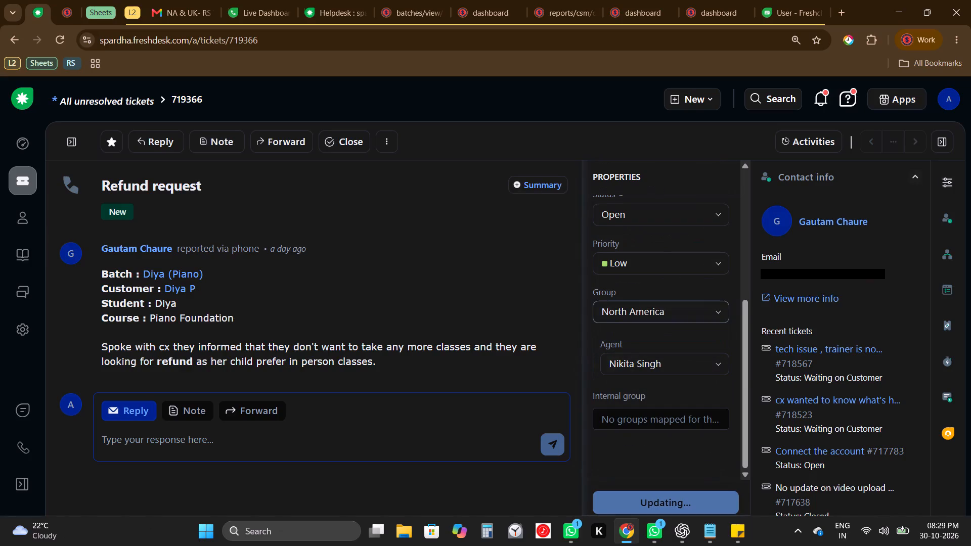
triple_click(291, 43)
key(ctrl+c)
key(ctrl+c)
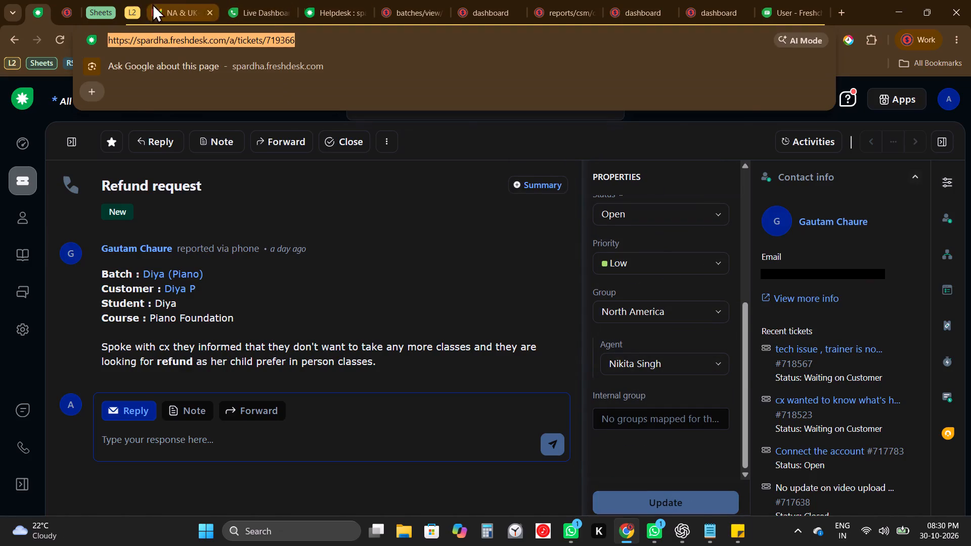
click(139, 5)
click(97, 0)
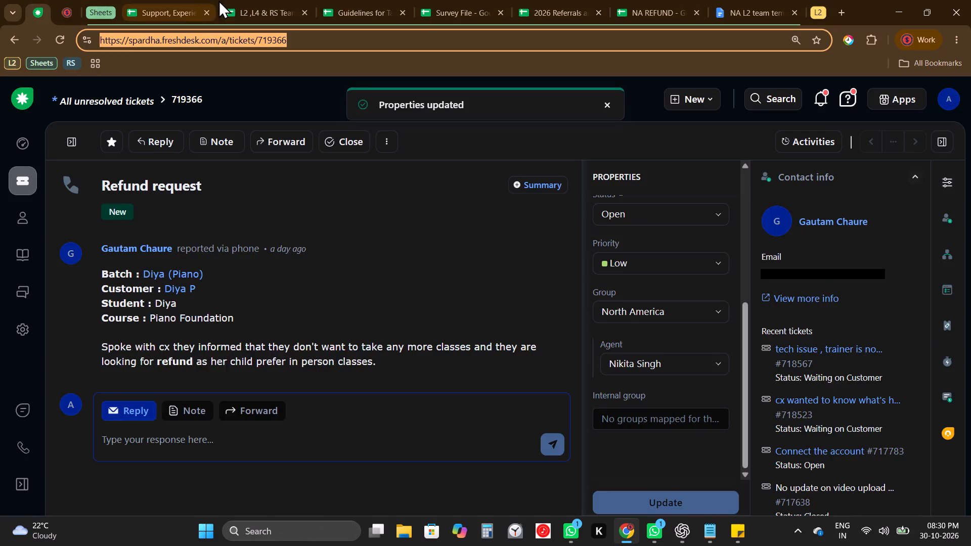
click(218, 0)
click(595, 0)
click(651, 0)
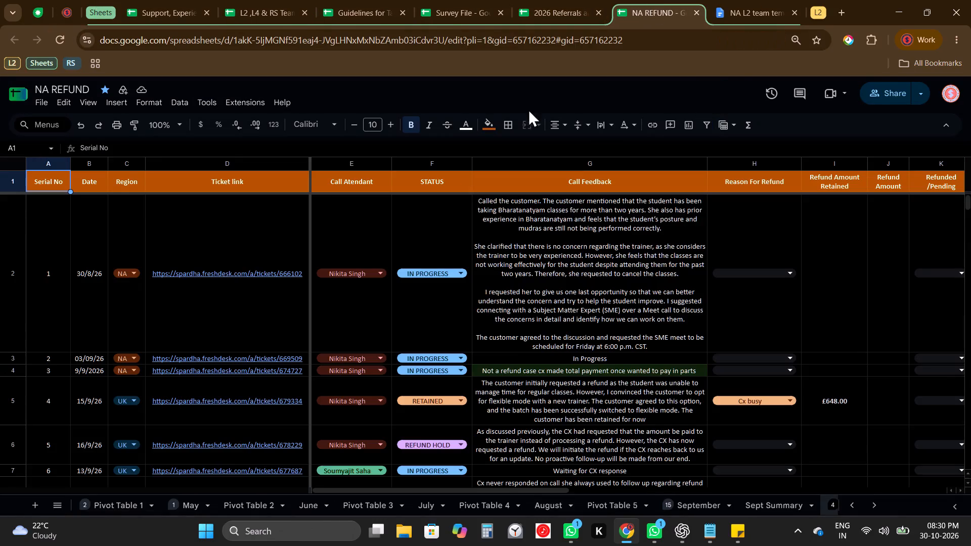
click(222, 362)
key(ctrl+shift+Down)
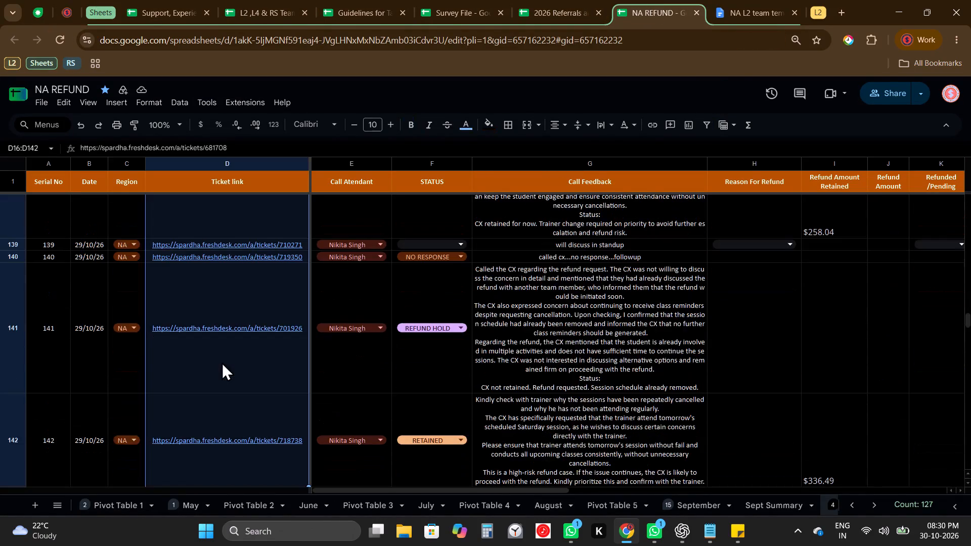
scroll(222, 362, down, 3)
scroll(222, 362, up, 4)
double_click(266, 320)
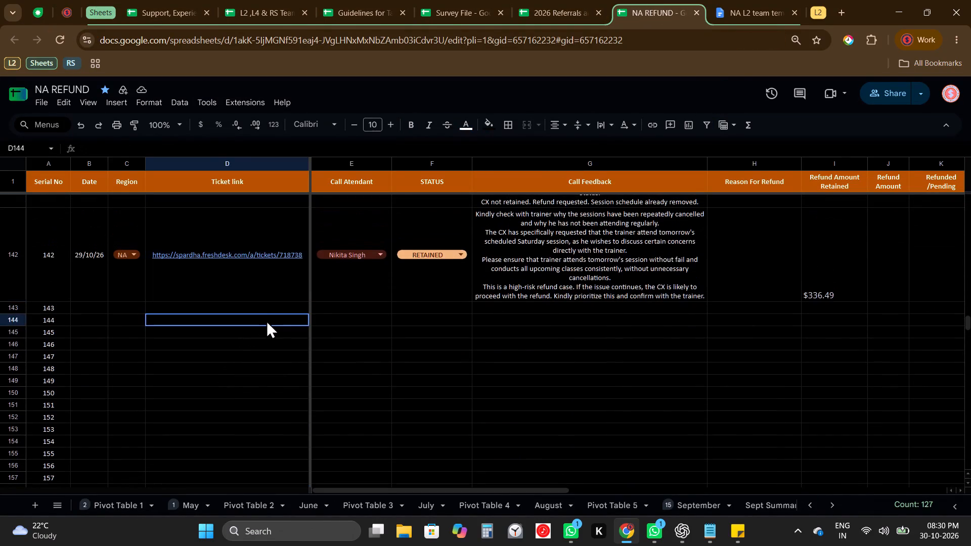
key(Up)
key(shift+Tab)
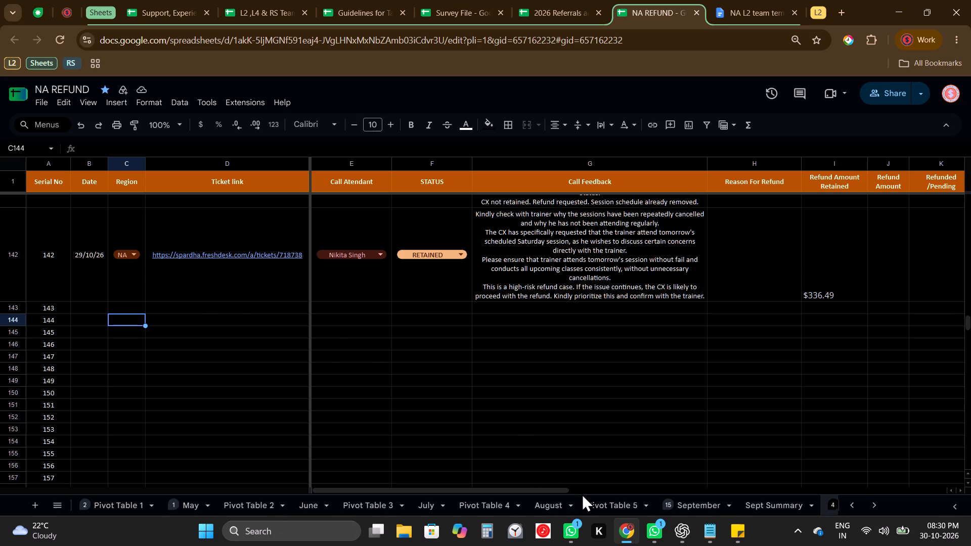
scroll(581, 504, left, 3)
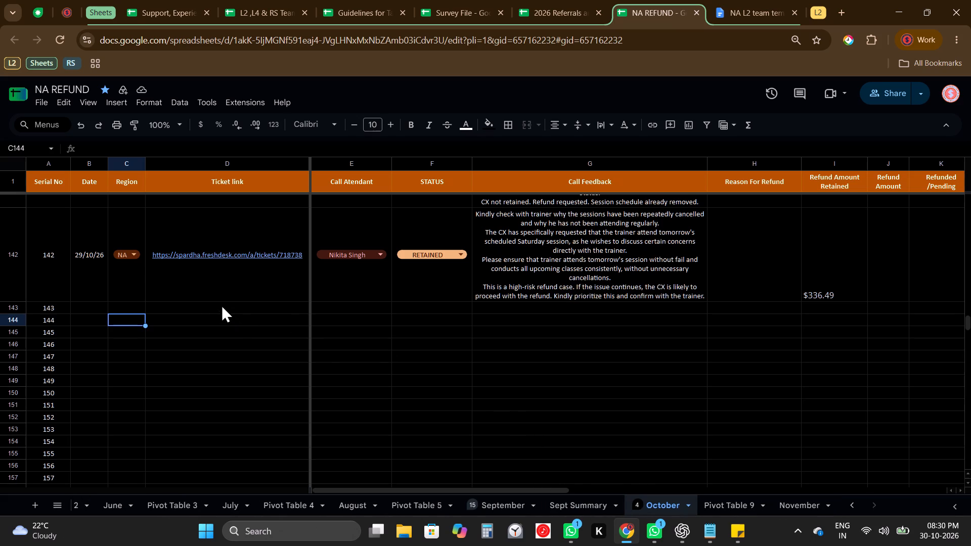
double_click(225, 307)
key(ctrl+v)
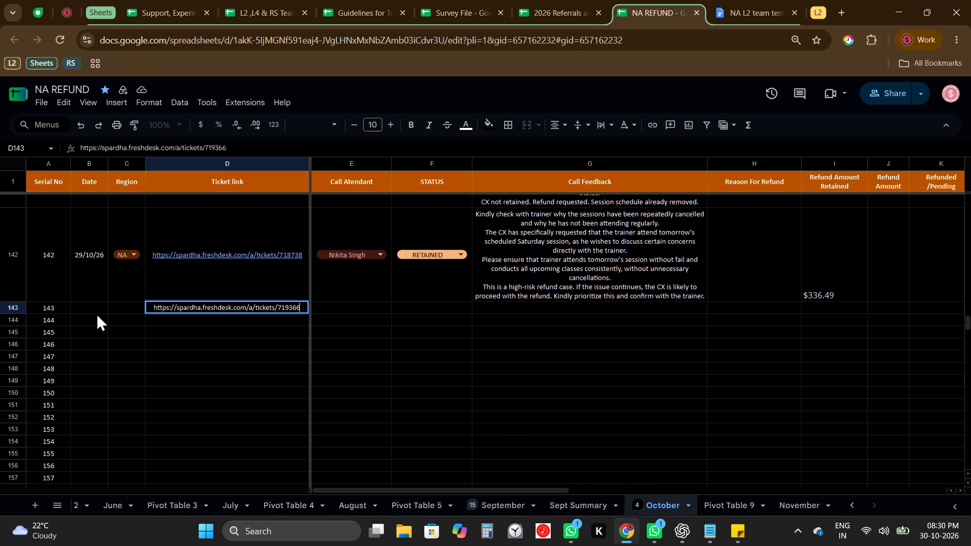
Copy the previous row's date into row 143 and change it to 30/10/26.
click(96, 313)
key(Up)
key(ctrl+c)
key(Down)
key(ctrl+v)
key(Return)
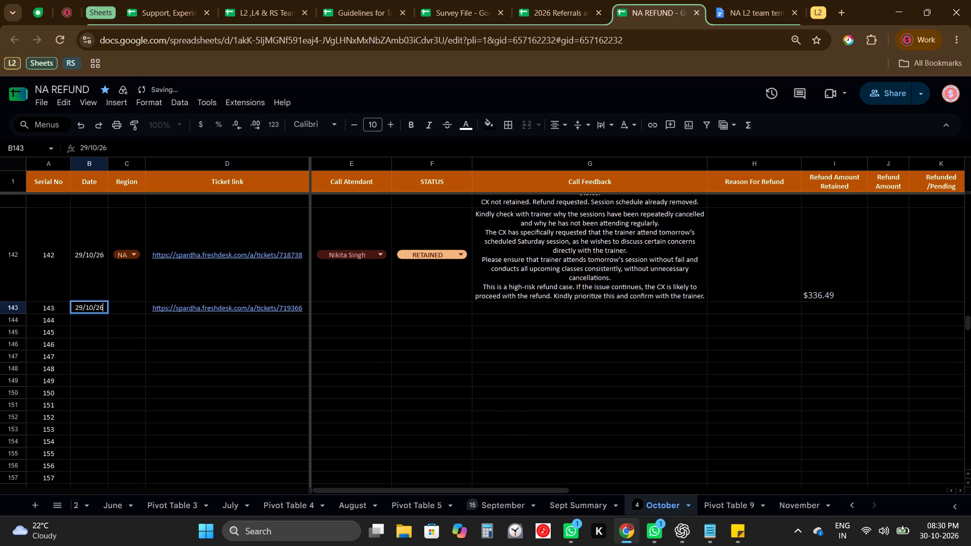
key(Up)
key(Right)
key(Right)
key(BackSpace)
key(BackSpace)
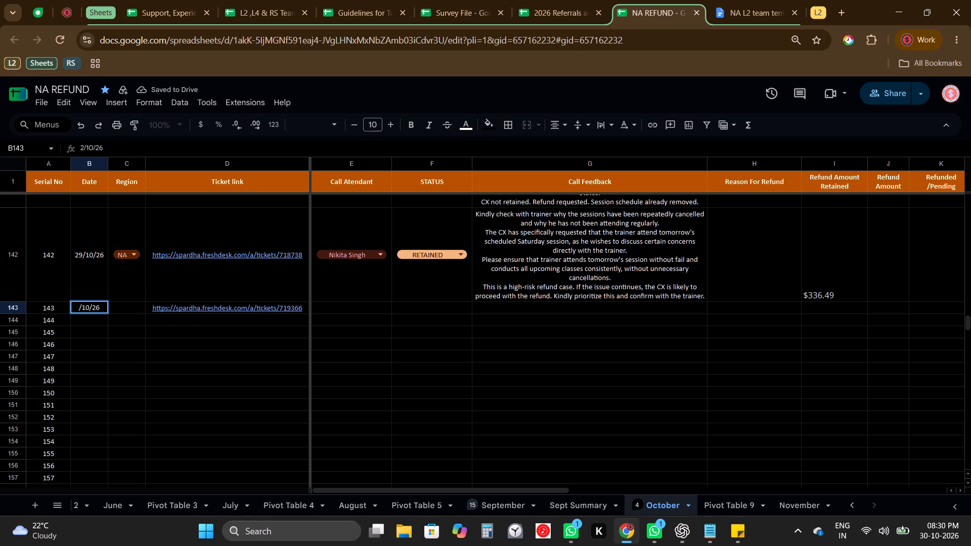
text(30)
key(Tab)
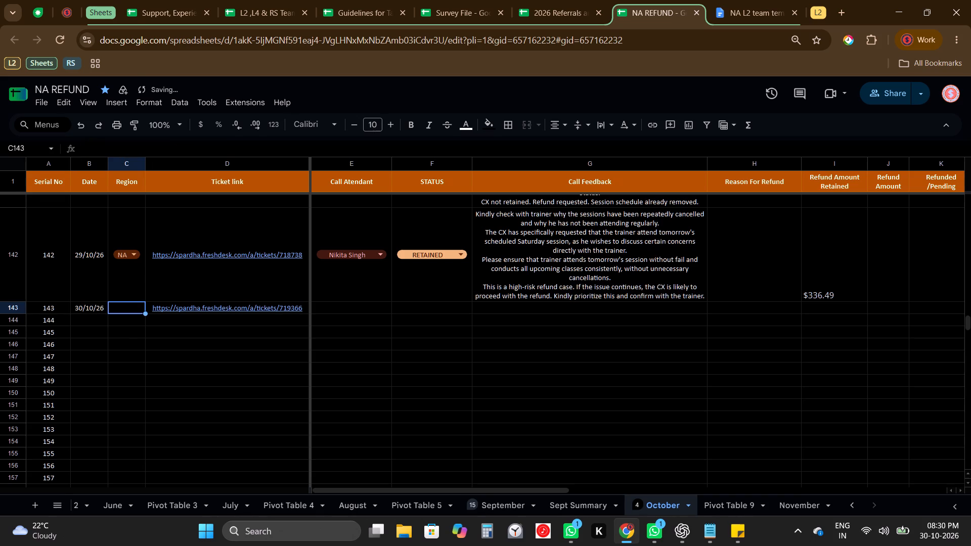
Set the Region of row 143 to NA by copying it from the row above.
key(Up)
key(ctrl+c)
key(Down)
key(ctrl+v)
Set the Call Atendant of row 143 to Nikita by copying it from the row above.
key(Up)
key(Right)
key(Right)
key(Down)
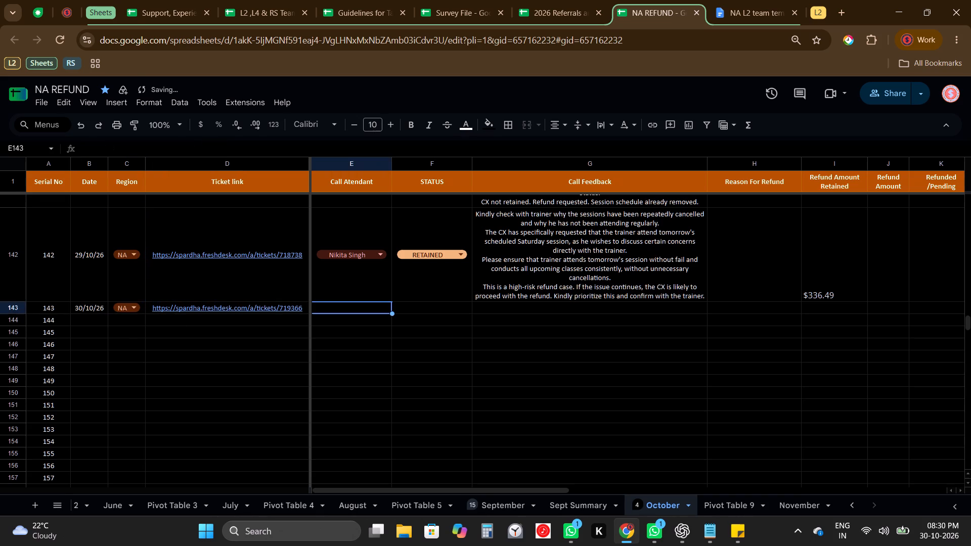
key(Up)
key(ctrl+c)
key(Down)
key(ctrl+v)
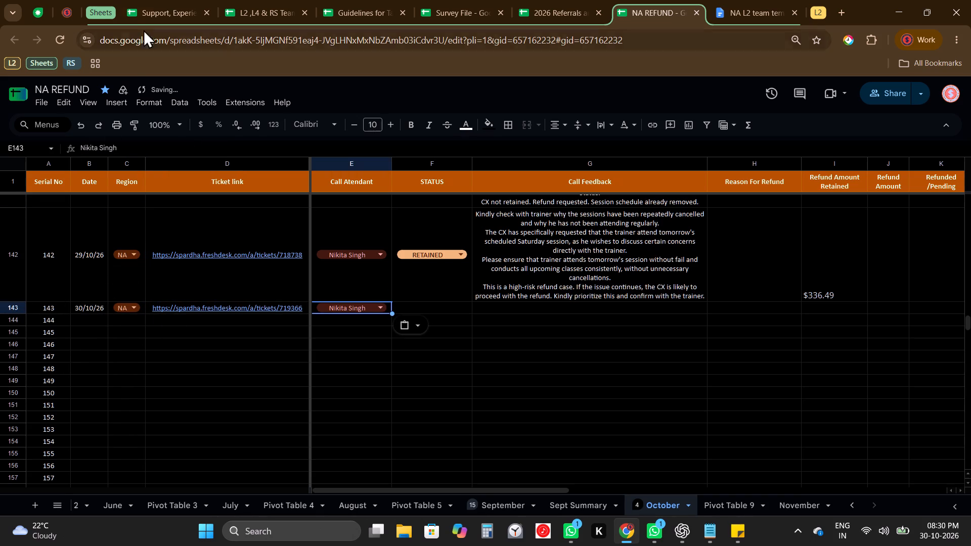
Return to Freshdesk from the refund sheet and check the ticket list filtered to unassigned Exp L2 Support tickets.
click(99, 5)
click(136, 9)
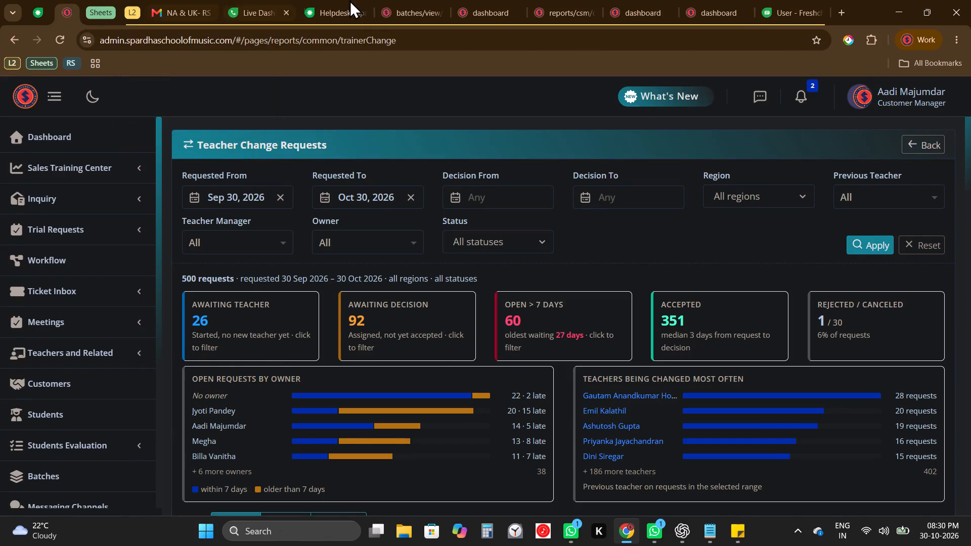
click(349, 0)
click(32, 5)
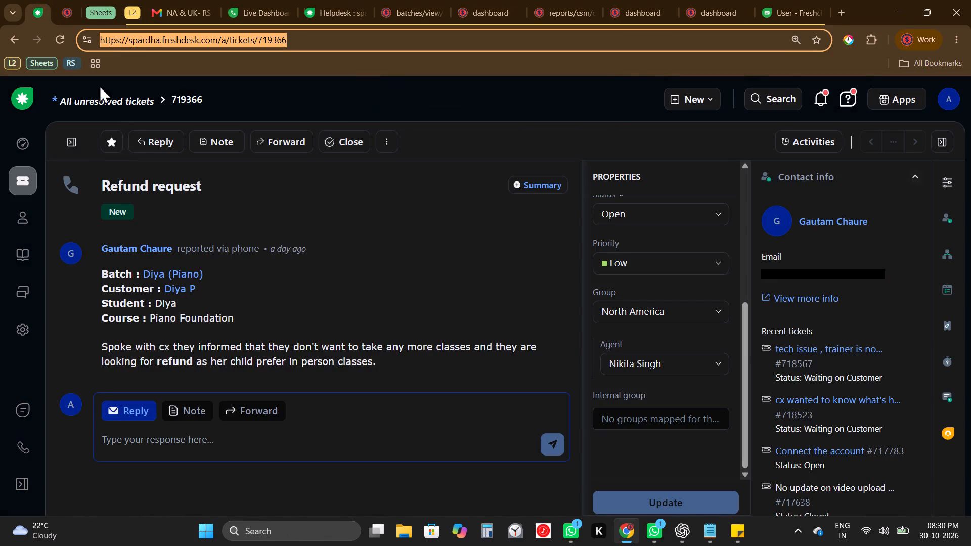
click(24, 189)
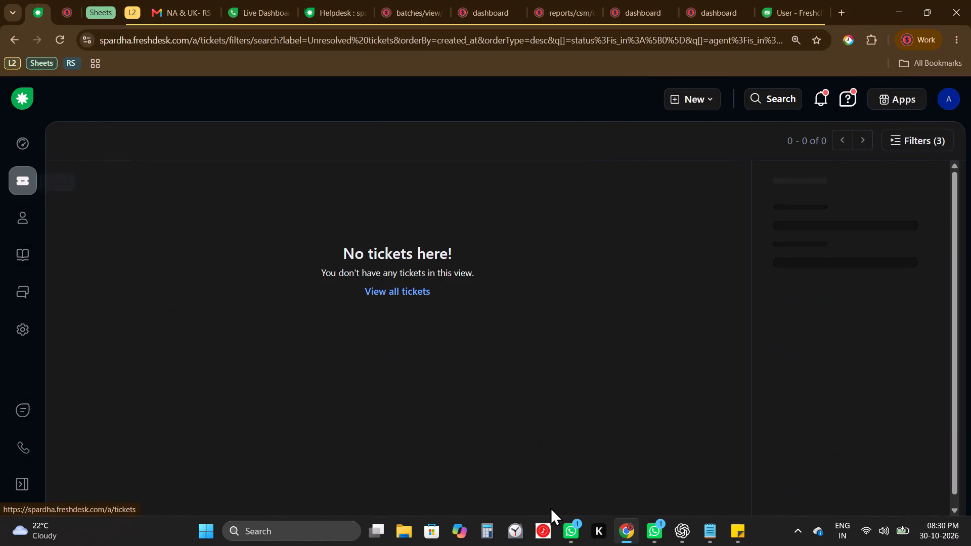
Copy the L4 filter link from the Notepad notes and load it in the Freshdesk browser tab.
click(714, 524)
triple_click(440, 276)
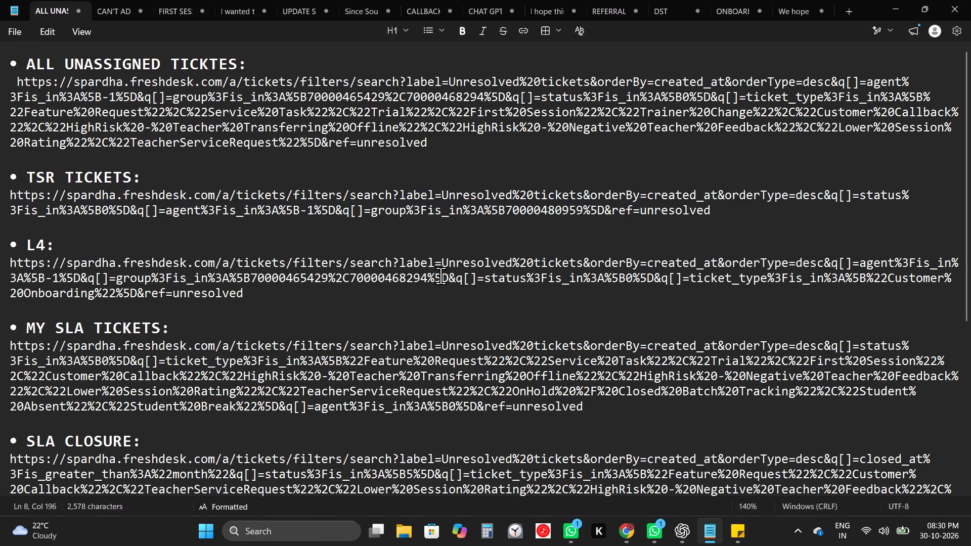
key(ctrl+c)
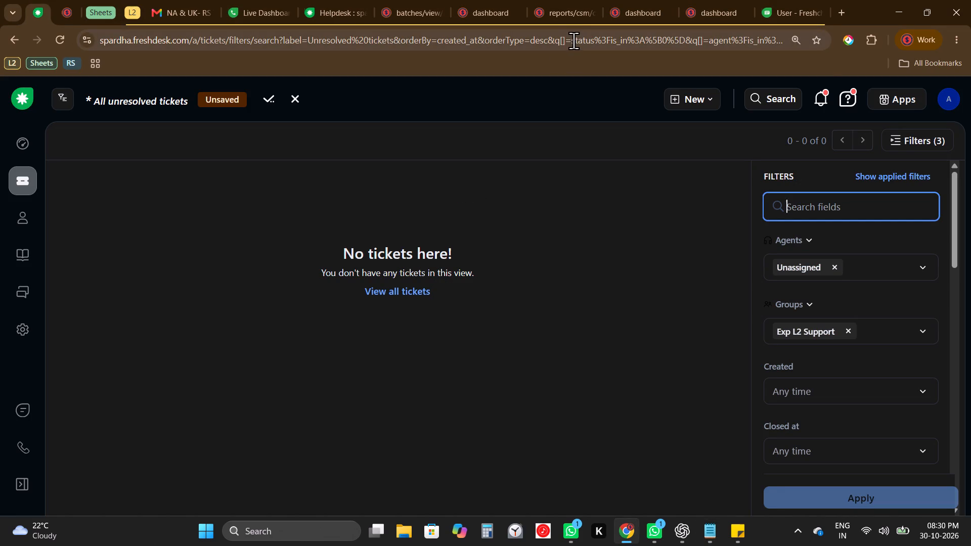
click(573, 40)
key(ctrl+v)
key(Return)
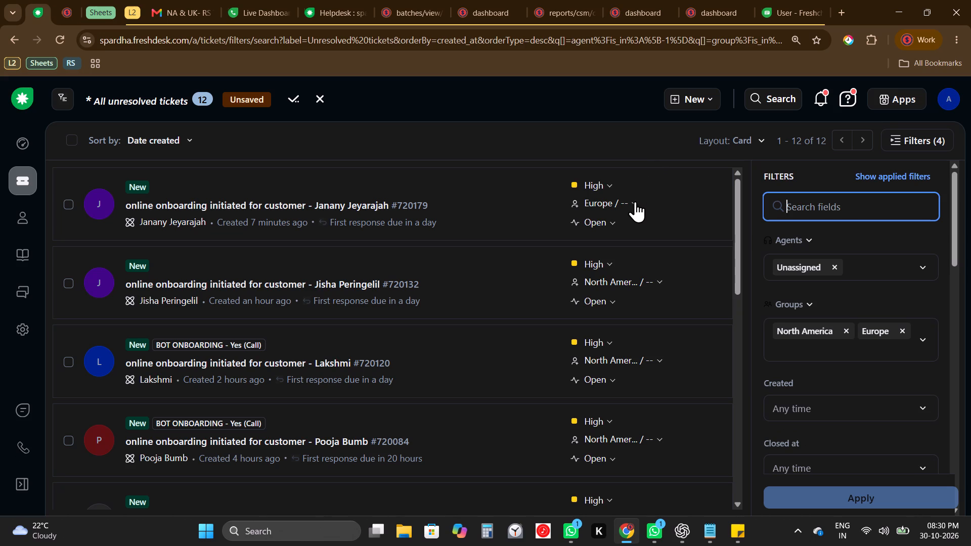
click(635, 201)
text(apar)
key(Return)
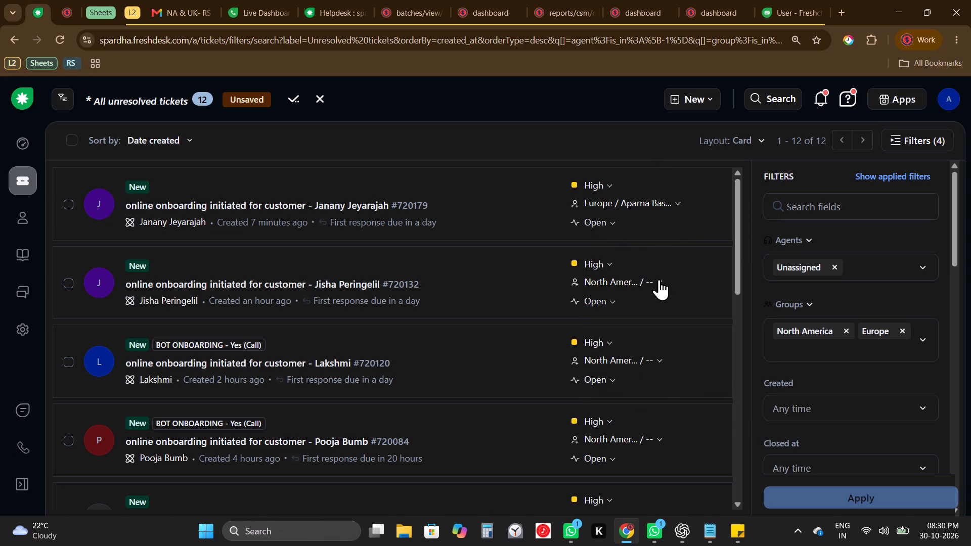
click(660, 282)
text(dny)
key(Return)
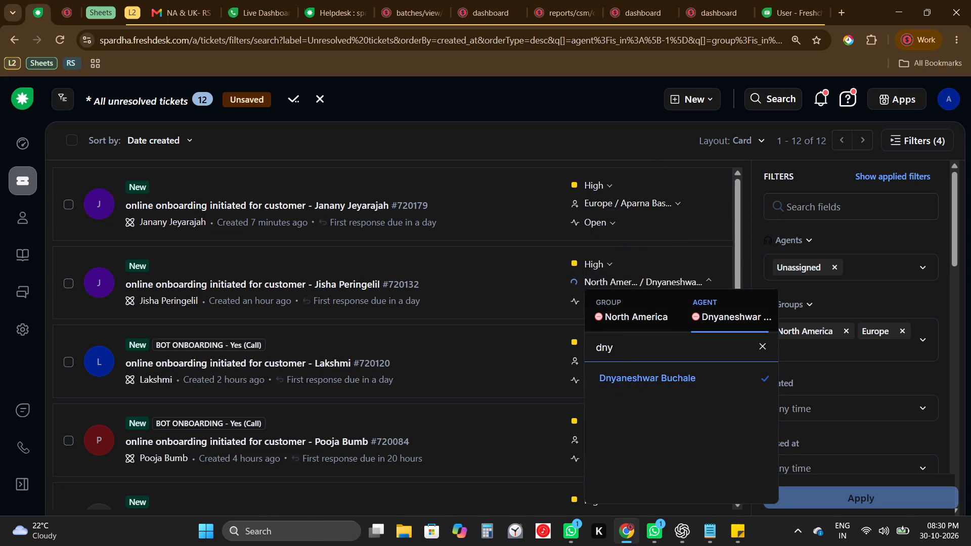
scroll(660, 282, down, 1)
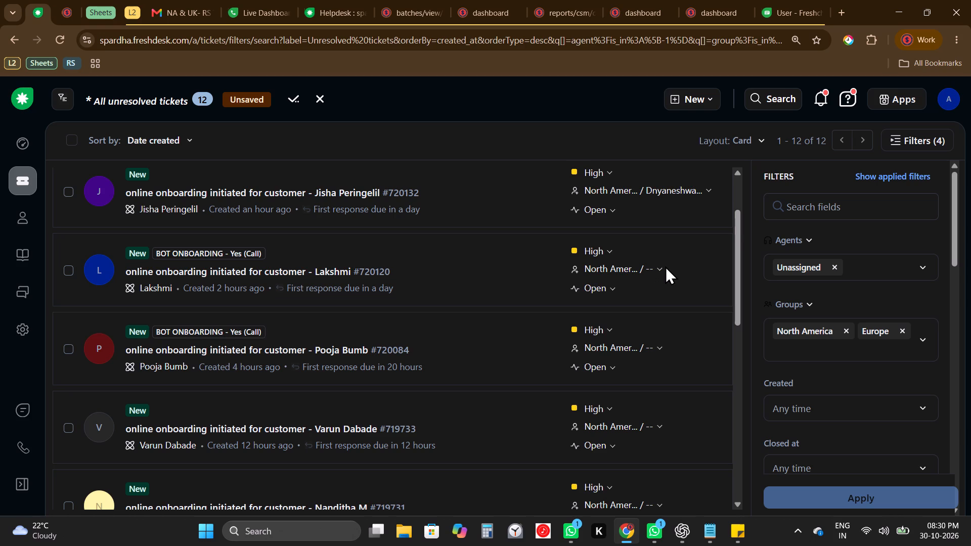
click(665, 266)
click(660, 267)
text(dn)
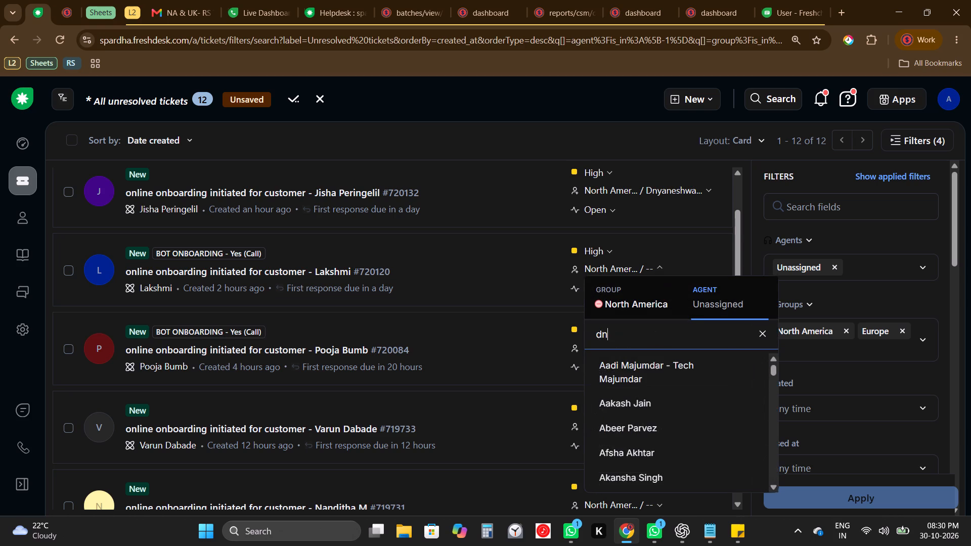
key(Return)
scroll(660, 267, down, 1)
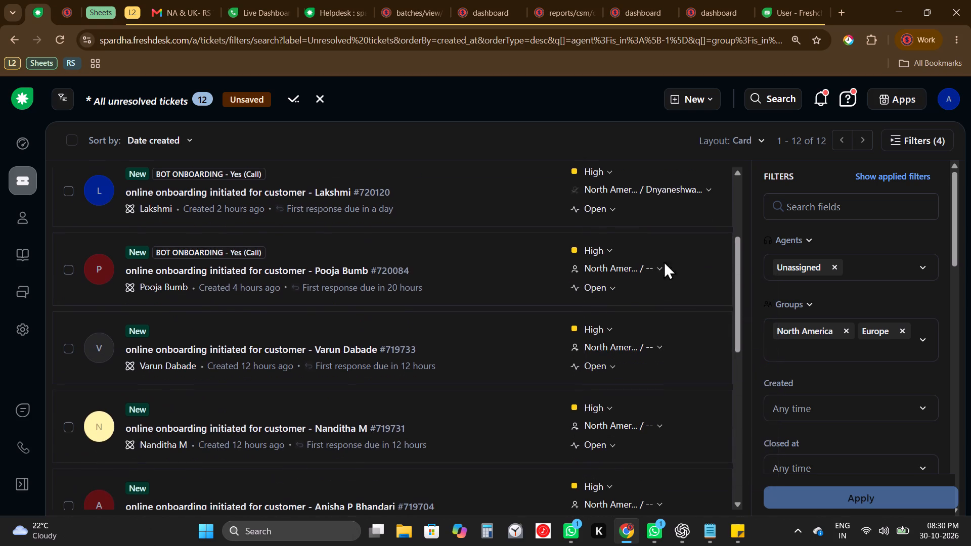
click(657, 268)
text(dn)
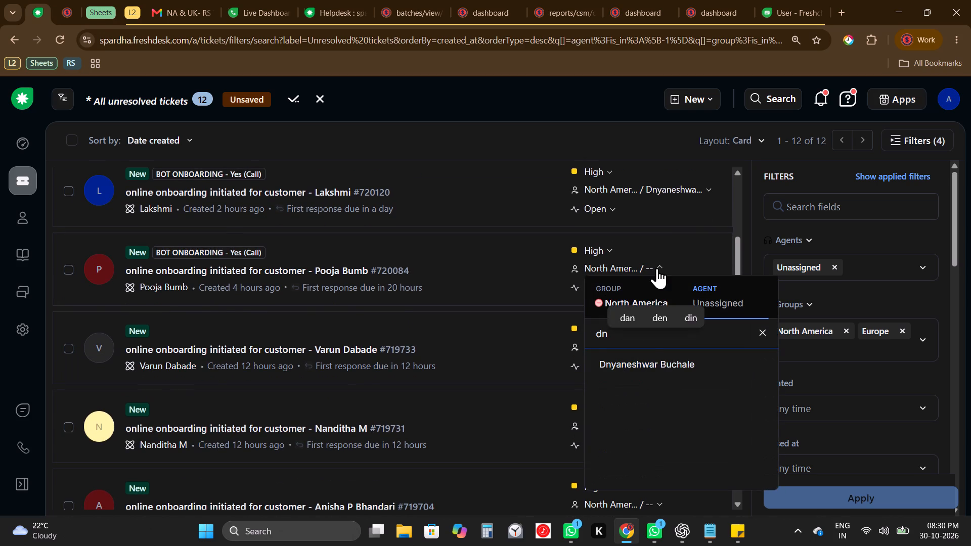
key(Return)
Assign the North America onboarding tickets #719733, #719731 and #719704 to the agent Dnyaneshwar.
scroll(657, 268, down, 2)
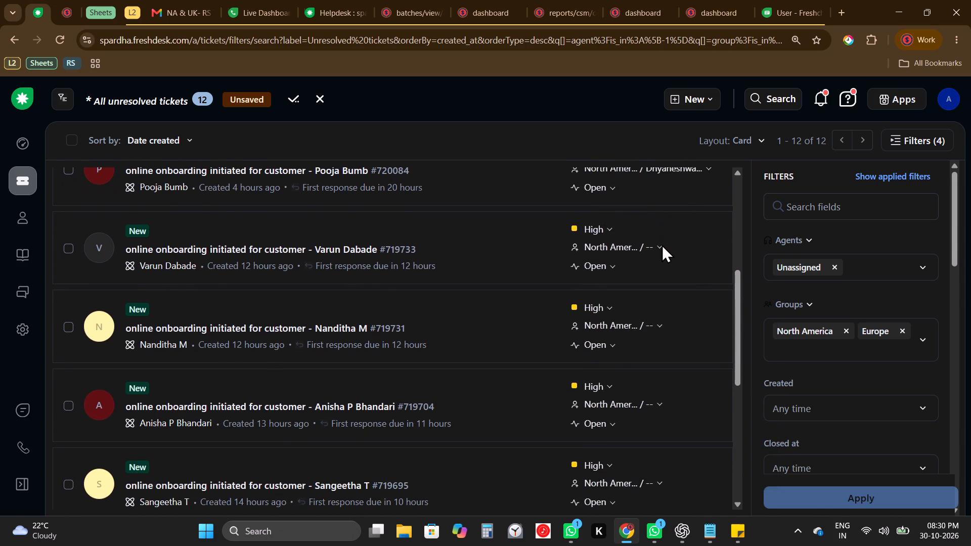
click(658, 246)
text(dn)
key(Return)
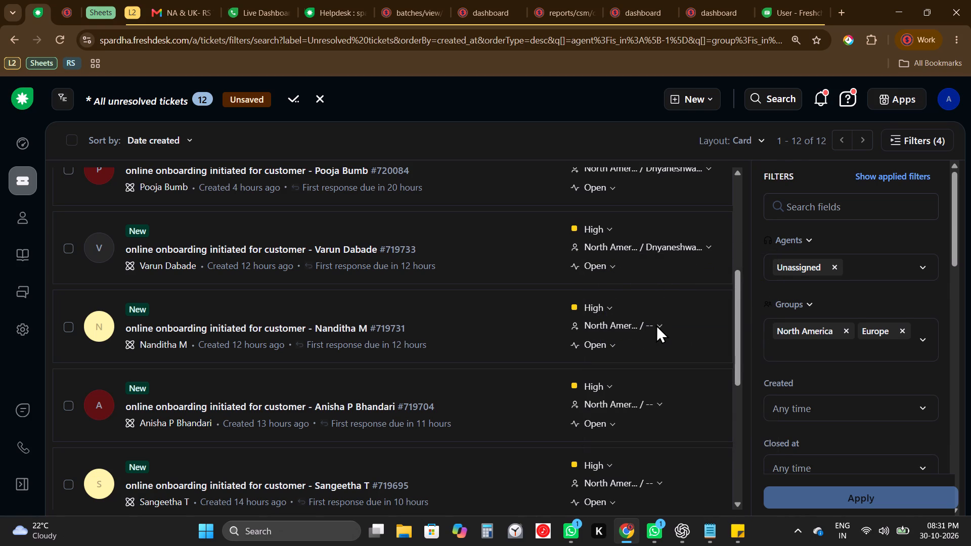
click(660, 325)
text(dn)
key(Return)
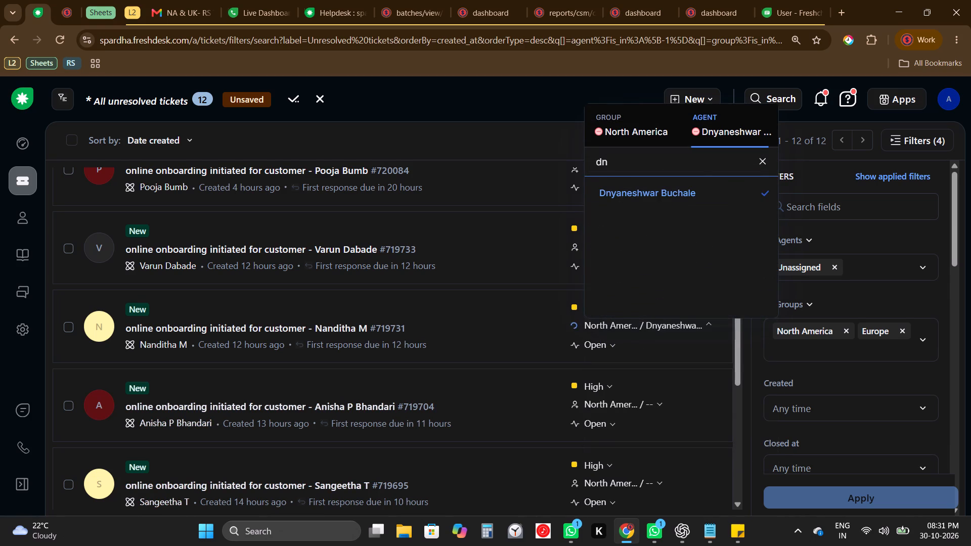
scroll(660, 325, down, 2)
click(659, 316)
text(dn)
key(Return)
Assign the North America onboarding tickets #719695 and #719672 to the agent Dnyaneshwar.
scroll(659, 316, down, 3)
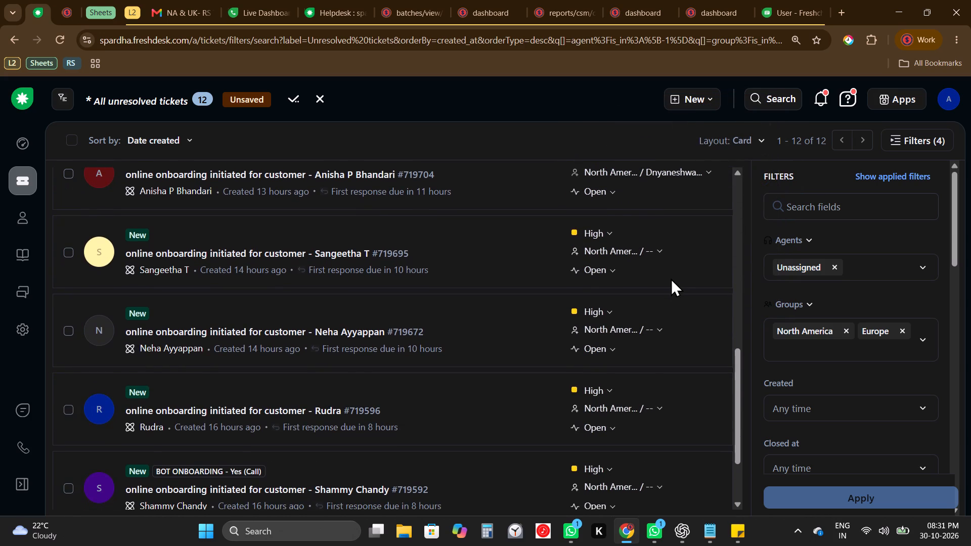
click(661, 250)
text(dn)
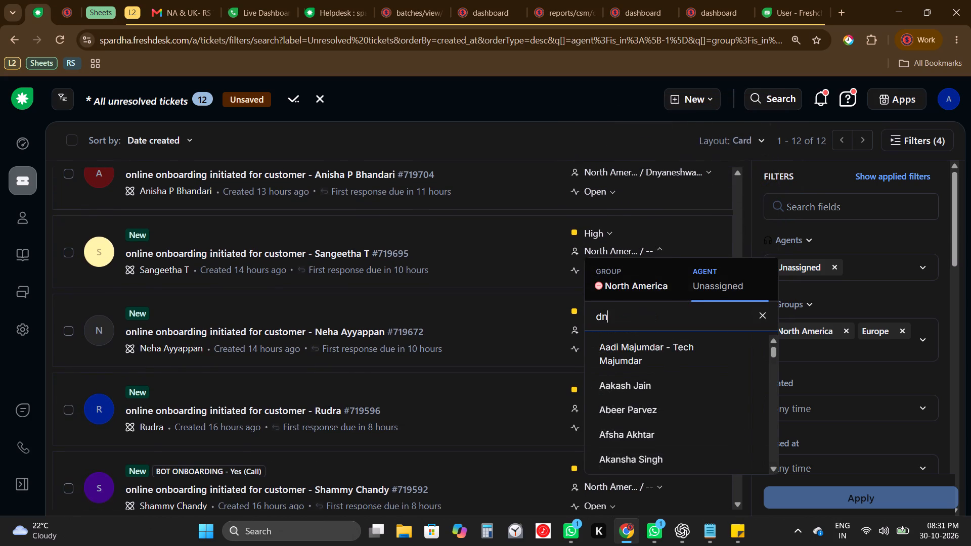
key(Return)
scroll(661, 250, down, 2)
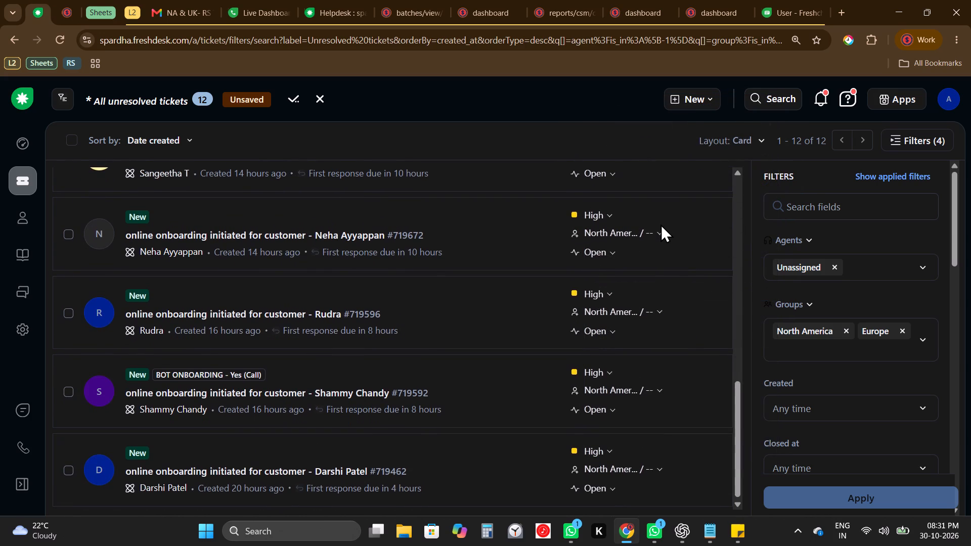
click(661, 225)
click(659, 232)
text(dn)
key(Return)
Assign the remaining onboarding tickets #719596, #719592 and #719462 to the agent Dnyaneshwar and refresh the ticket list.
scroll(659, 232, down, 1)
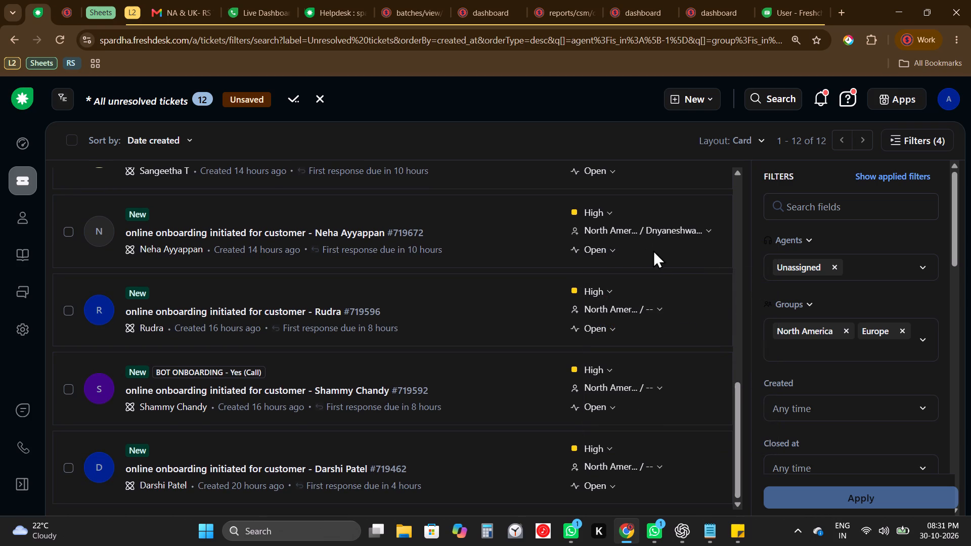
click(659, 308)
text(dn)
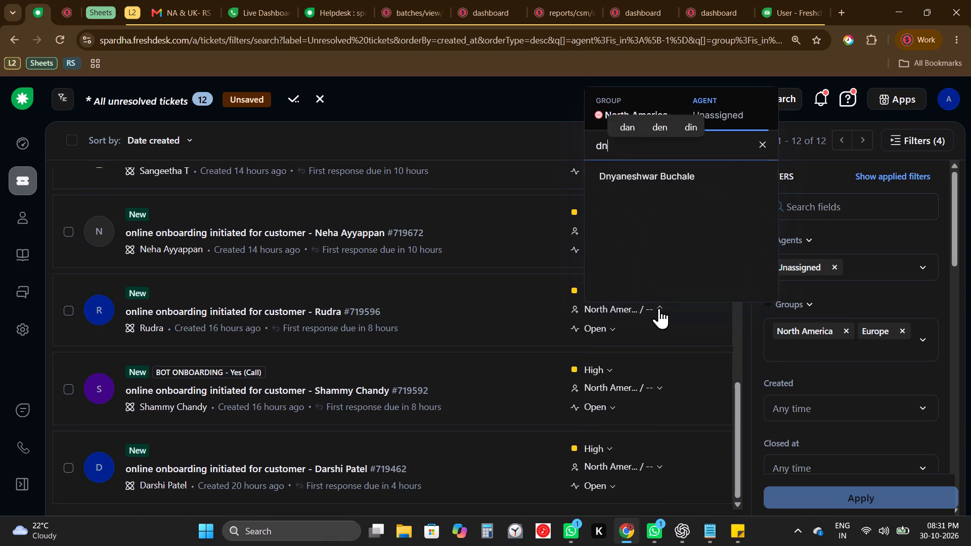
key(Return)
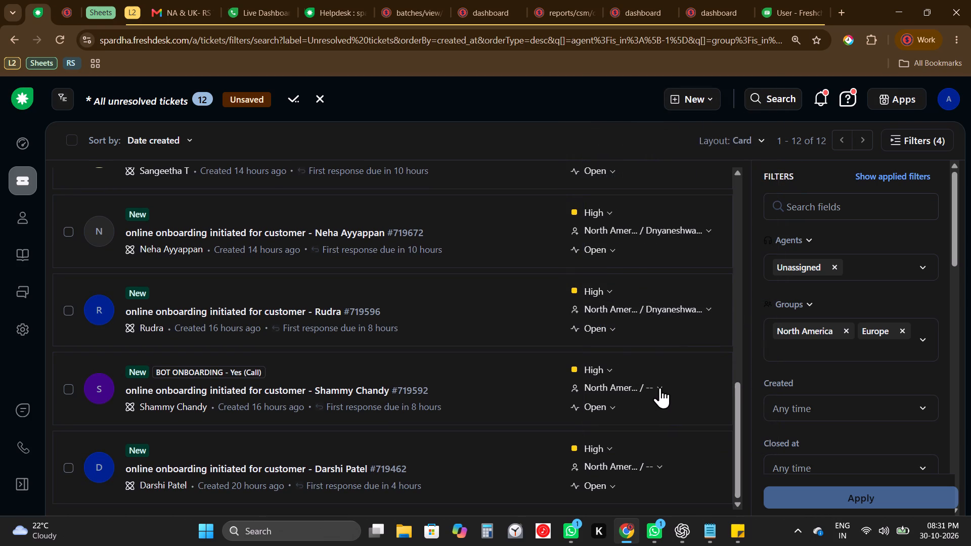
click(660, 387)
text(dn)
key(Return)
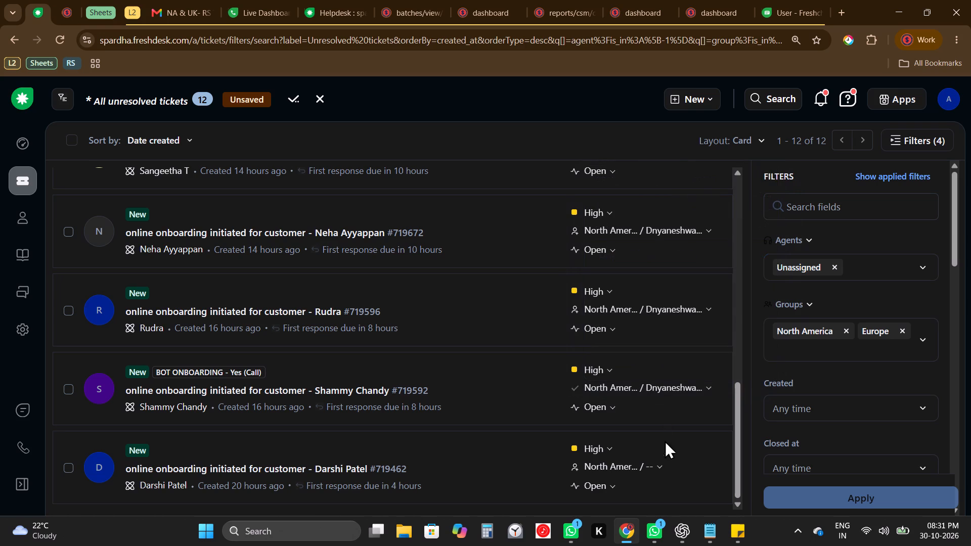
click(660, 468)
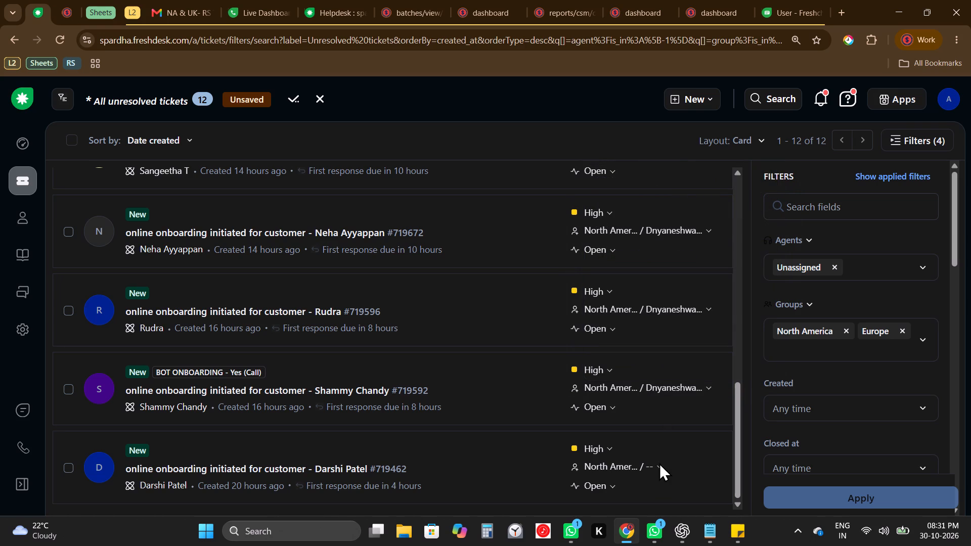
click(659, 465)
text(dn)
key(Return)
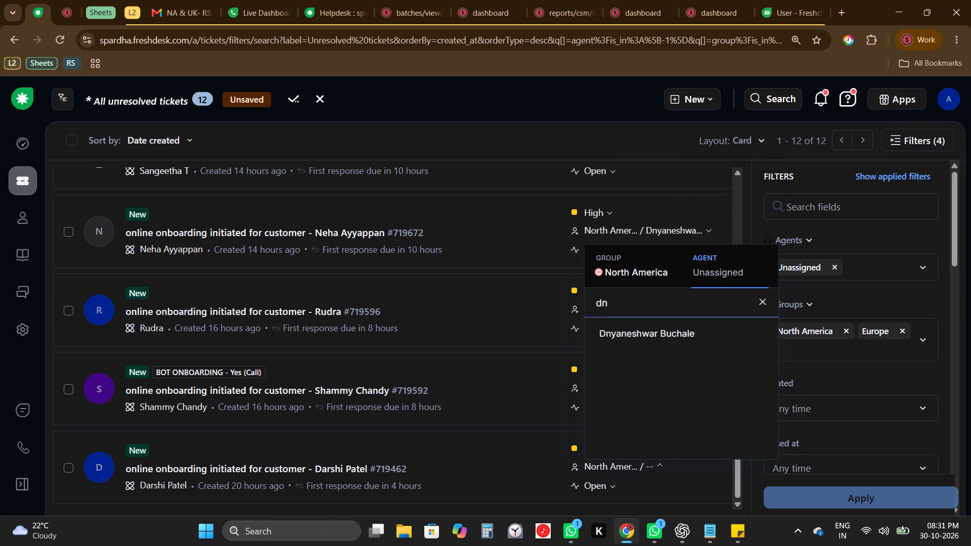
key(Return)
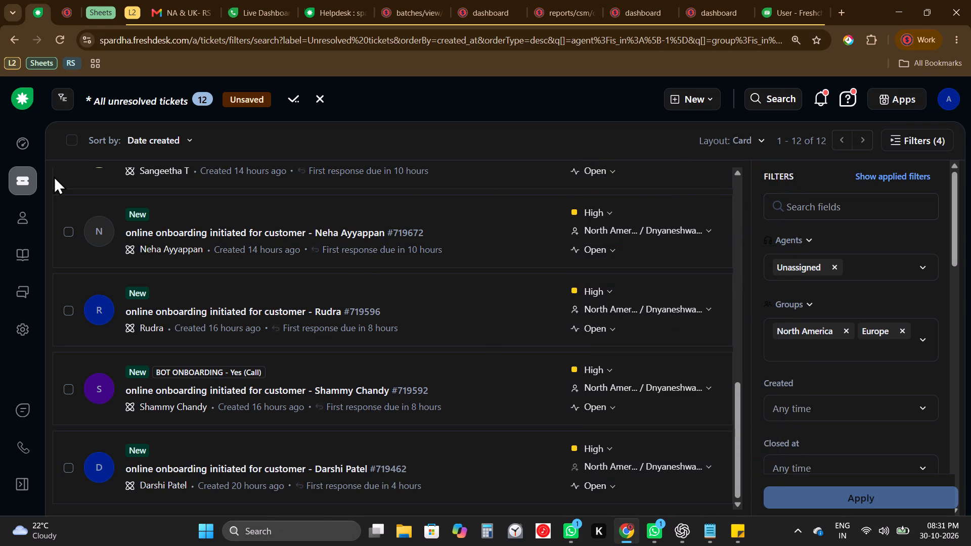
click(22, 176)
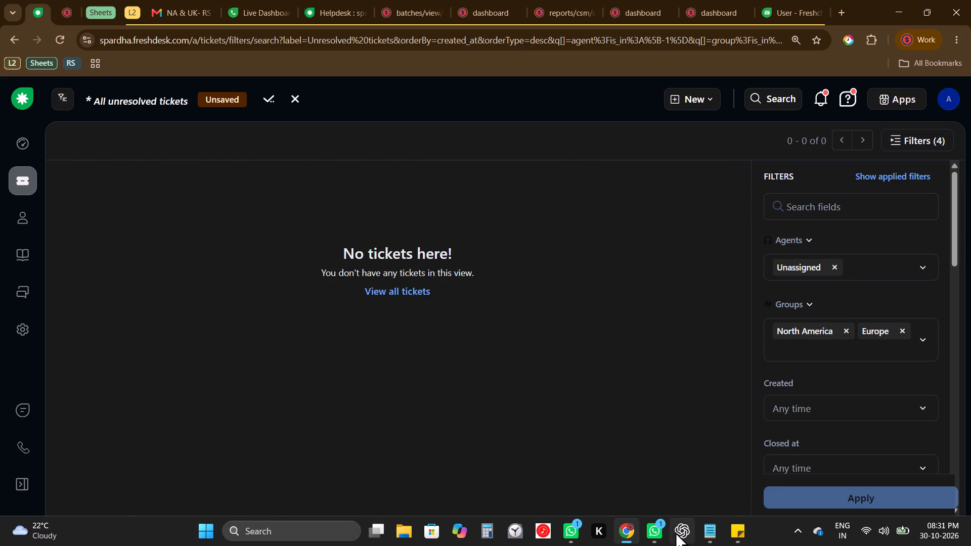
Open the unresolved tickets from the dashboard and replace the agent filter Me with the agent Saha.
click(18, 105)
click(85, 198)
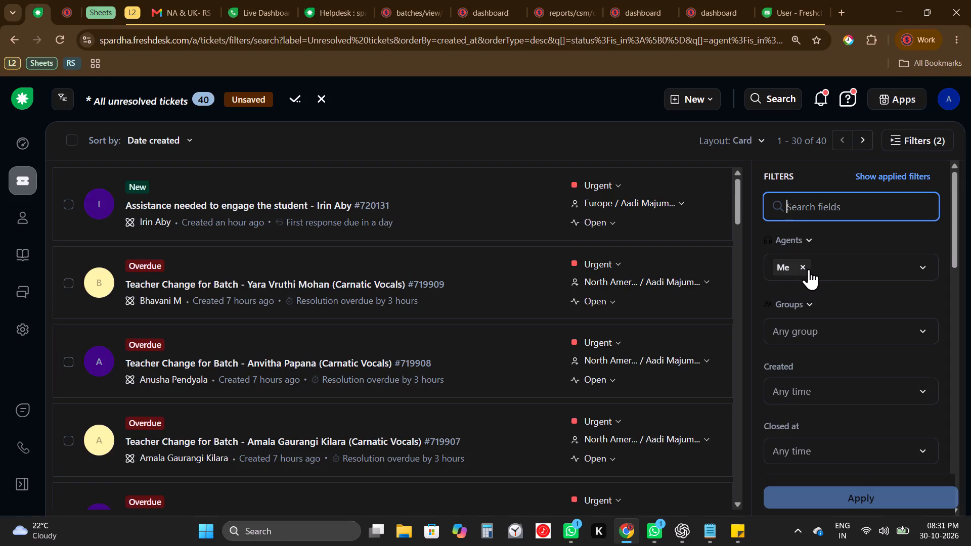
click(806, 268)
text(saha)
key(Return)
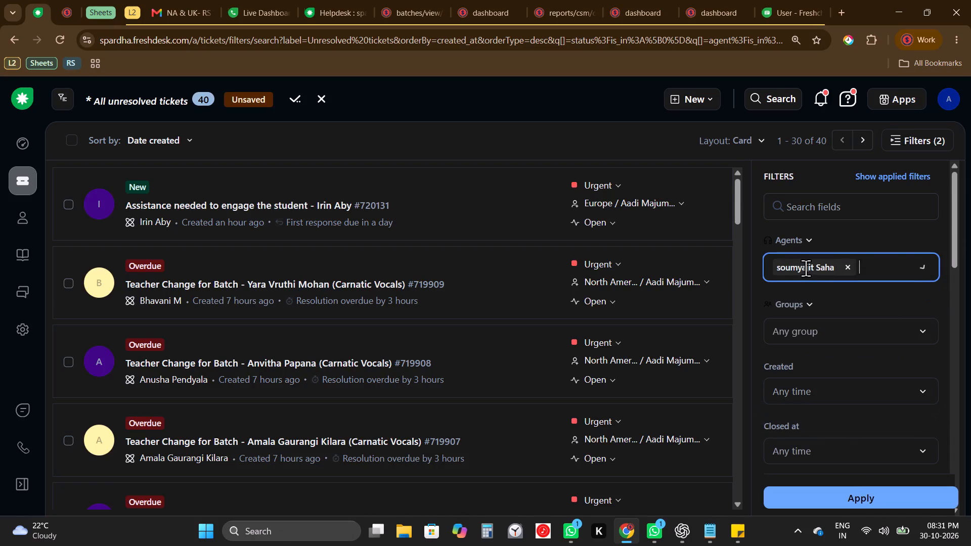
click(865, 489)
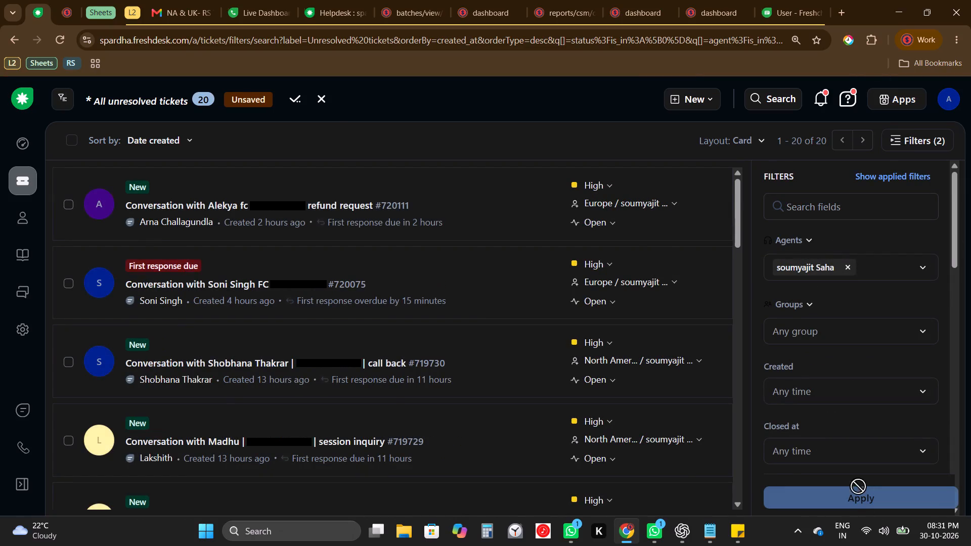
click(383, 204)
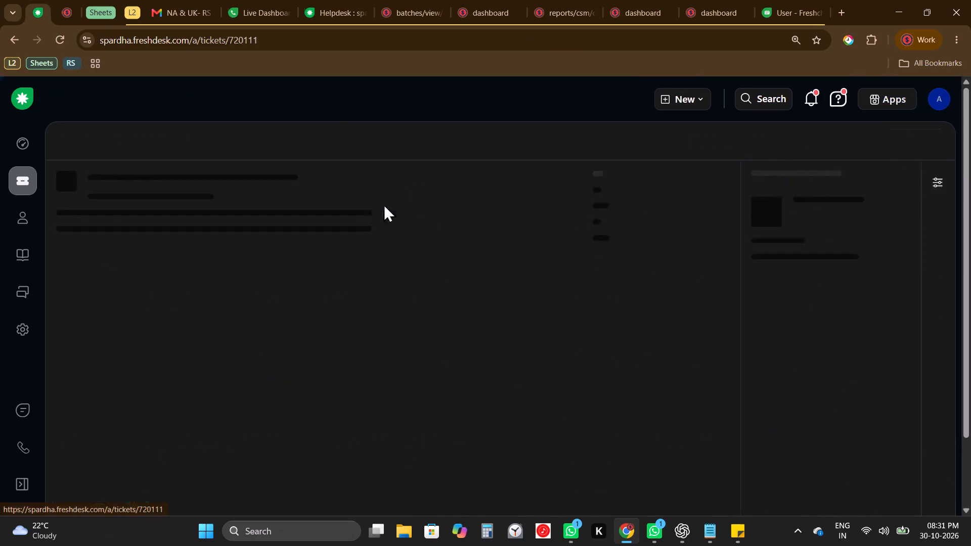
scroll(405, 371, down, 16)
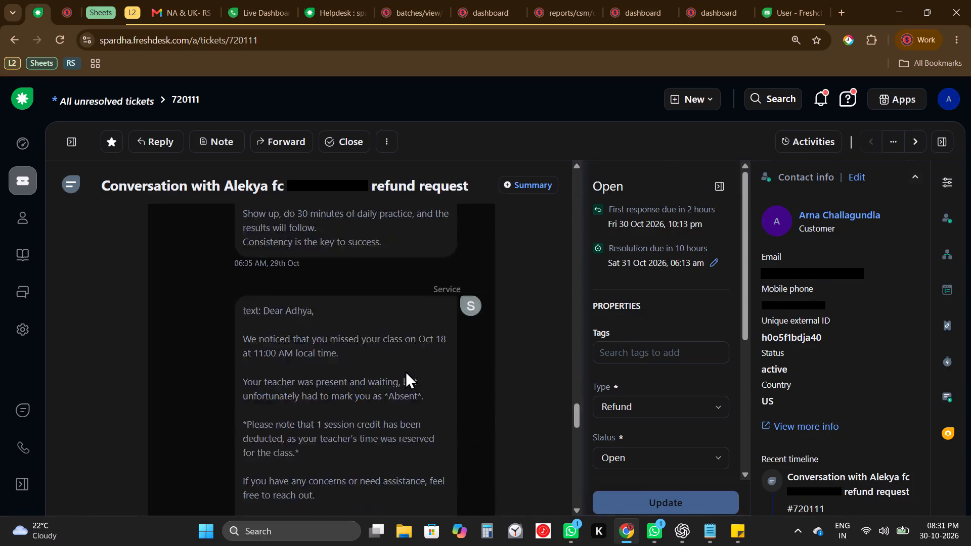
scroll(405, 371, down, 5)
scroll(405, 371, up, 2)
scroll(618, 385, down, 2)
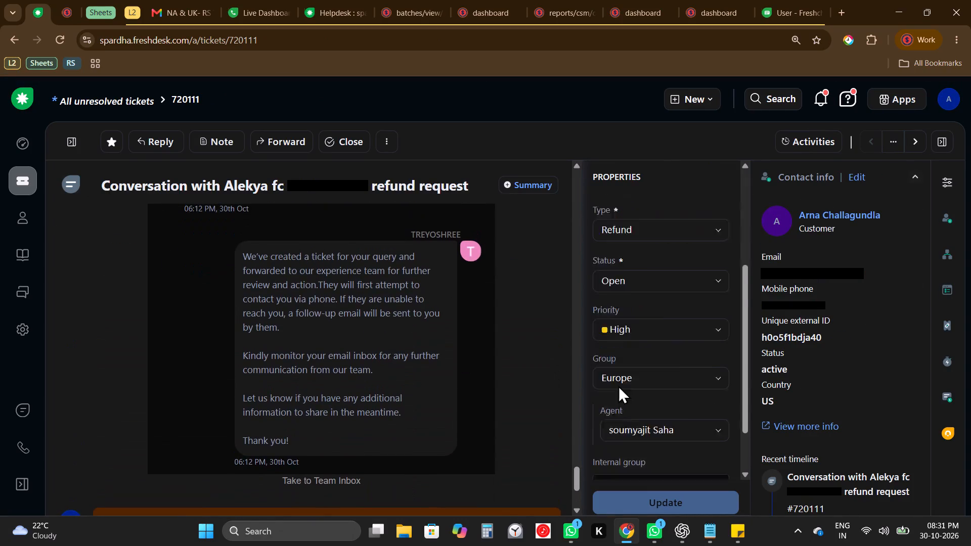
click(668, 371)
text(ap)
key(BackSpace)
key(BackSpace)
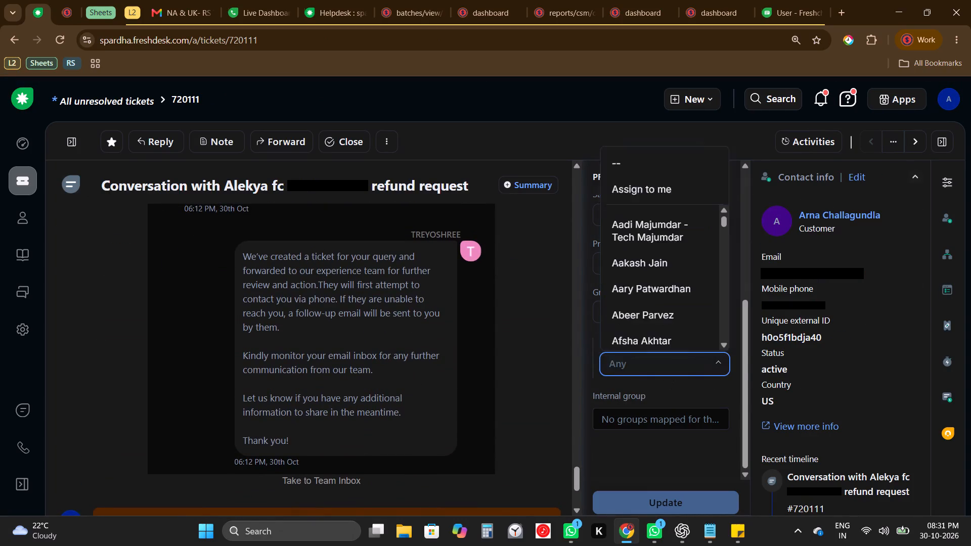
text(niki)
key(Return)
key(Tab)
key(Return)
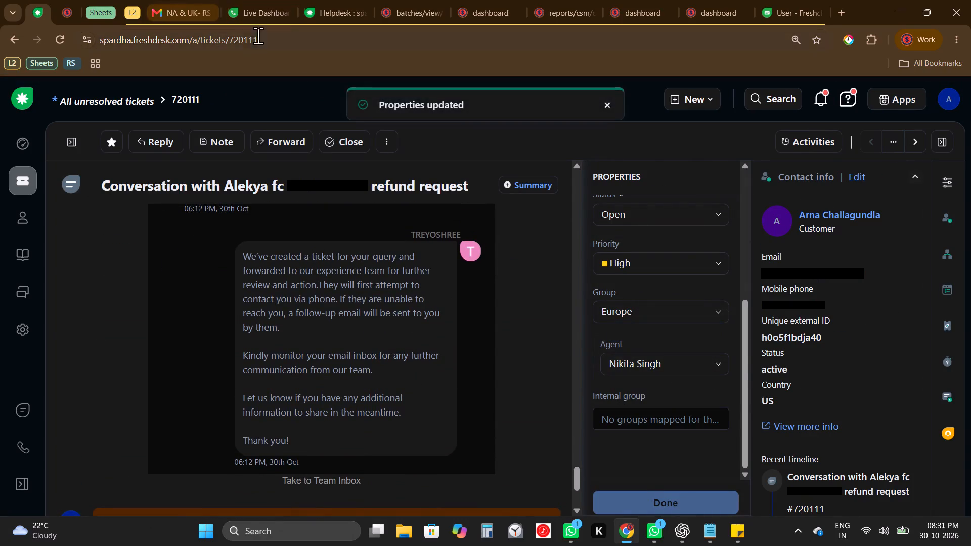
triple_click(300, 36)
key(ctrl+c)
click(131, 14)
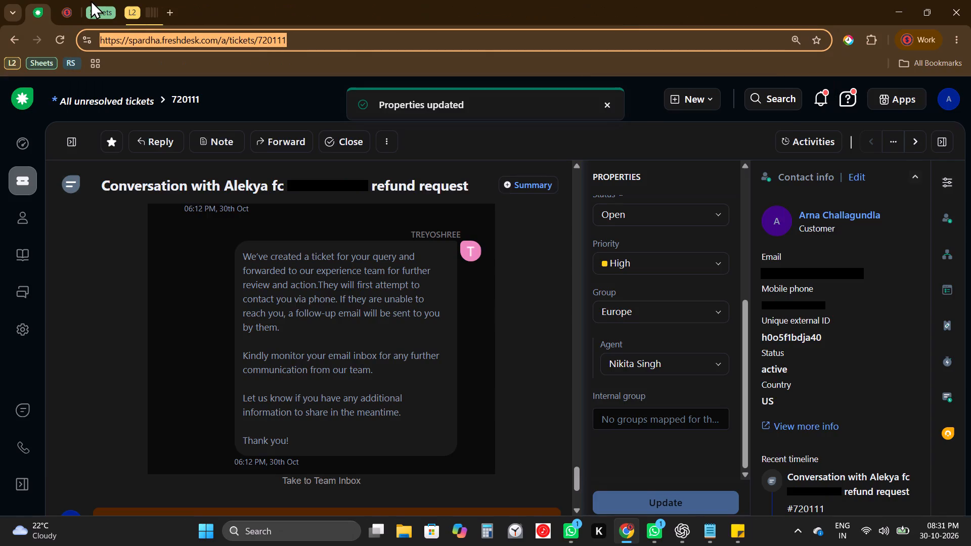
click(91, 0)
click(638, 0)
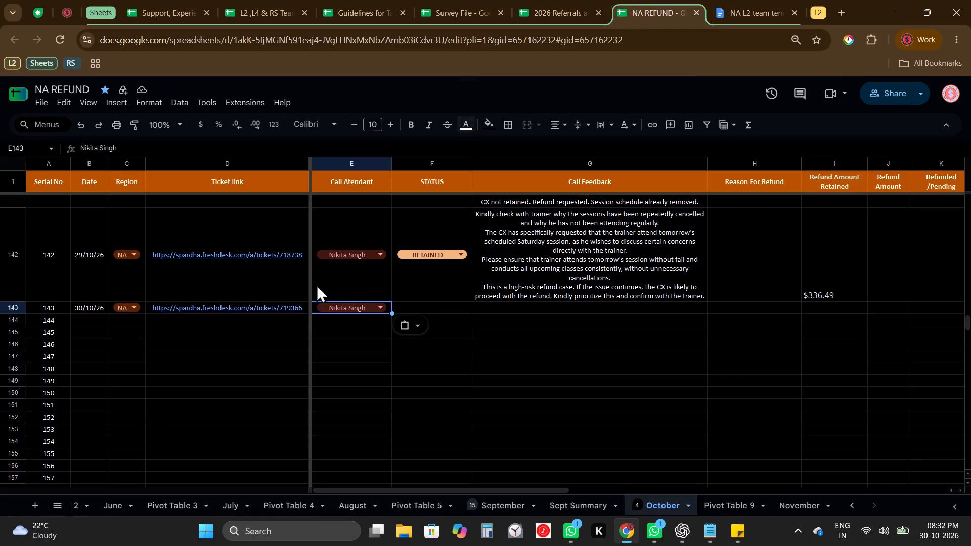
double_click(213, 319)
key(ctrl+v)
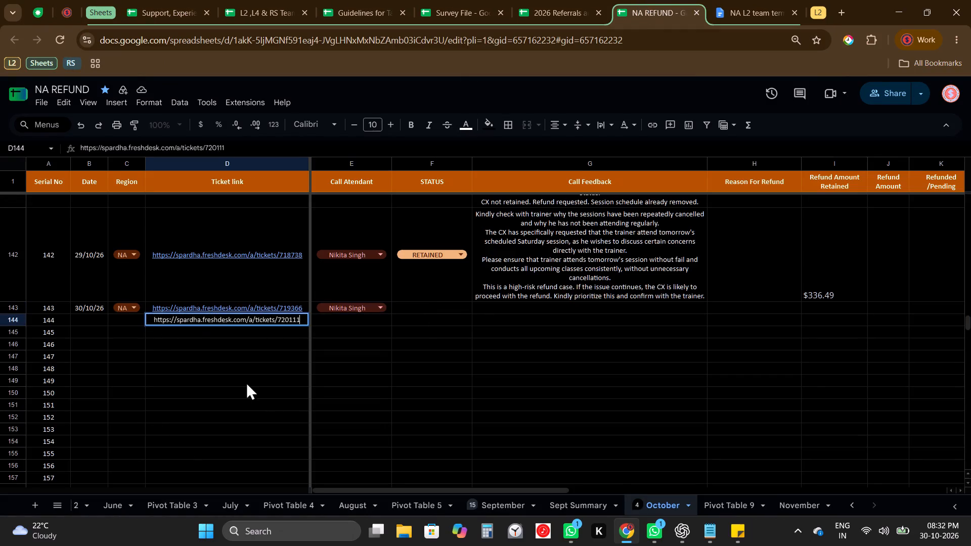
click(259, 404)
Copy the date 30/10/26 and region NA from row 143 into row 144.
key(Up)
key(Left)
key(Up)
key(Up)
key(Left)
key(Up)
key(Up)
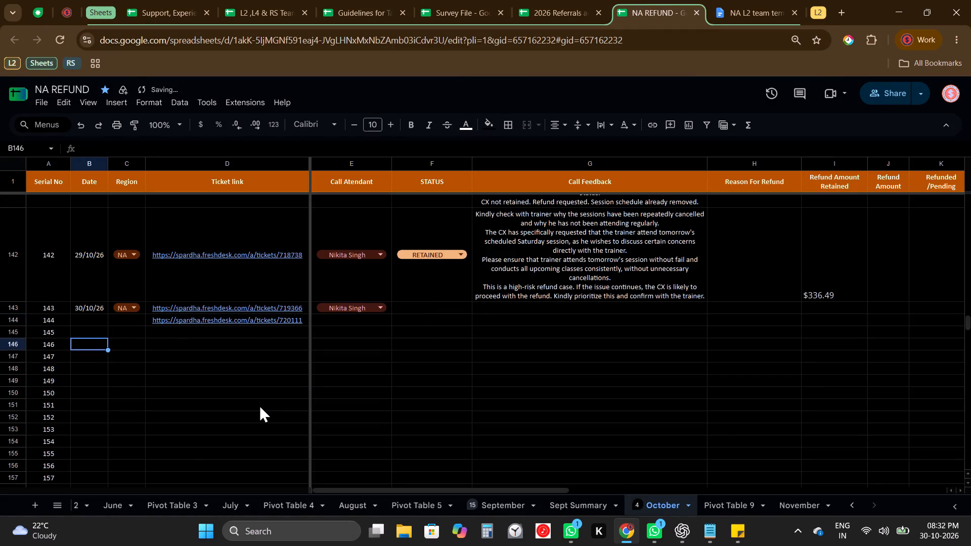
key(Up)
key(Up)
key(Up)
key(shift+Return)
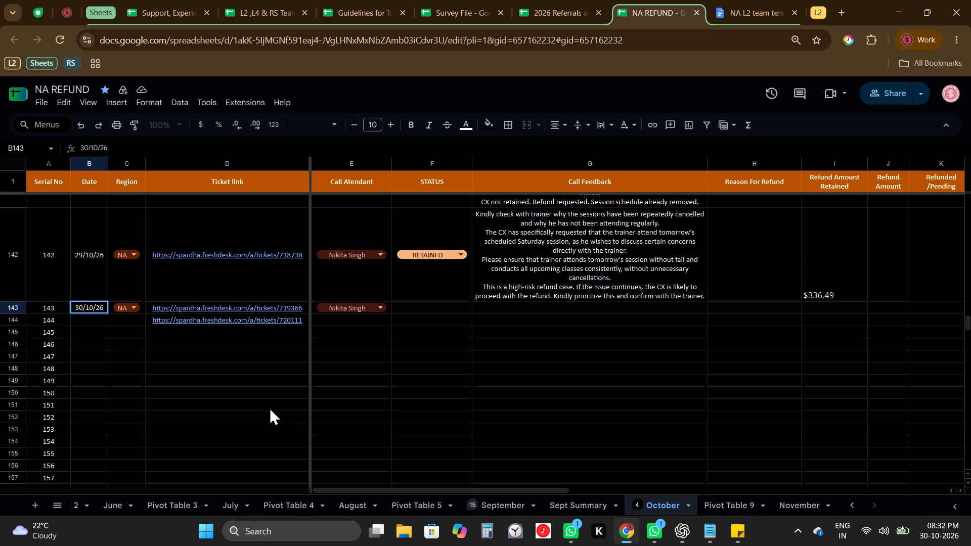
key(Escape)
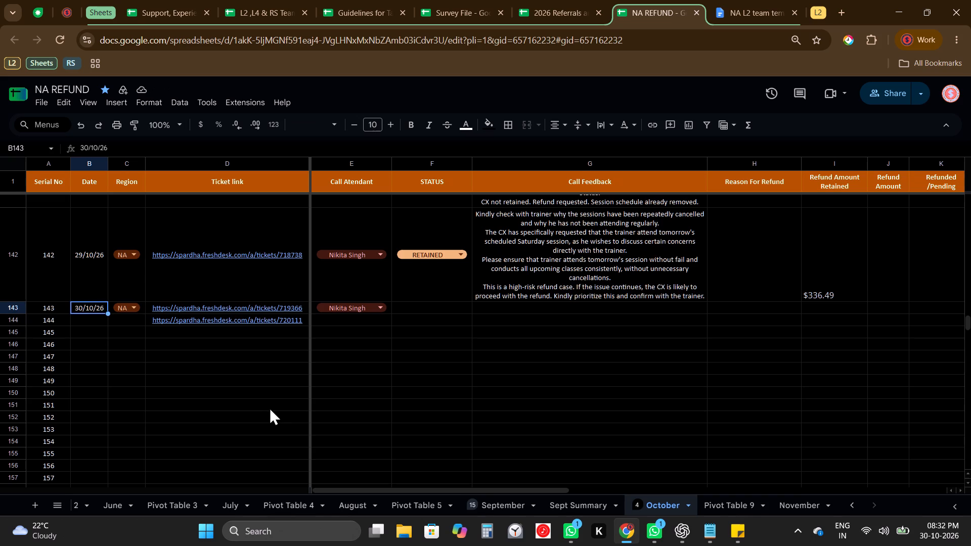
key(shift+Right)
key(ctrl+c)
key(Down)
key(ctrl+v)
key(Return)
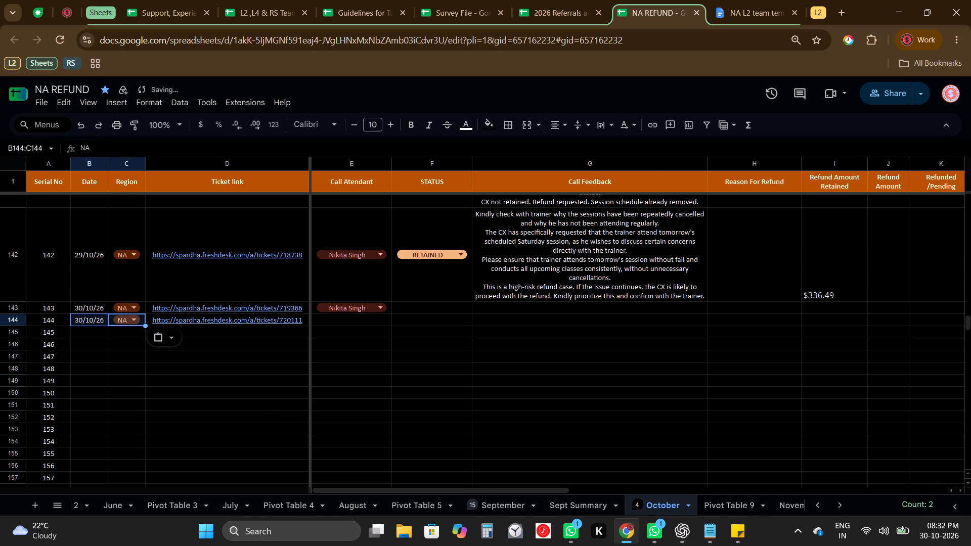
Change the region of row 144 to UK.
key(Return)
key(Right)
key(Return)
key(Down)
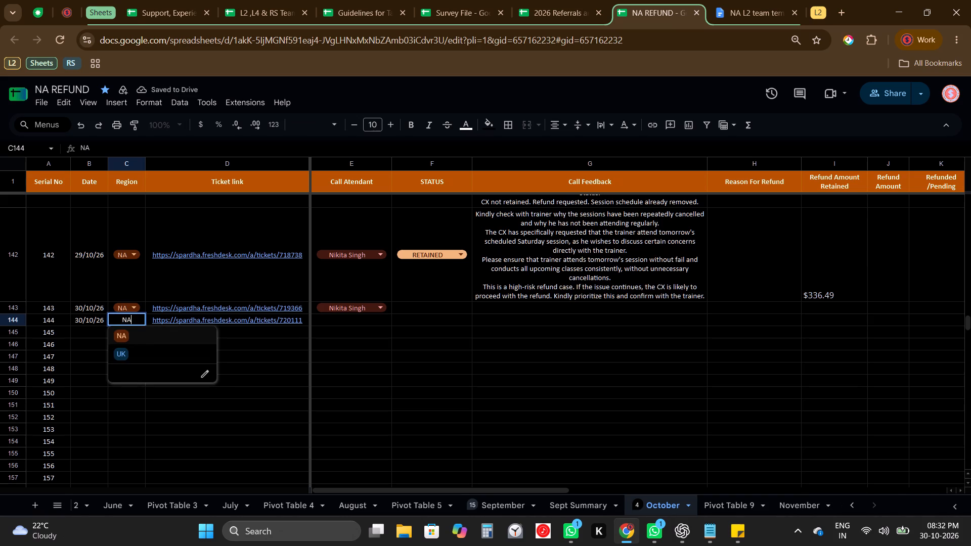
key(Return)
Copy the call attendant Nikita from row 143 into row 144.
key(Up)
key(Right)
key(Right)
key(Up)
key(ctrl+c)
key(Down)
key(ctrl+v)
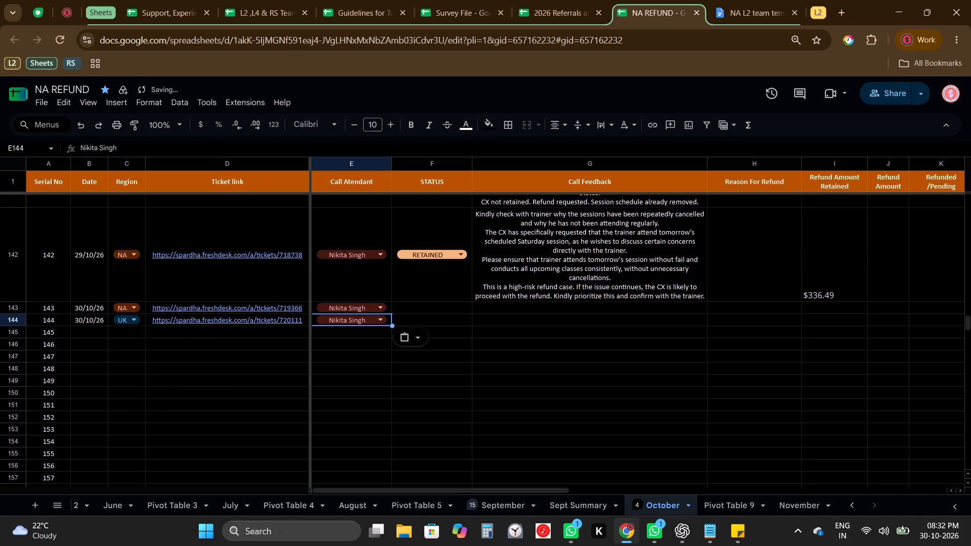
click(98, 15)
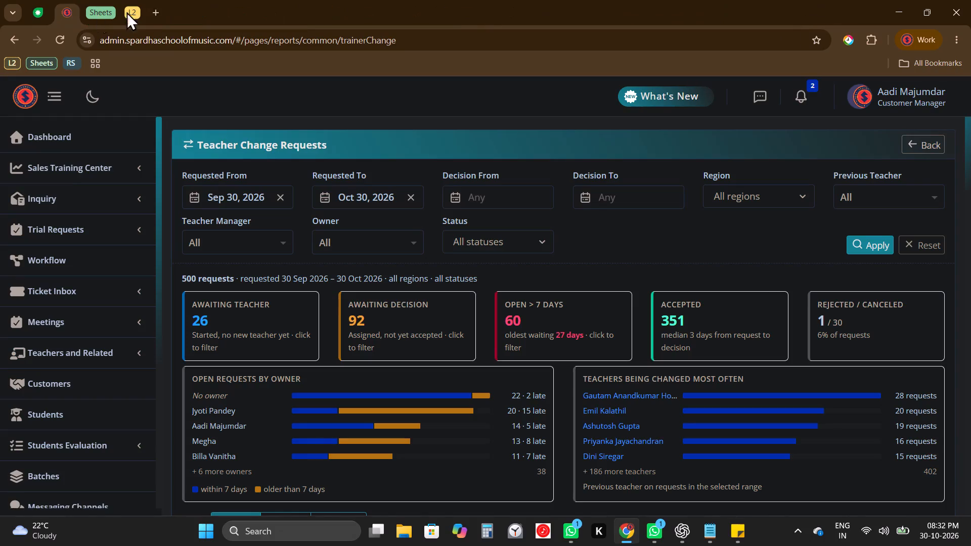
click(137, 10)
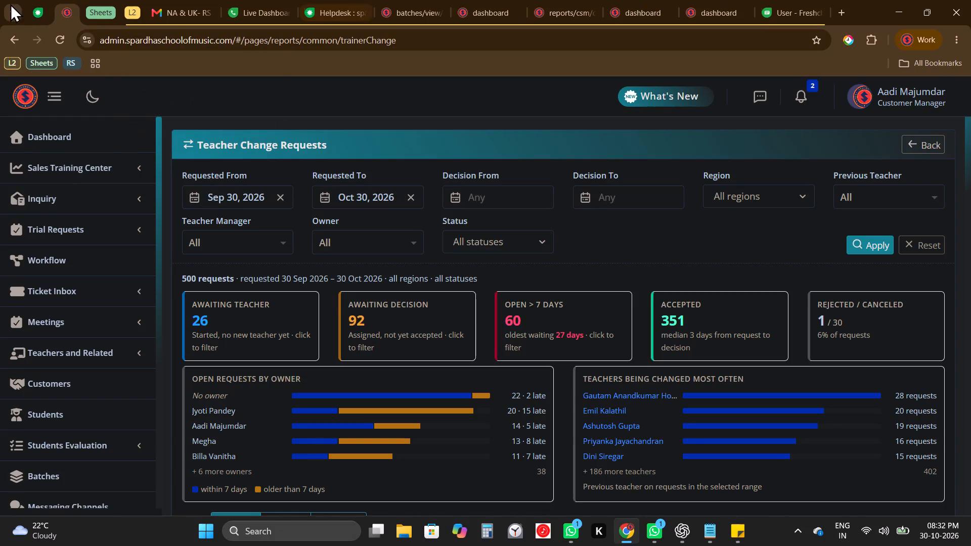
click(29, 6)
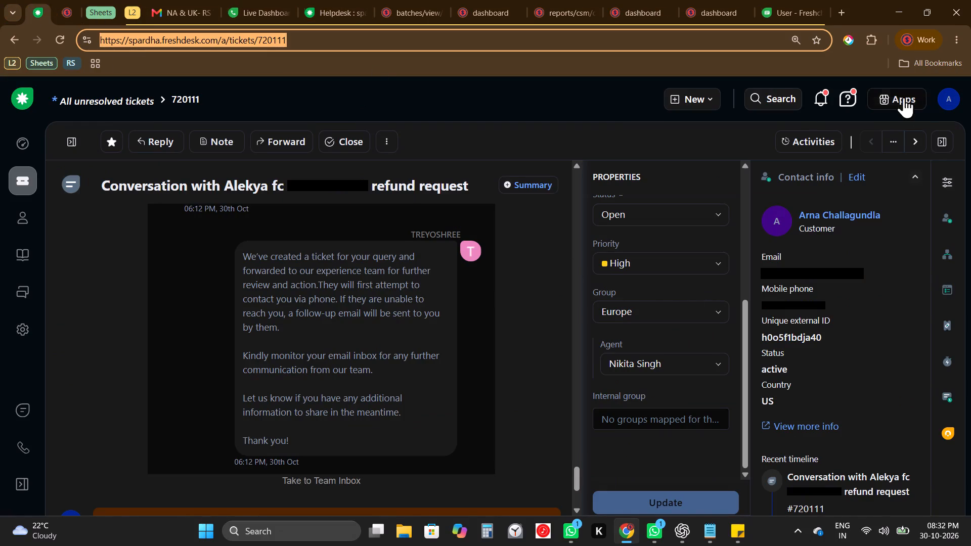
click(926, 139)
scroll(418, 326, down, 6)
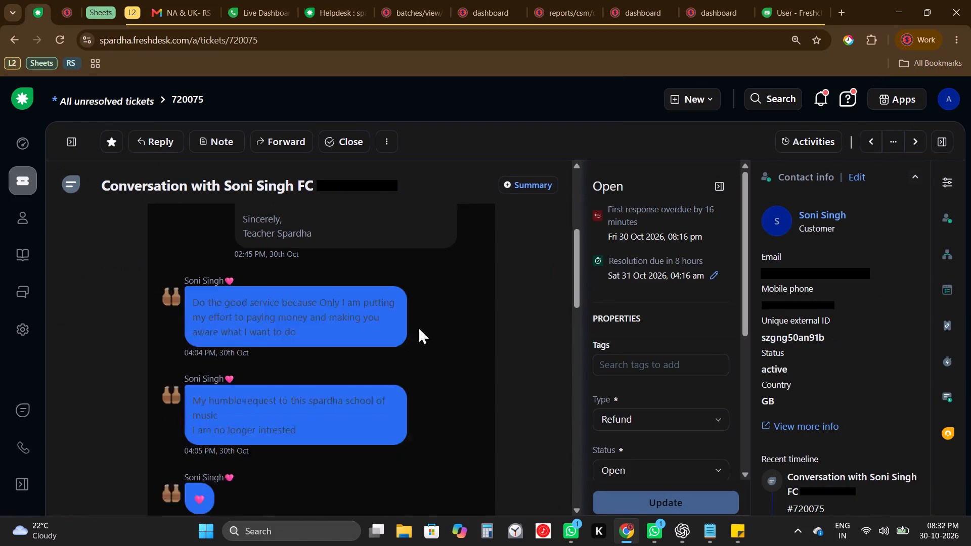
scroll(424, 410, down, 2)
scroll(424, 410, up, 1)
scroll(654, 359, down, 5)
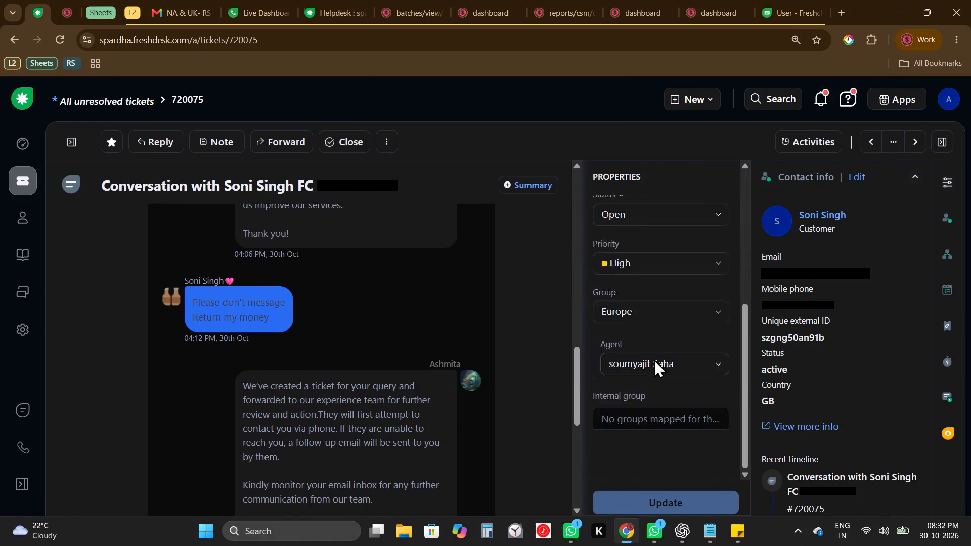
click(675, 355)
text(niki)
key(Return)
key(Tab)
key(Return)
Copy the link of ticket #720075 into the Ticket link cell of row 145 in the NA REFUND October sheet.
triple_click(344, 42)
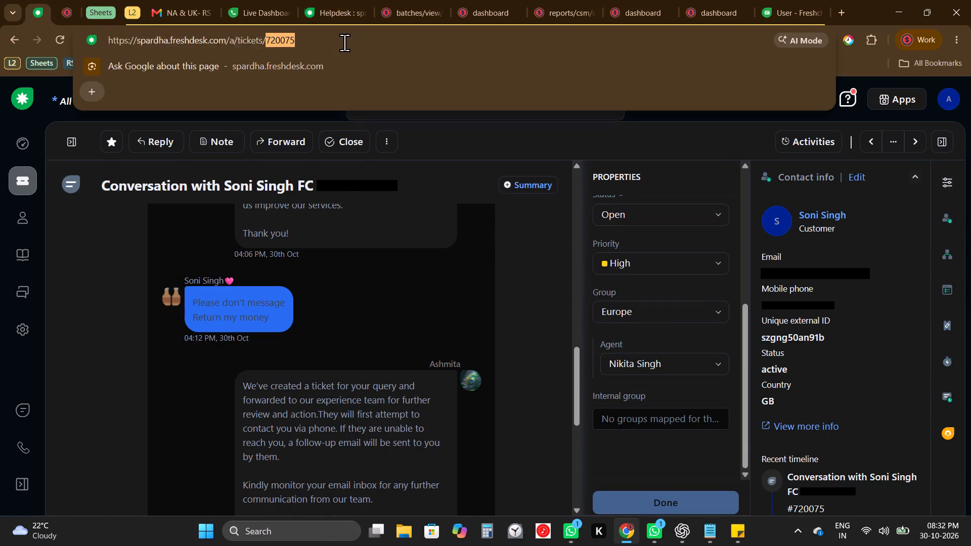
key(ctrl+c)
key(ctrl+c)
click(126, 5)
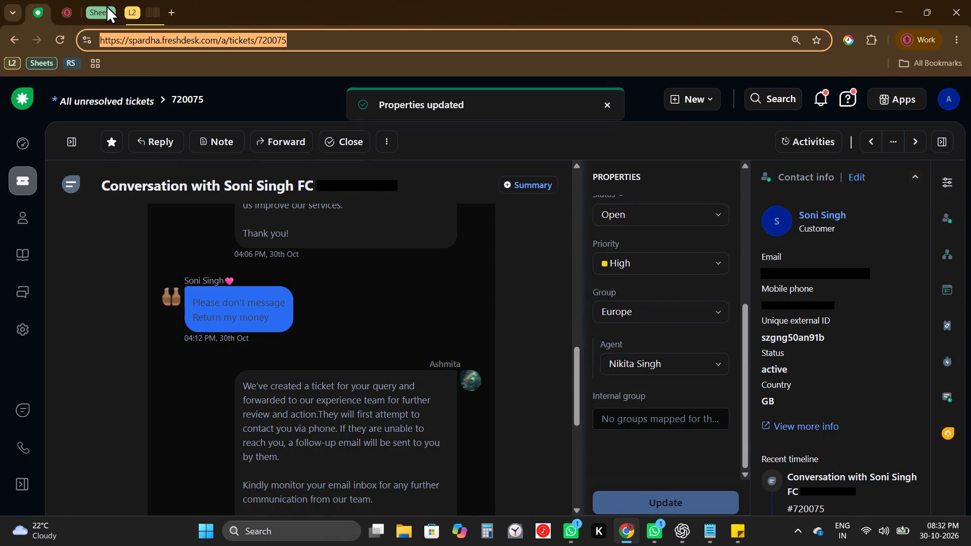
click(106, 5)
click(683, 0)
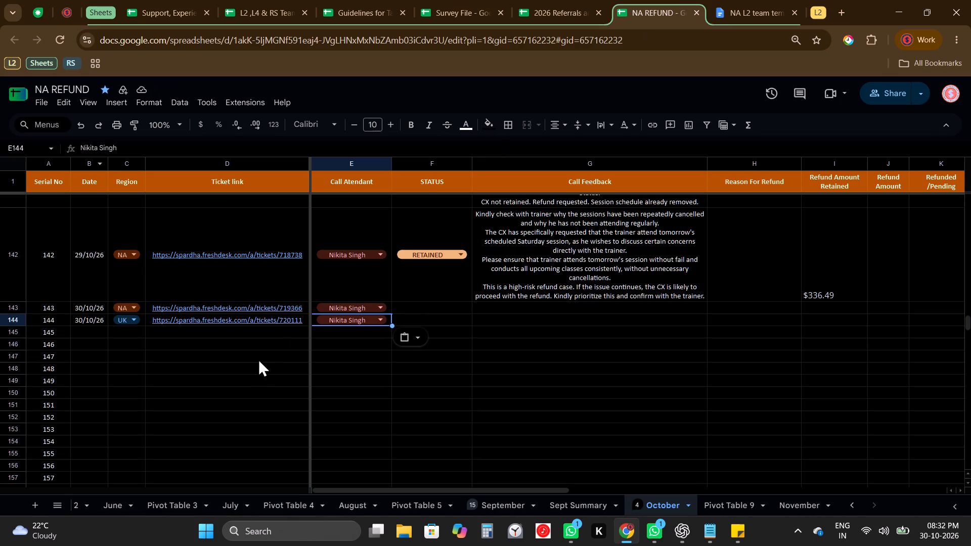
double_click(271, 336)
key(ctrl+v)
click(116, 367)
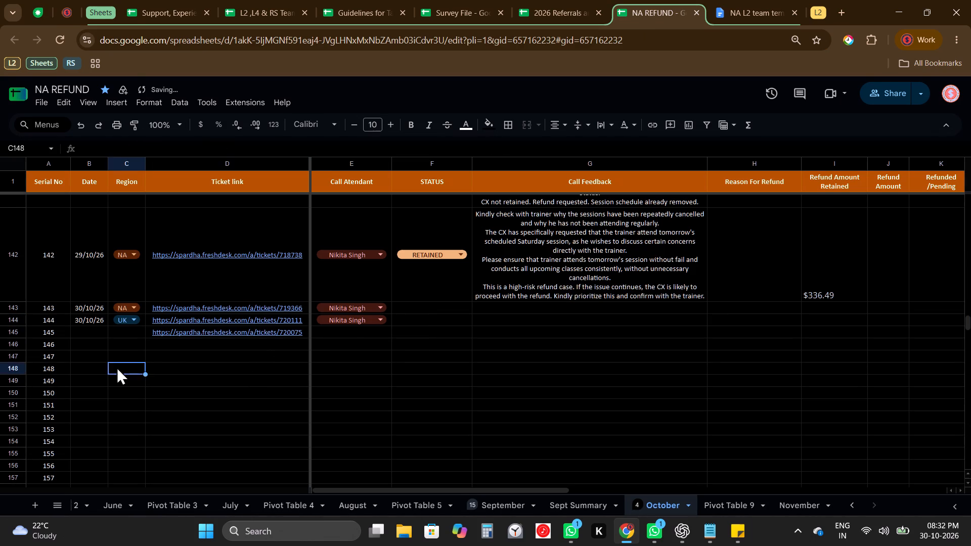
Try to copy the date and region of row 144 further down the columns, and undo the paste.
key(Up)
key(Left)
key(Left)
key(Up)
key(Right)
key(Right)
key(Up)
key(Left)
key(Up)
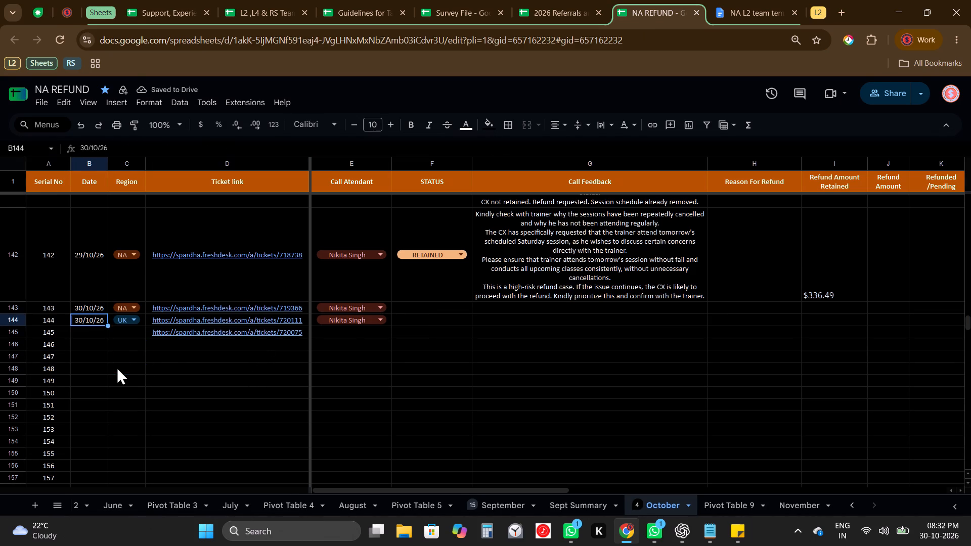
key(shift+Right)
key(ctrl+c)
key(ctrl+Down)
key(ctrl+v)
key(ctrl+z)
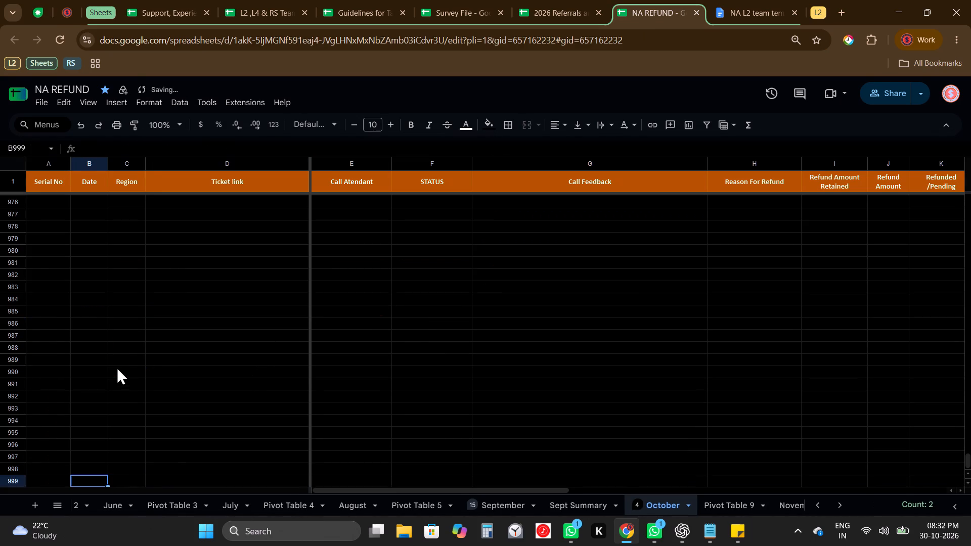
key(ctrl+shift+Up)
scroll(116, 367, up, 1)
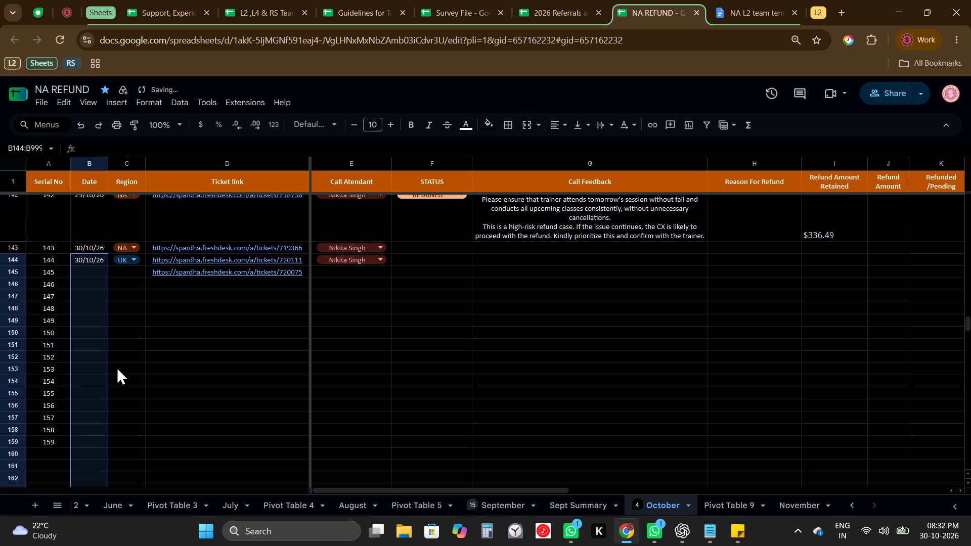
Copy the date 30/10/26 and region UK from row 144 into row 145.
click(116, 367)
key(Up)
key(Up)
key(Up)
key(Left)
key(Left)
key(Up)
key(Up)
key(Up)
key(Up)
key(Right)
key(Up)
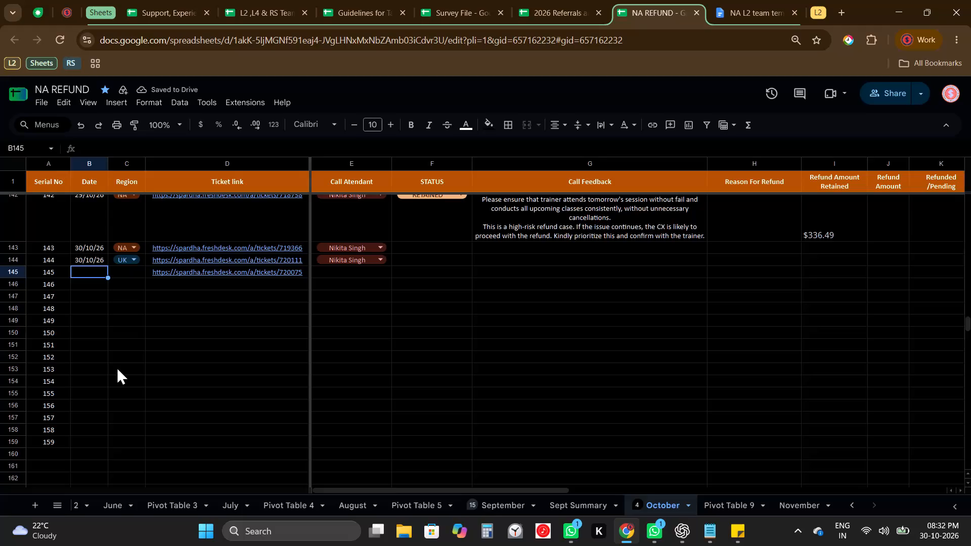
key(Up)
key(shift+Right)
key(ctrl+c)
key(Down)
key(ctrl+v)
Copy the call attendant Nikita from row 144 into row 145.
key(Right)
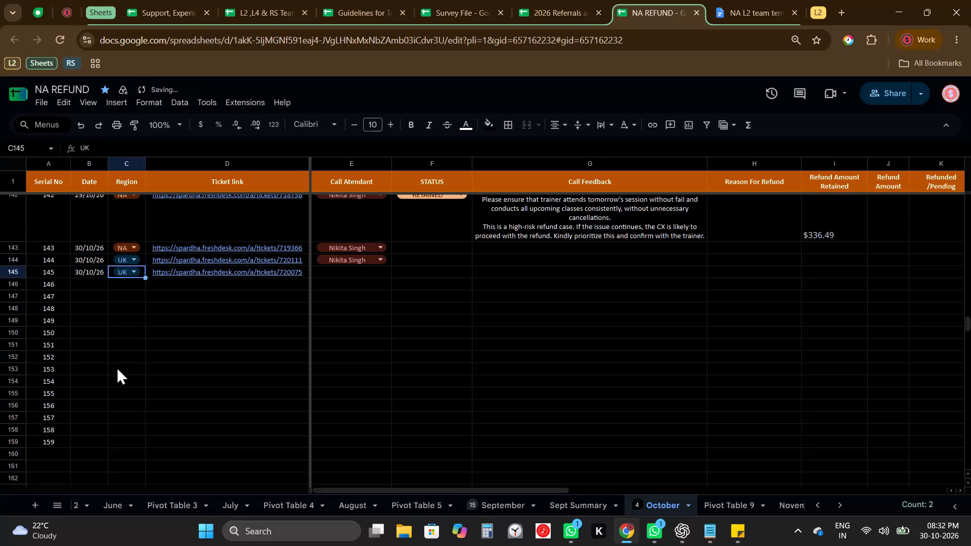
key(Up)
key(Right)
key(Right)
key(Down)
key(Right)
key(Left)
key(Up)
key(ctrl+c)
key(ctrl+Down)
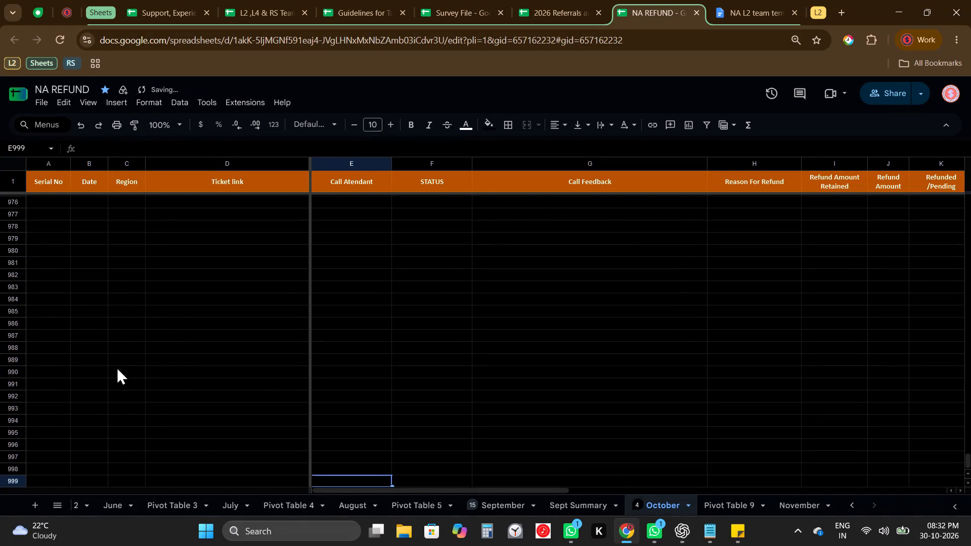
key(ctrl+Up)
key(Down)
key(Up)
key(ctrl+c)
key(Down)
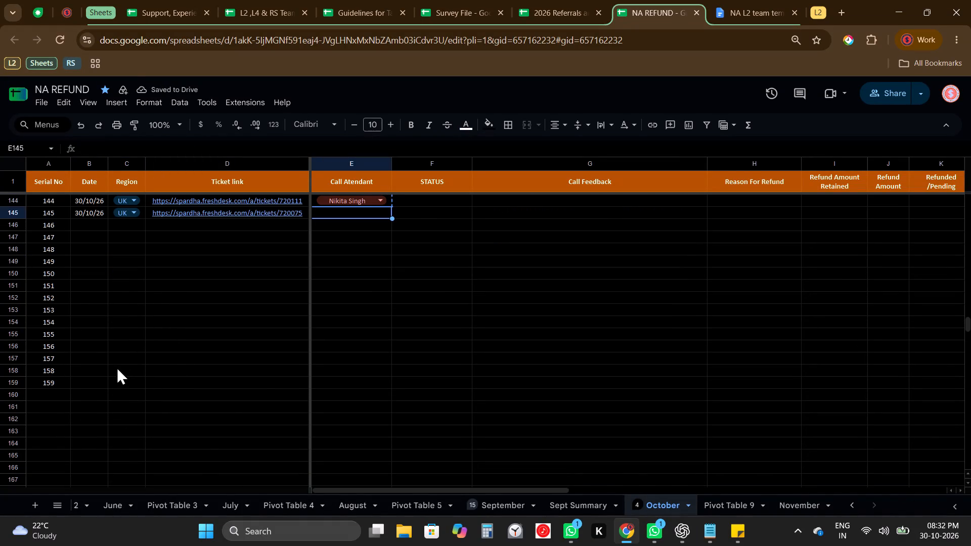
key(ctrl+v)
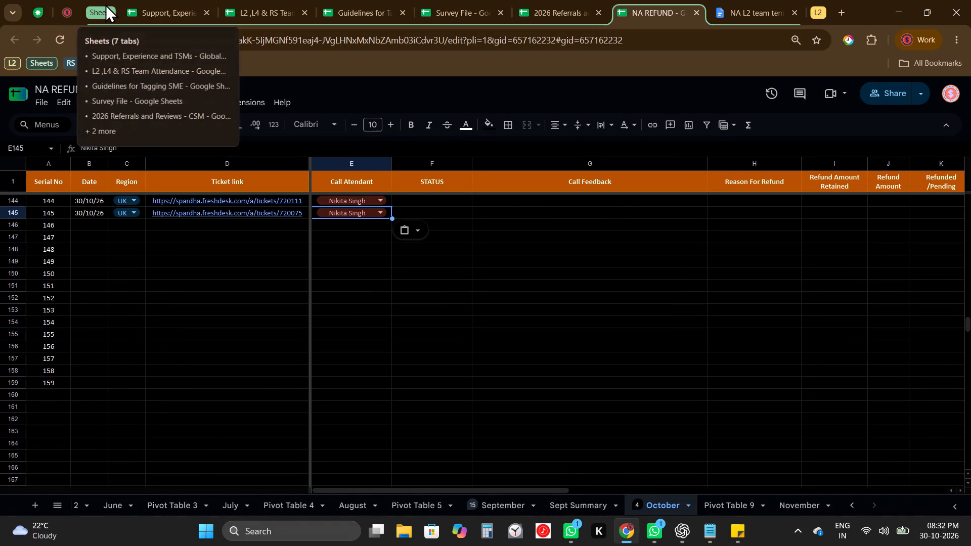
Return to the open Freshdesk ticket and move on to ticket #719730 in Saha's queue, down to its agent property.
click(64, 2)
click(43, 4)
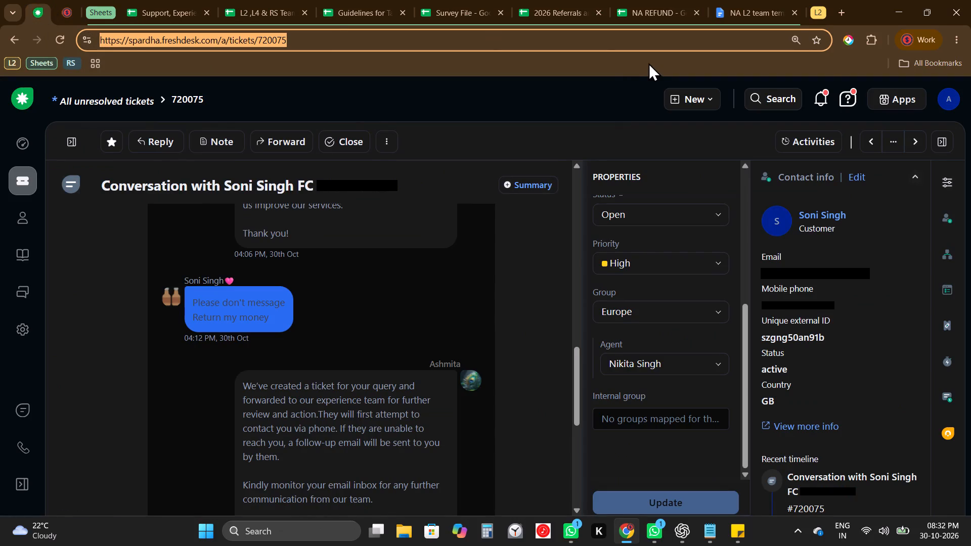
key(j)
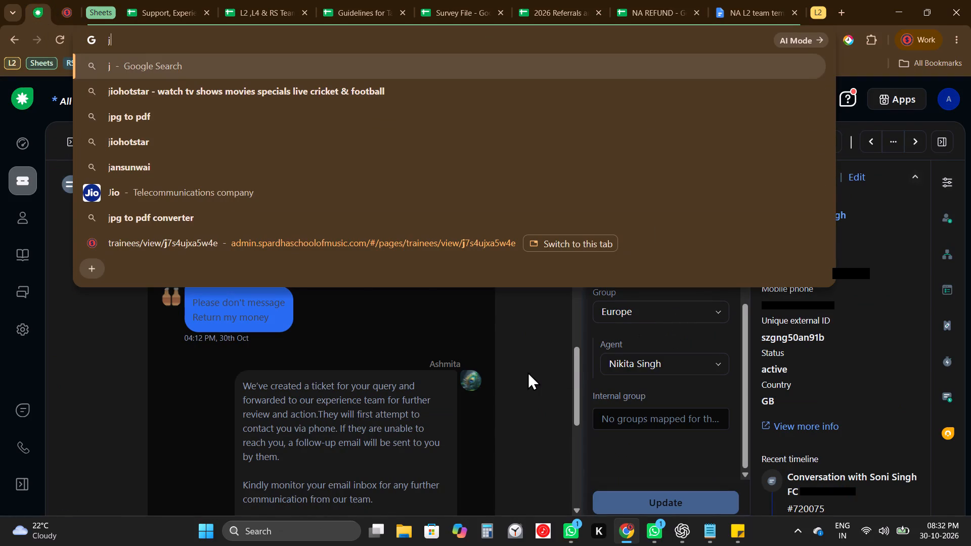
click(527, 372)
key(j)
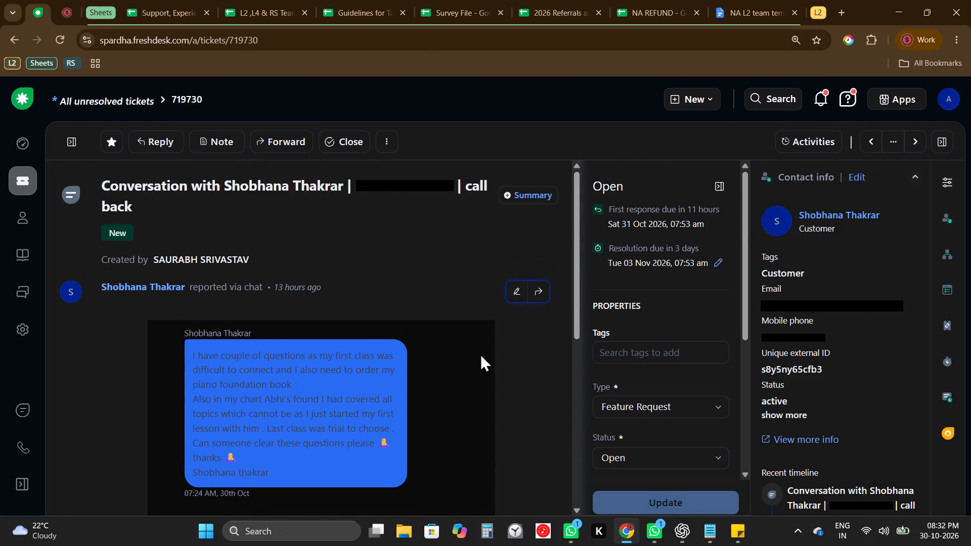
scroll(649, 365, down, 2)
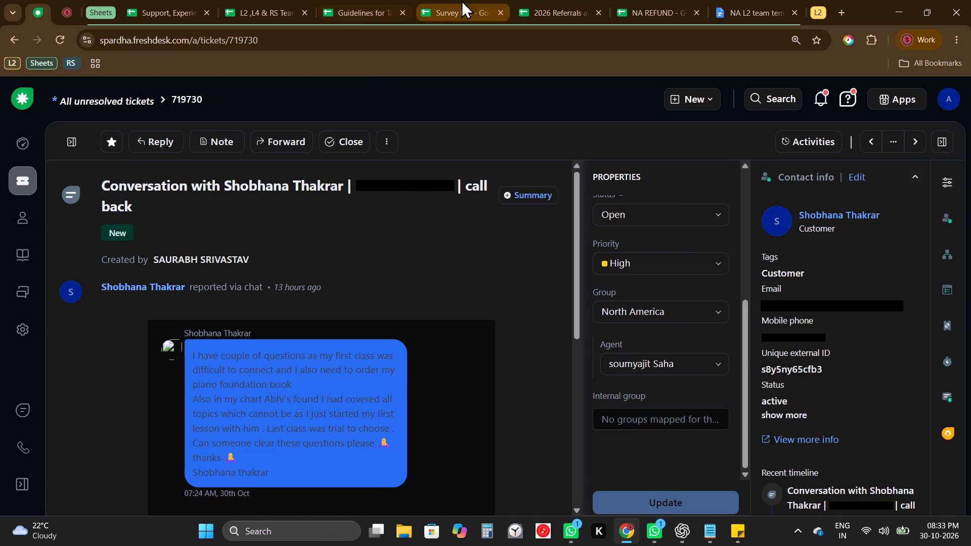
Filter the separate unresolved tickets list by agent Ayush in place of Me to check his queue.
click(813, 6)
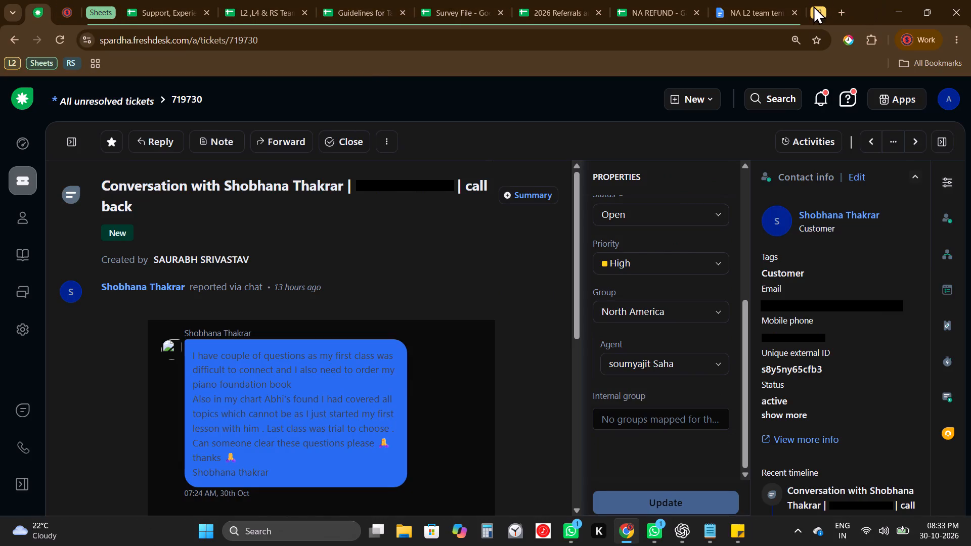
click(567, 0)
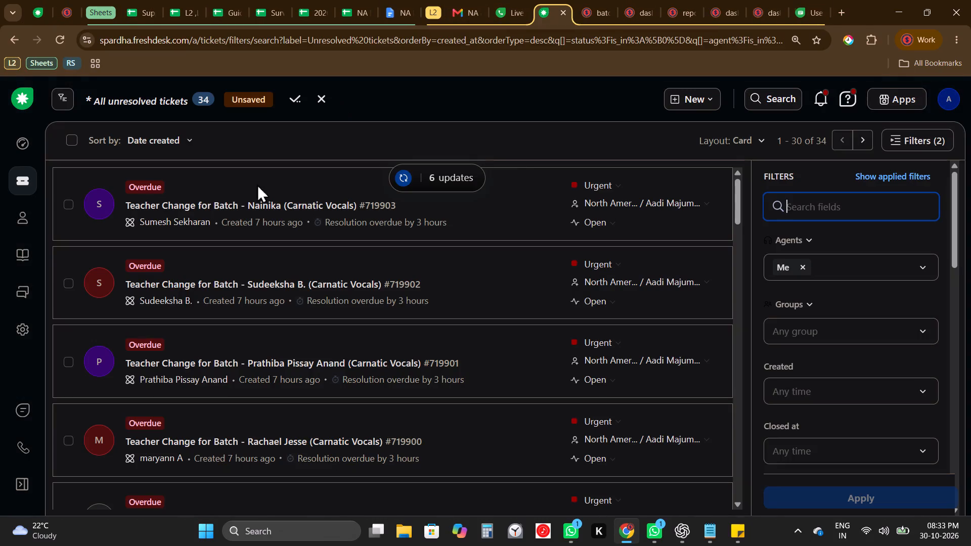
click(803, 265)
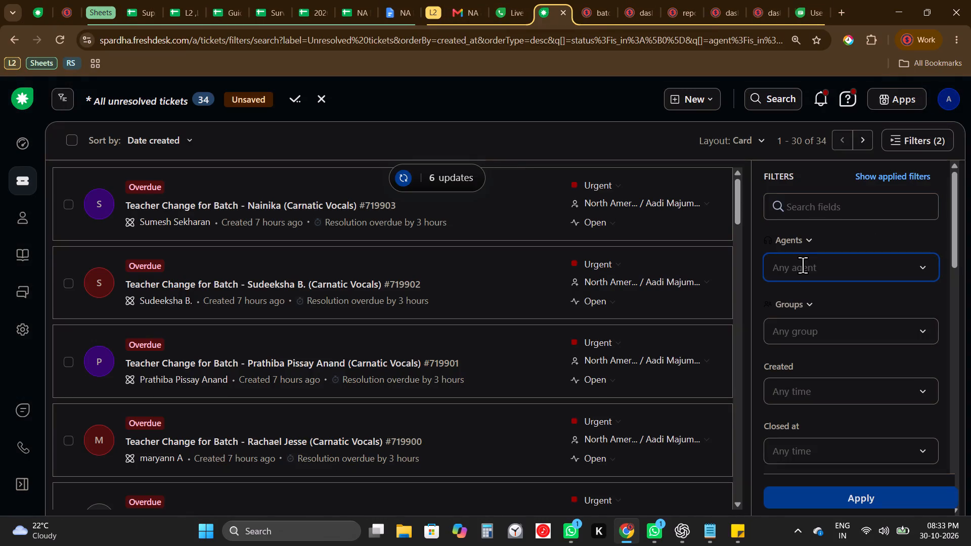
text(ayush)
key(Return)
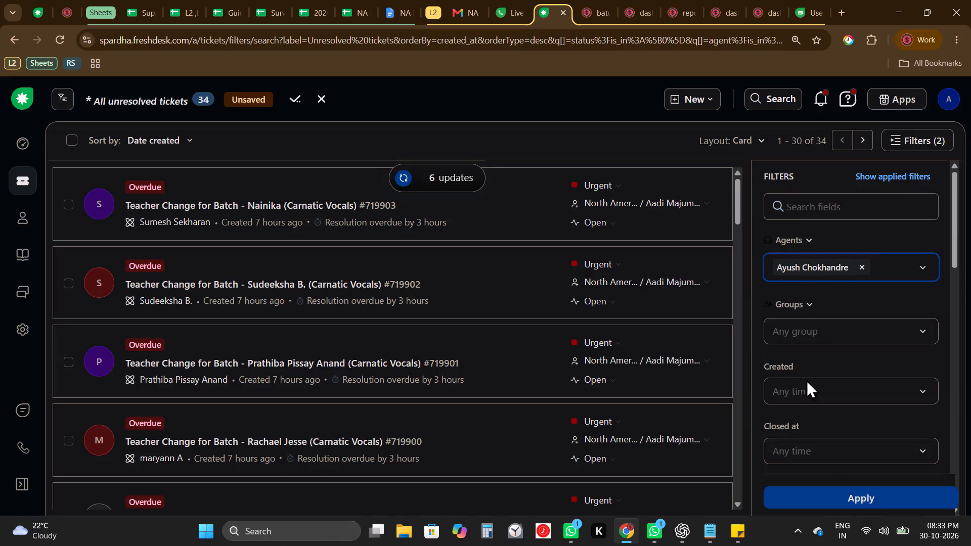
click(834, 492)
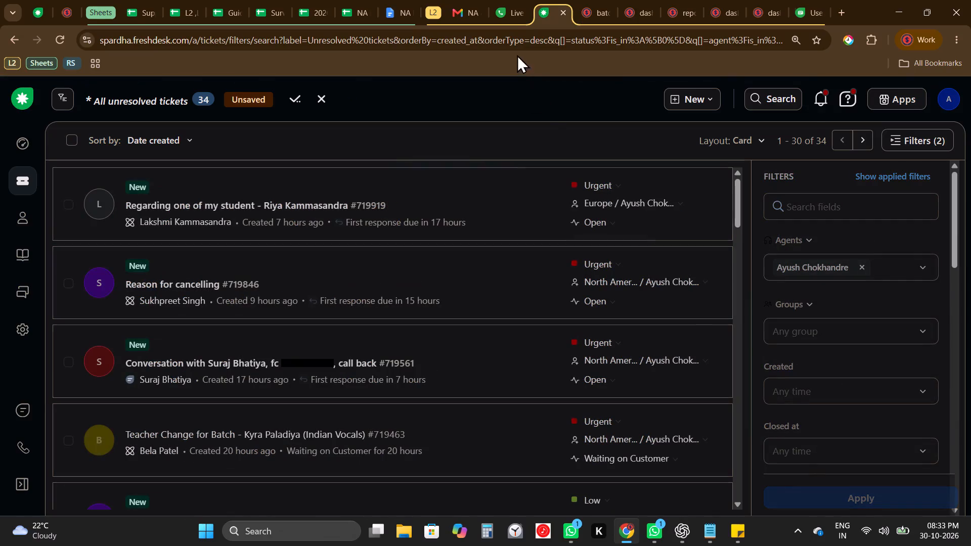
click(439, 8)
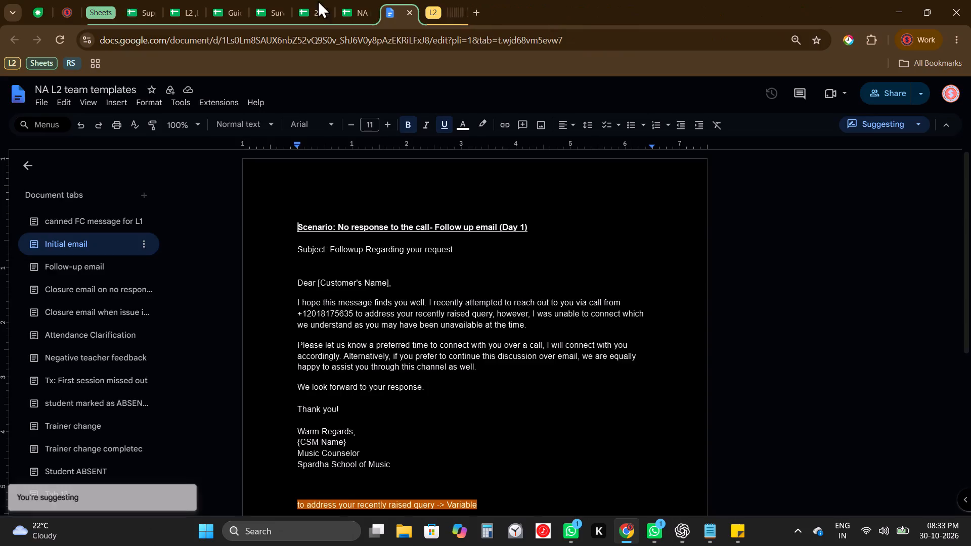
click(39, 3)
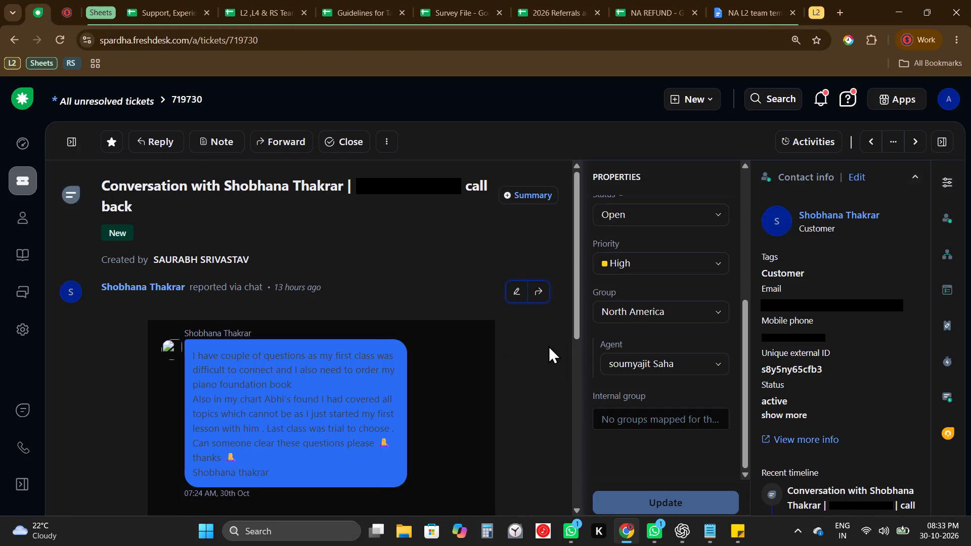
click(648, 358)
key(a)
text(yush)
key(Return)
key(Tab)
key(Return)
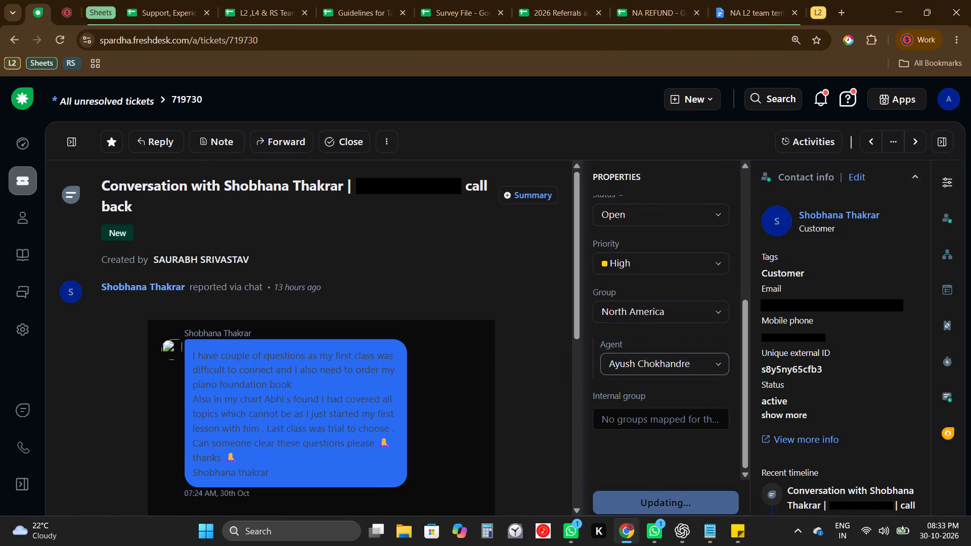
Examine ticket #719729's conversation and private note about the session inquiry, along with the contact's activity timeline.
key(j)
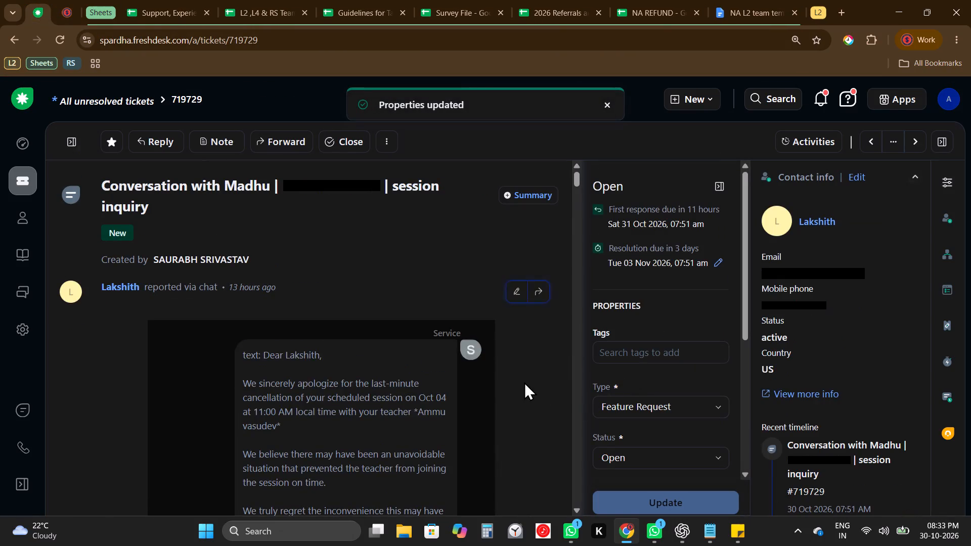
scroll(524, 382, down, 20)
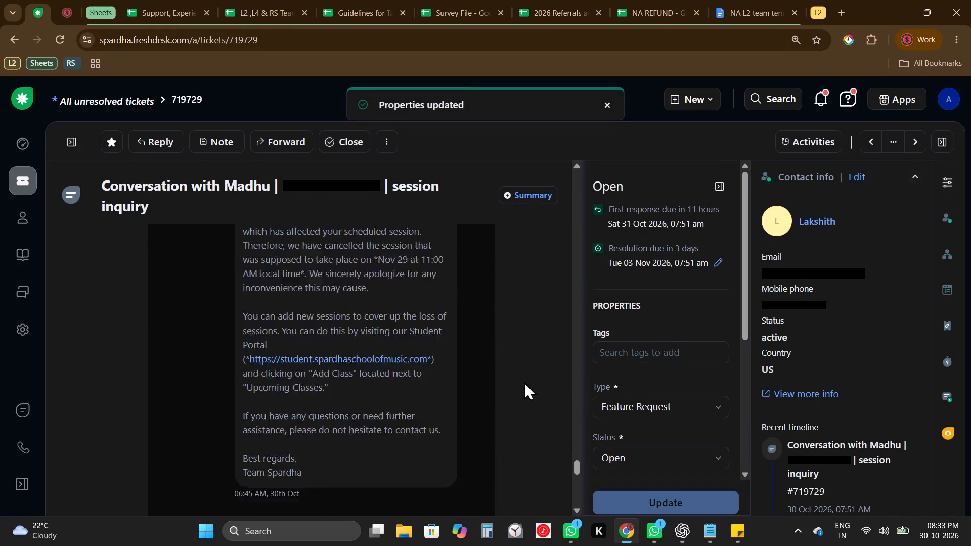
scroll(524, 382, down, 8)
double_click(420, 381)
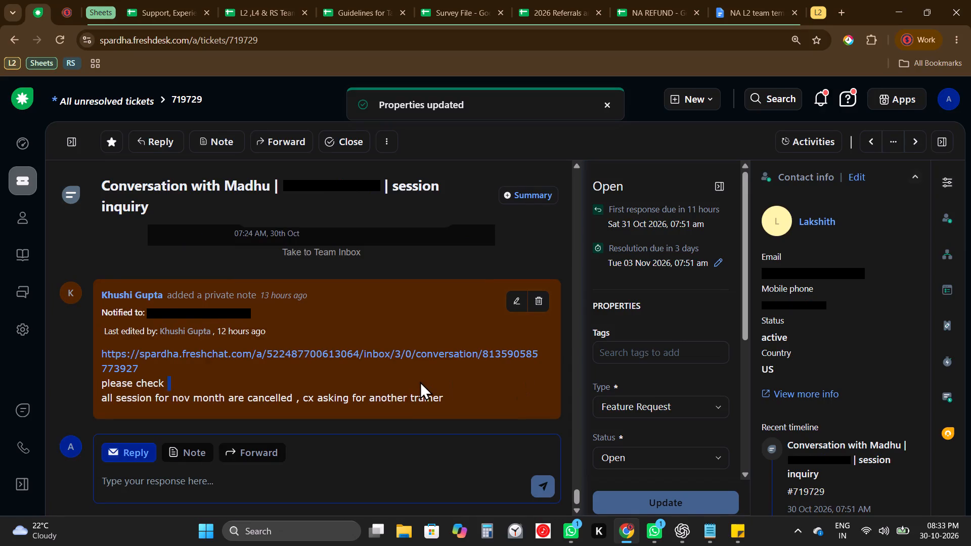
drag(420, 381, 424, 397)
click(424, 397)
scroll(424, 397, up, 1)
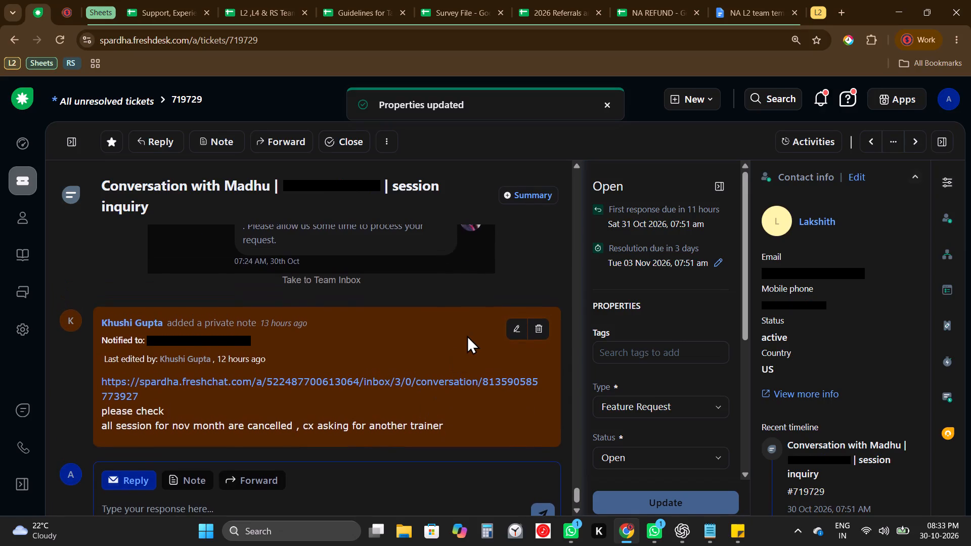
scroll(467, 335, right, 1)
scroll(467, 335, up, 1)
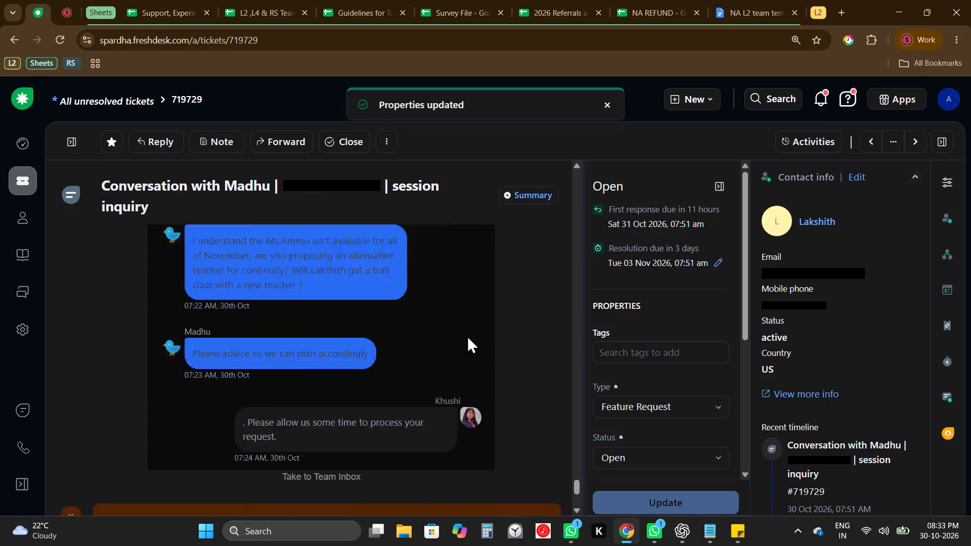
scroll(467, 335, up, 2)
scroll(707, 407, down, 1)
scroll(694, 362, down, 1)
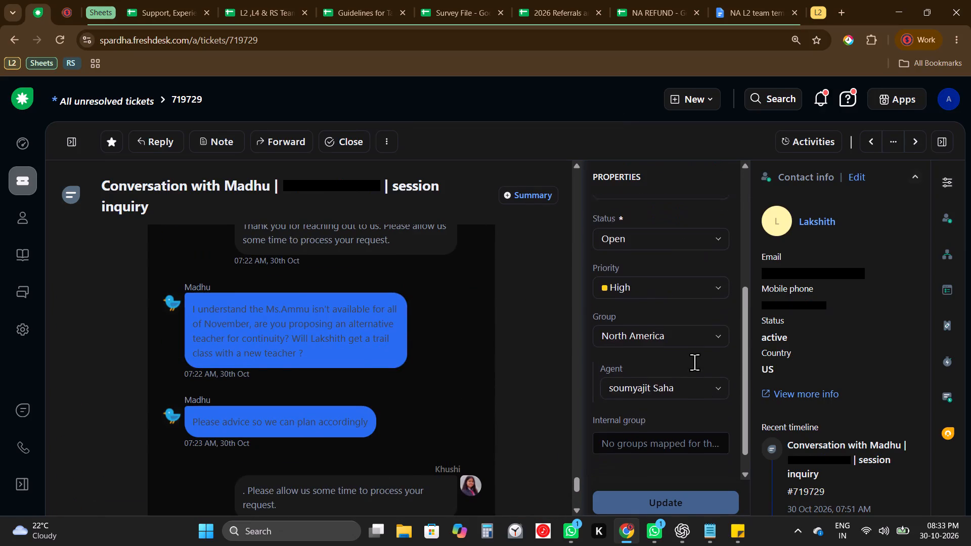
click(811, 222)
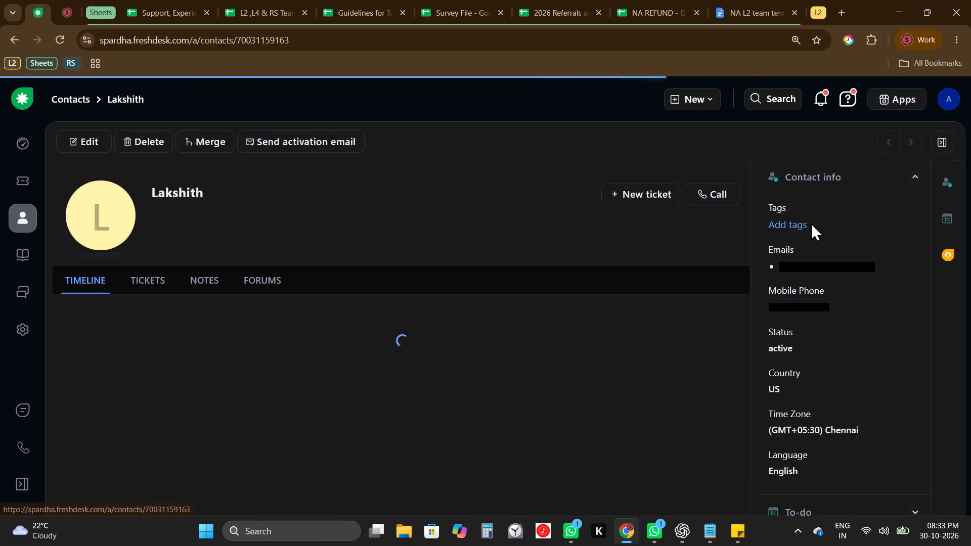
scroll(600, 332, down, 4)
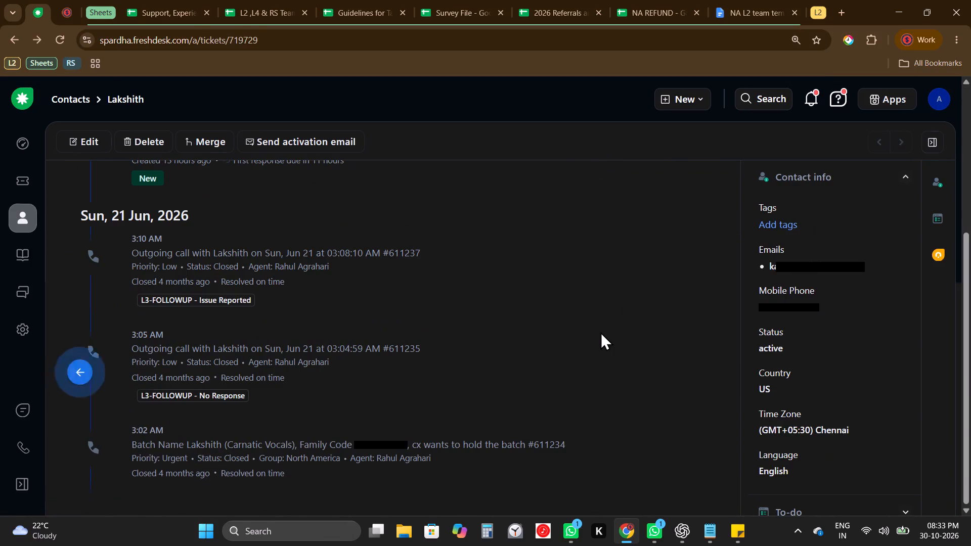
Reassign ticket #719729, the session inquiry, to agent Ayush and update its properties.
scroll(639, 377, down, 3)
click(685, 348)
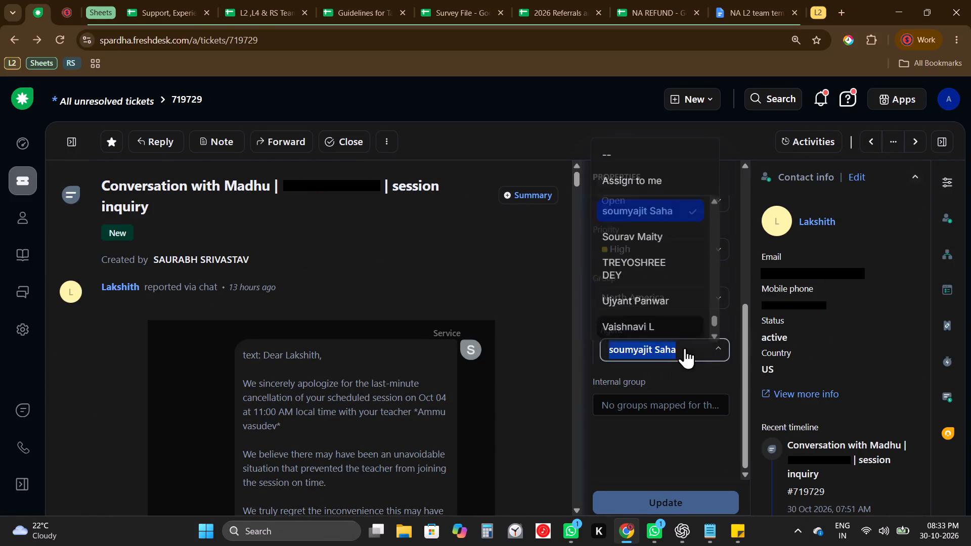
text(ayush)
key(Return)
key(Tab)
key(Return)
Go to ticket #719726 about the open mic, review its private note, and reassign it to agent Ayush.
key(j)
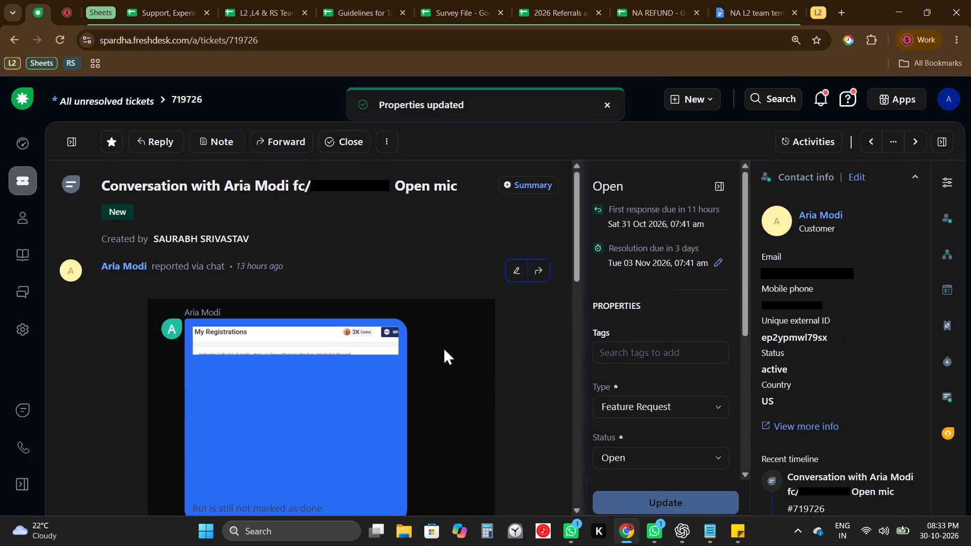
scroll(536, 412, down, 6)
scroll(672, 395, down, 3)
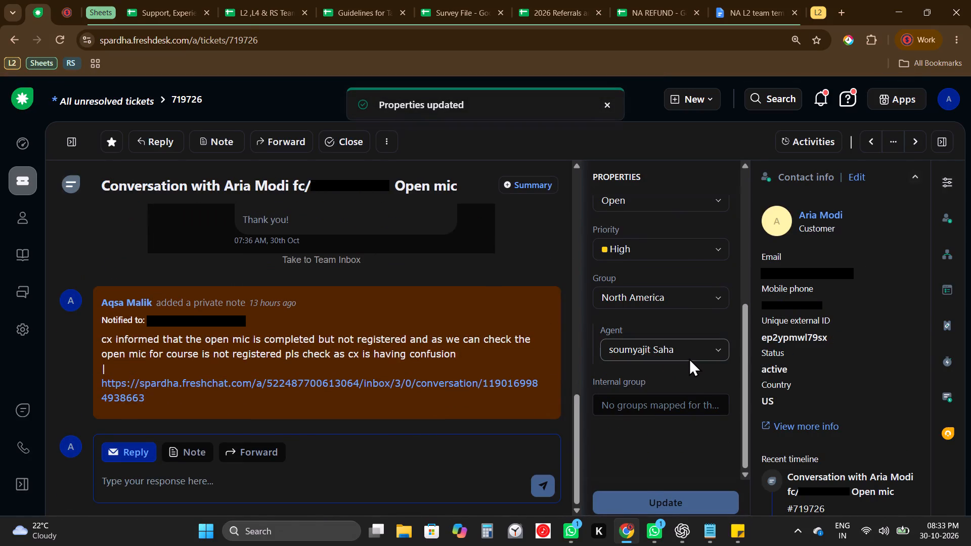
click(689, 358)
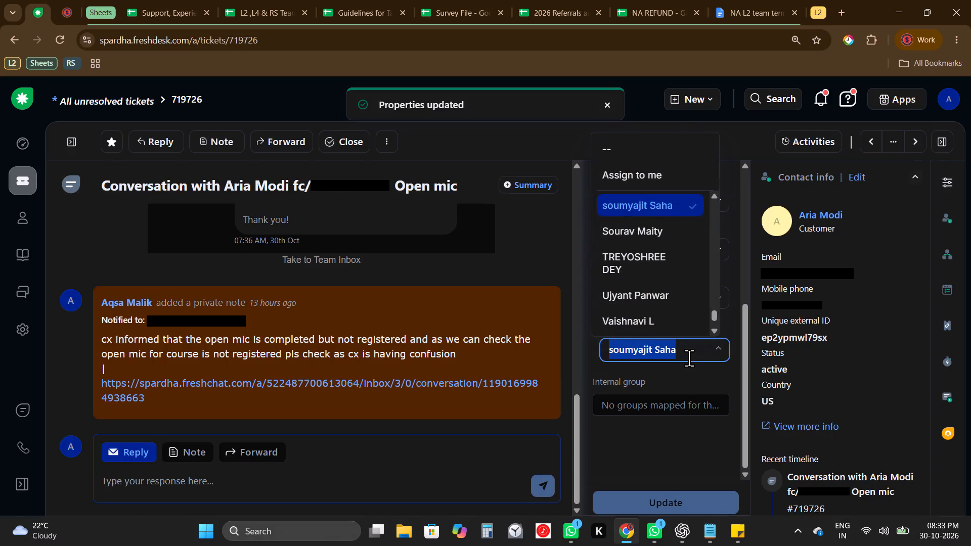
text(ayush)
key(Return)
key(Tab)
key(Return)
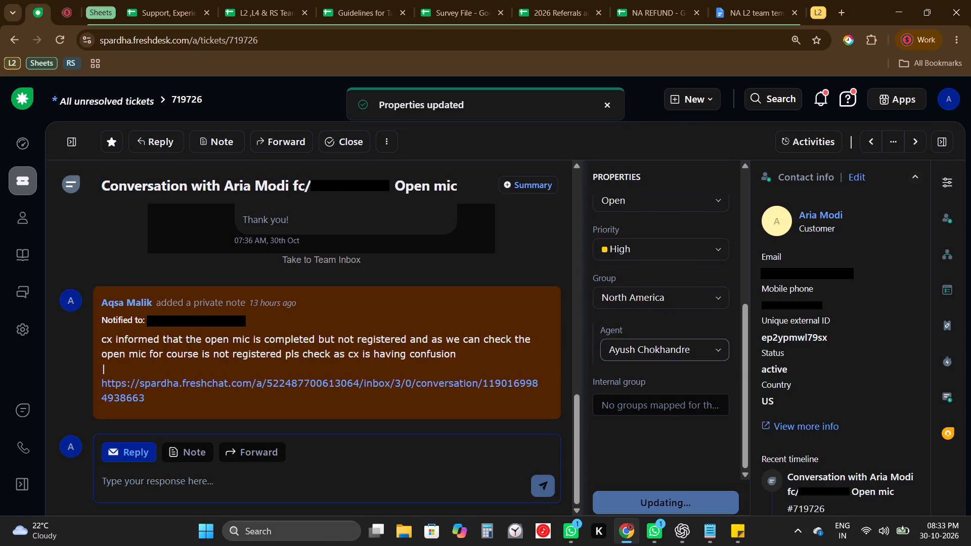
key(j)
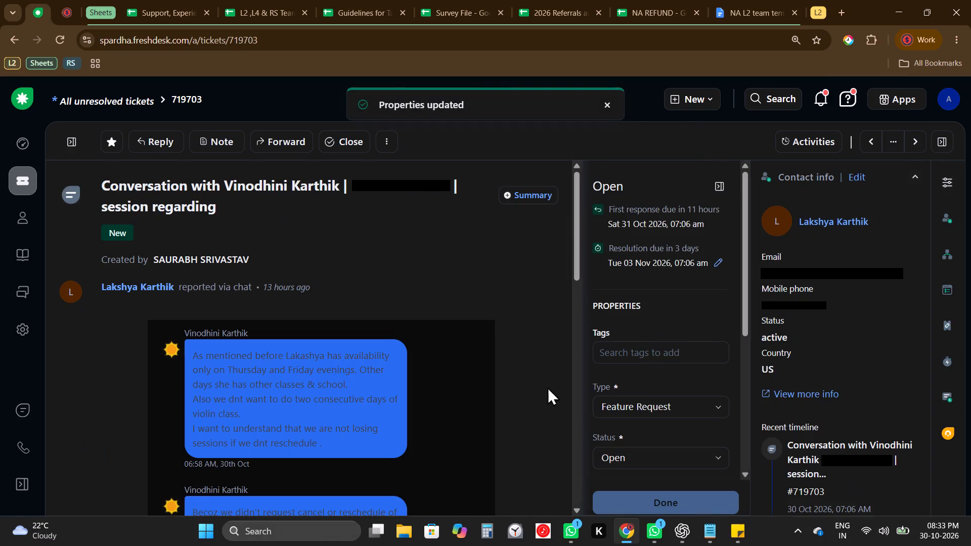
click(15, 178)
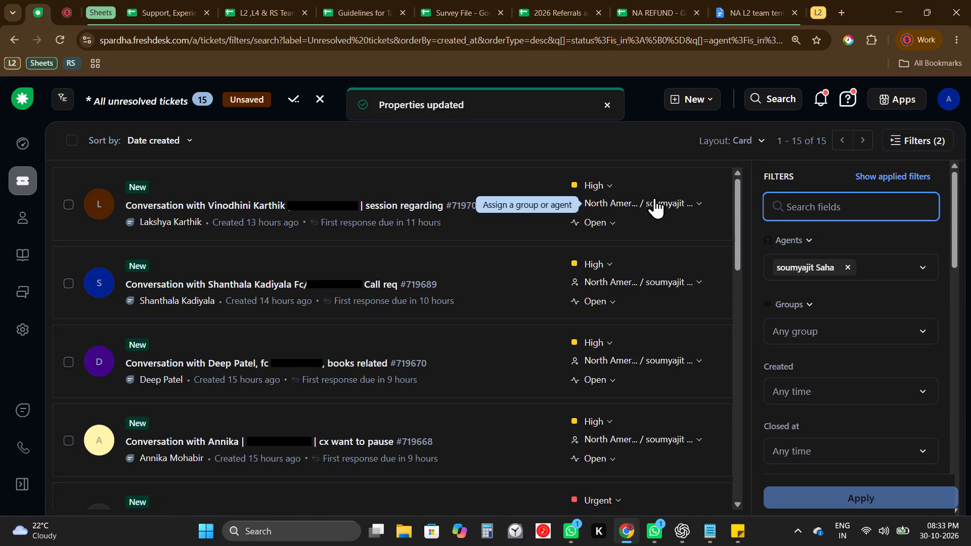
click(654, 198)
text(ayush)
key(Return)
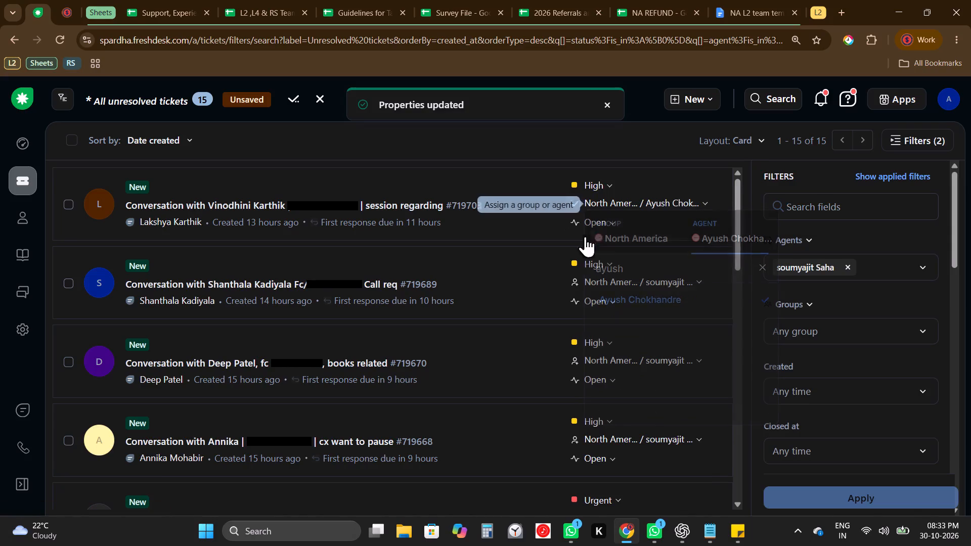
click(676, 282)
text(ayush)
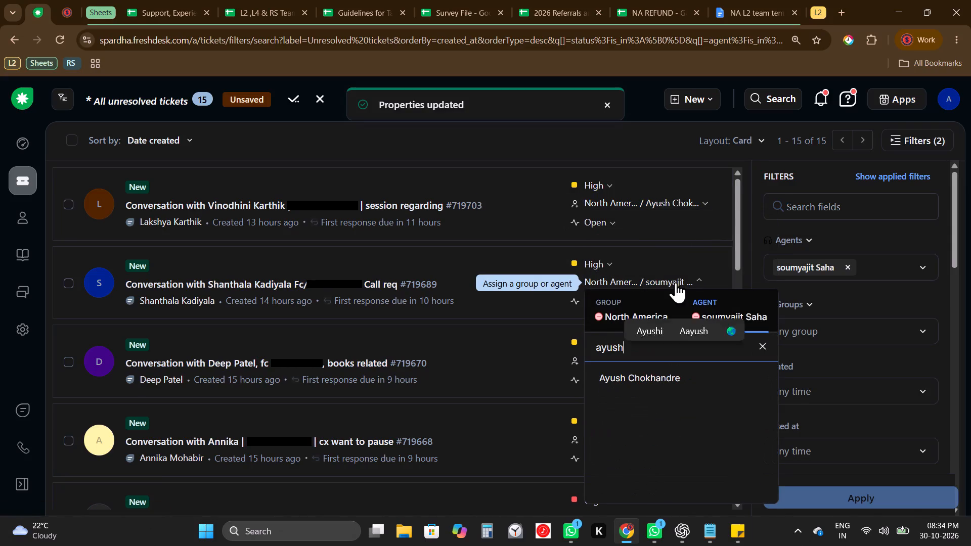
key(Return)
click(678, 363)
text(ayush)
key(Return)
scroll(678, 363, down, 1)
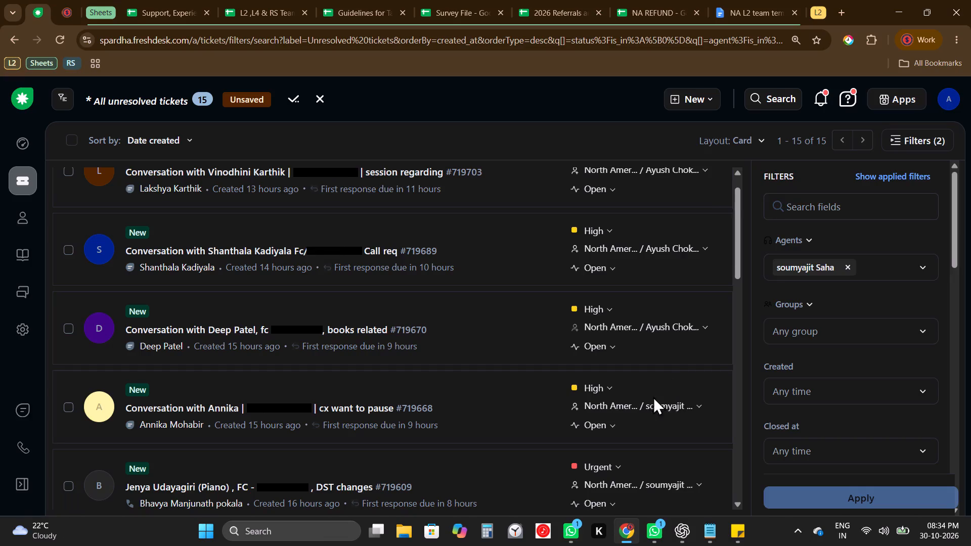
click(674, 405)
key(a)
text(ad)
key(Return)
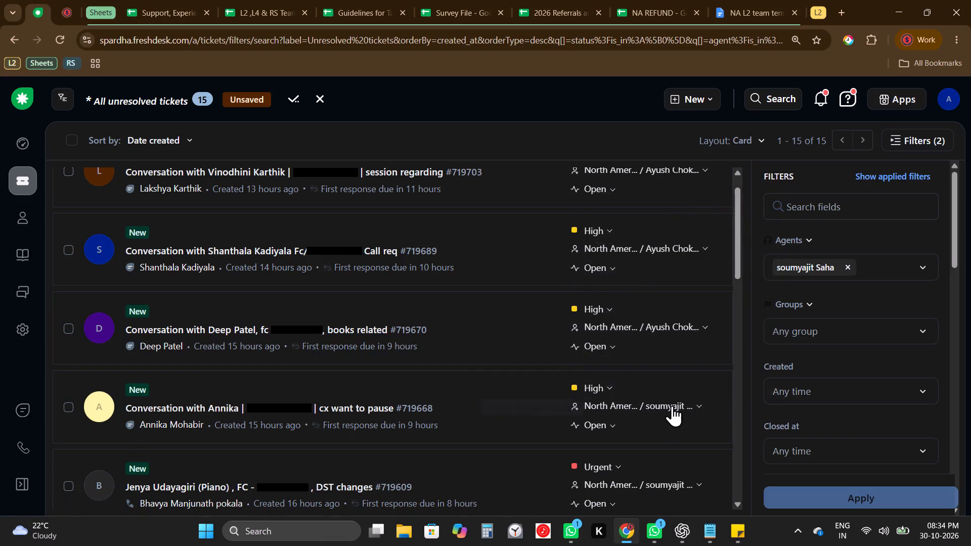
click(671, 408)
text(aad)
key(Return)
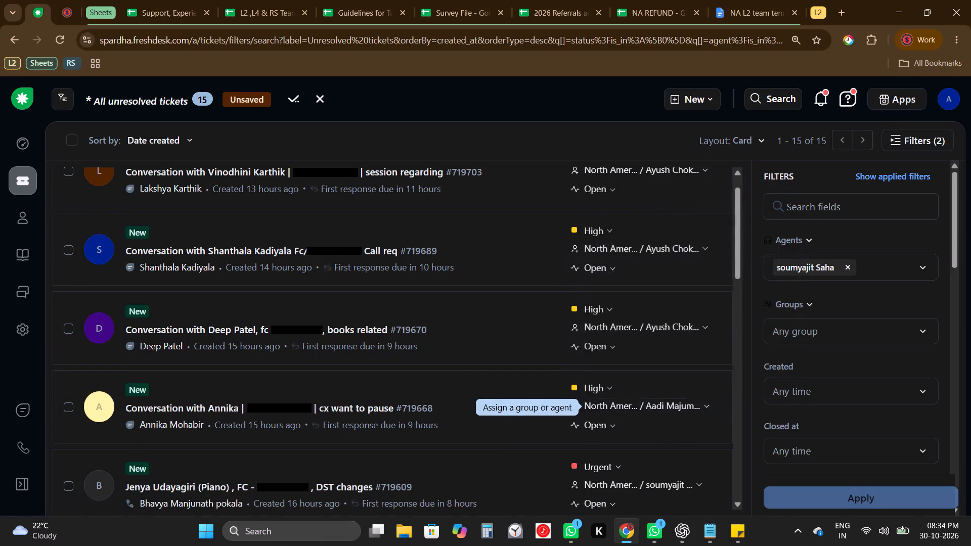
scroll(671, 408, down, 2)
click(663, 394)
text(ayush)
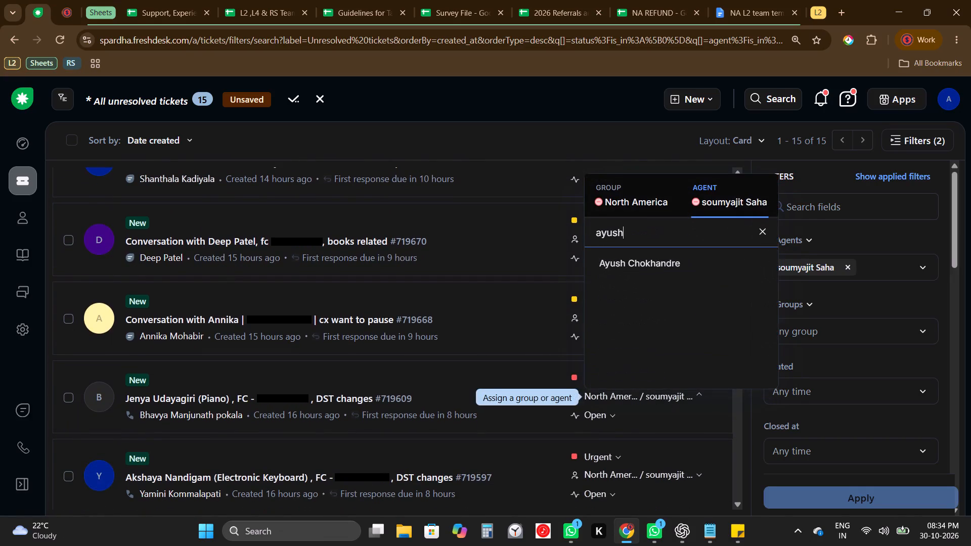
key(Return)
click(668, 473)
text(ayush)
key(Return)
scroll(668, 473, down, 2)
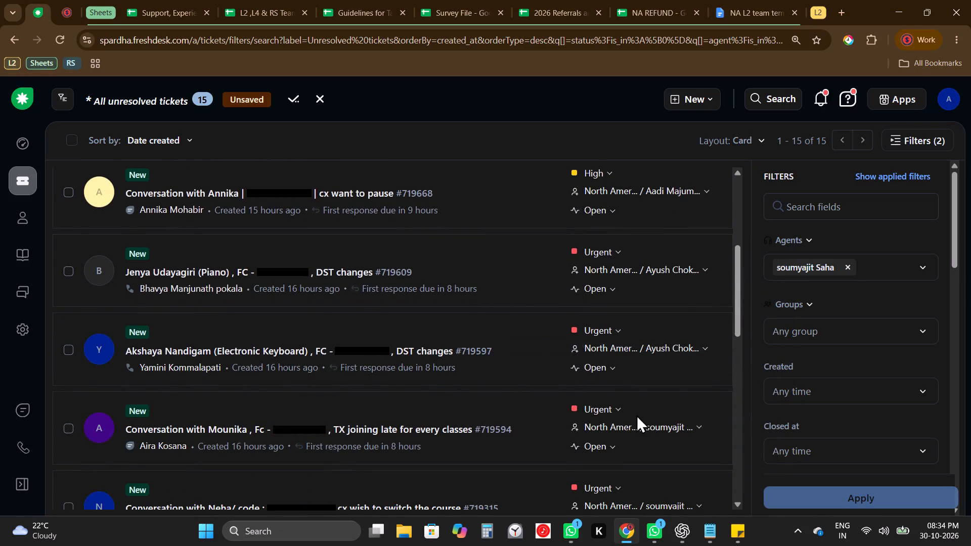
click(647, 426)
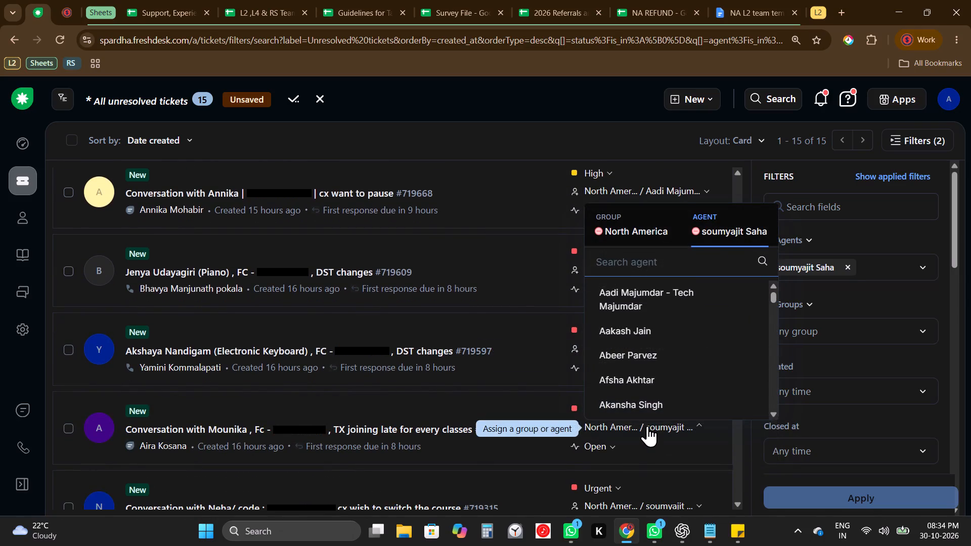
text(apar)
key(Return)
scroll(647, 426, down, 2)
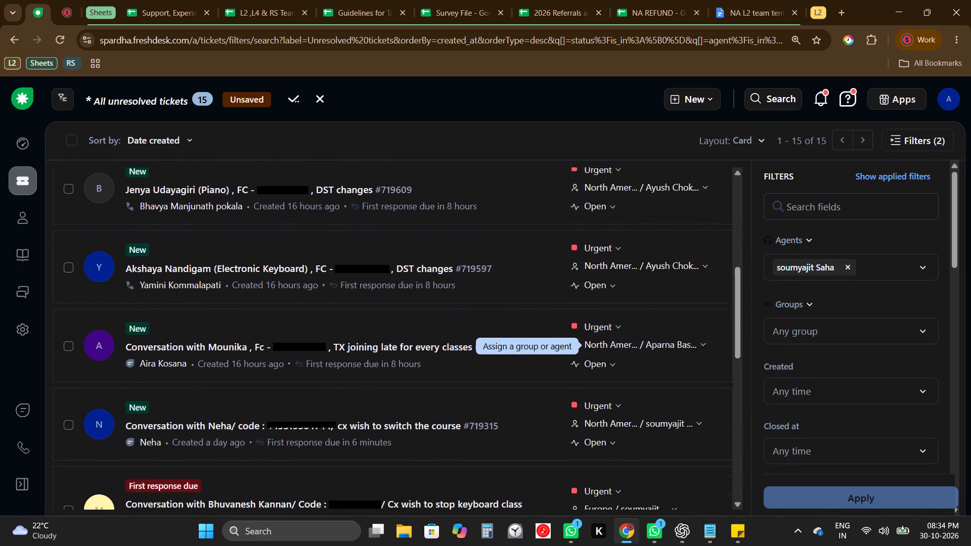
click(658, 413)
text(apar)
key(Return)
scroll(658, 413, down, 2)
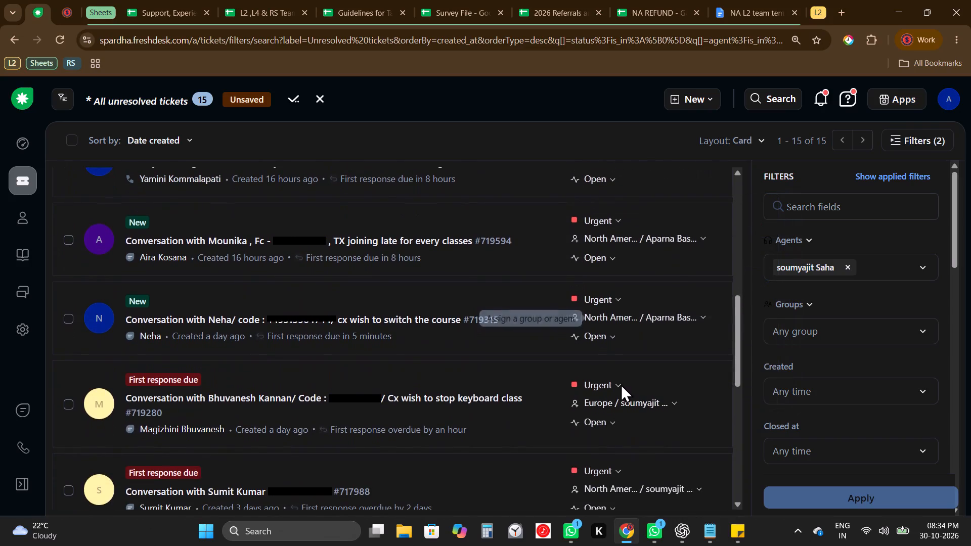
scroll(652, 398, down, 1)
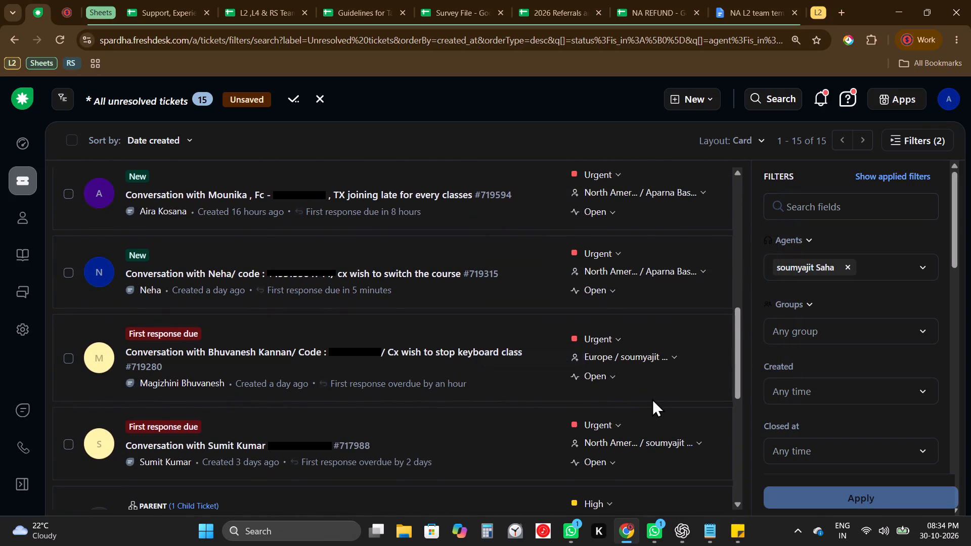
click(496, 347)
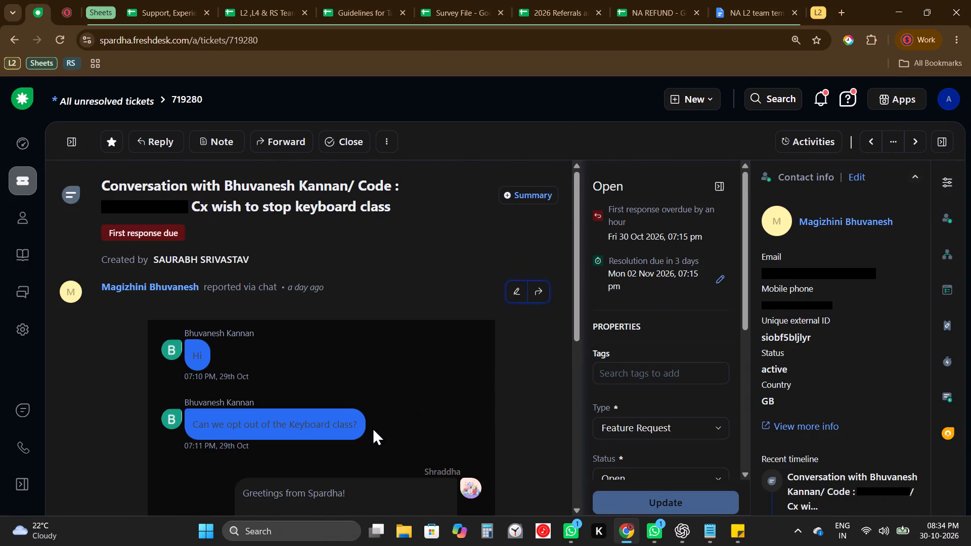
scroll(372, 427, down, 5)
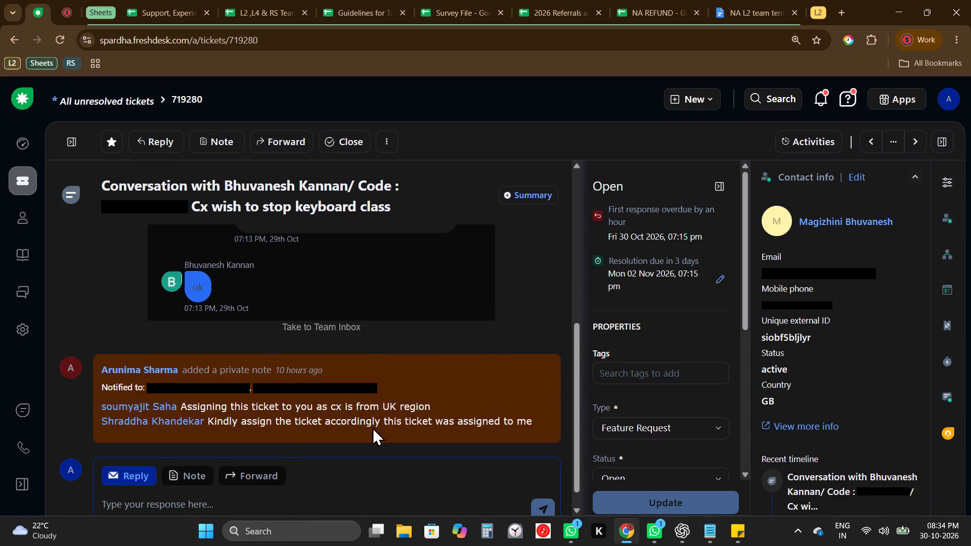
scroll(639, 413, down, 3)
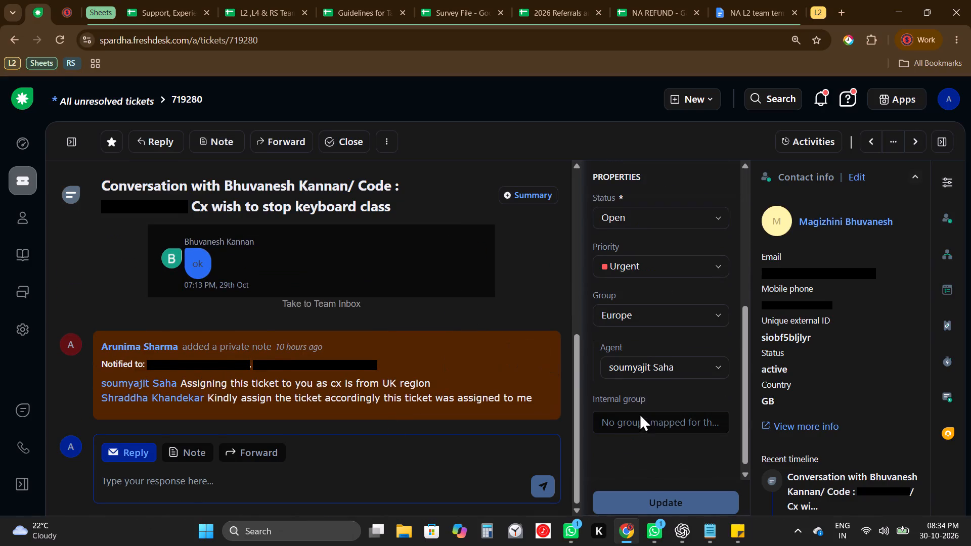
click(699, 354)
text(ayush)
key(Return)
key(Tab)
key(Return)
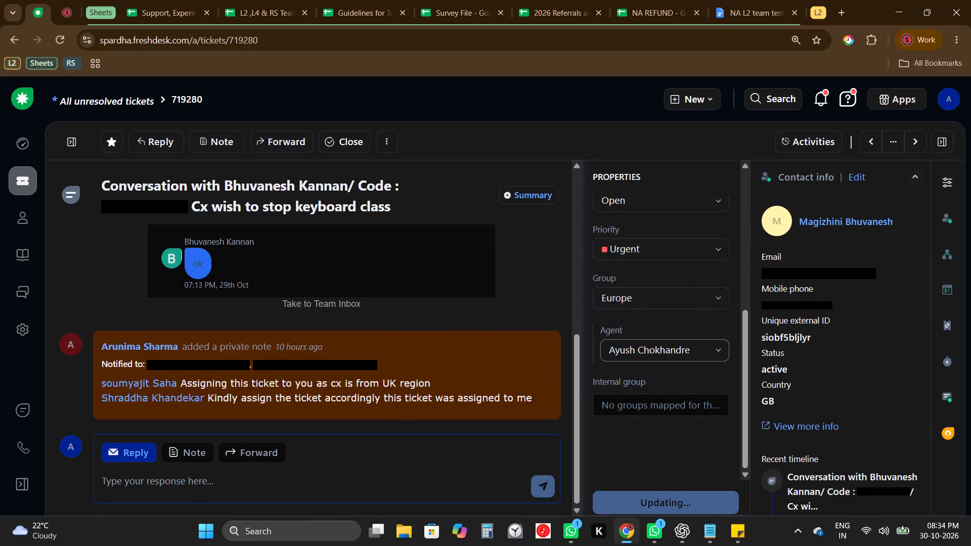
click(41, 181)
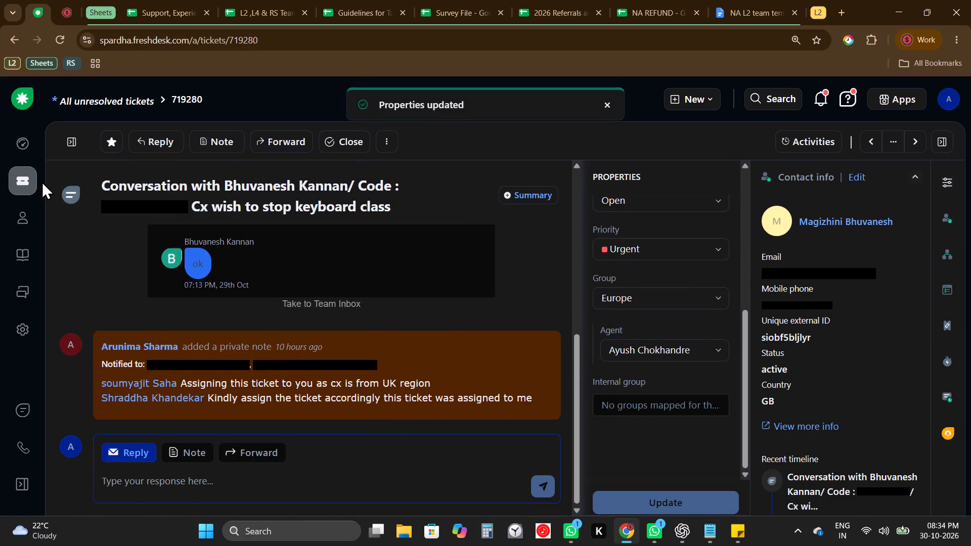
click(21, 180)
scroll(447, 365, down, 2)
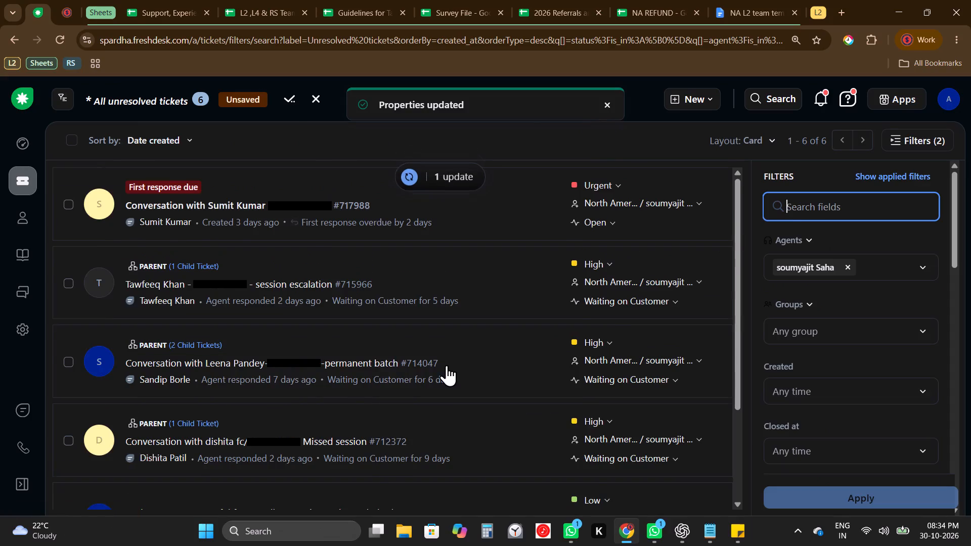
scroll(447, 365, down, 4)
scroll(447, 365, up, 7)
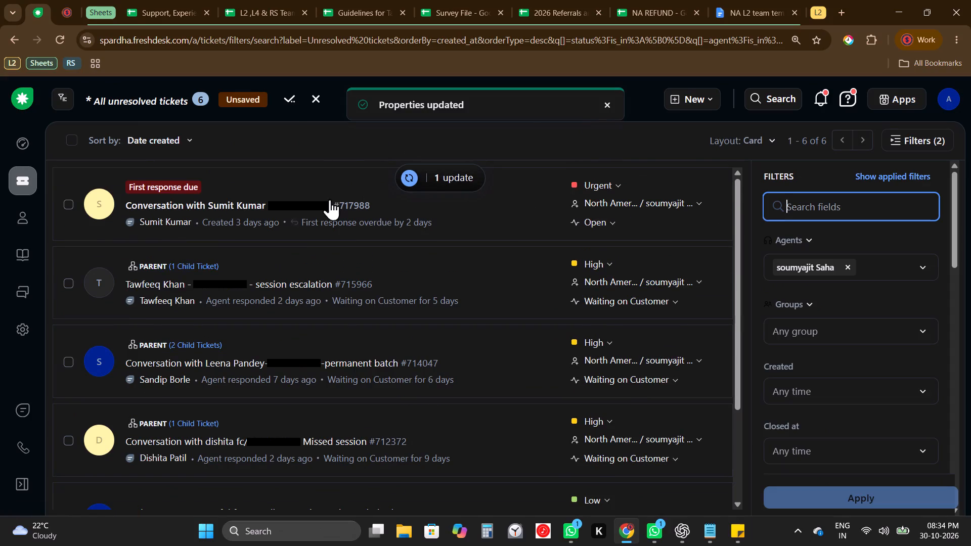
click(677, 199)
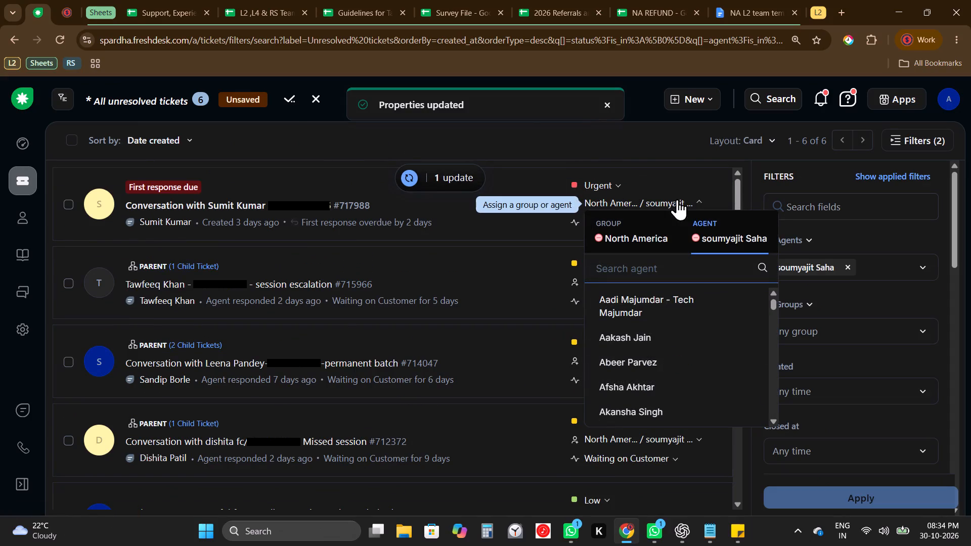
click(349, 206)
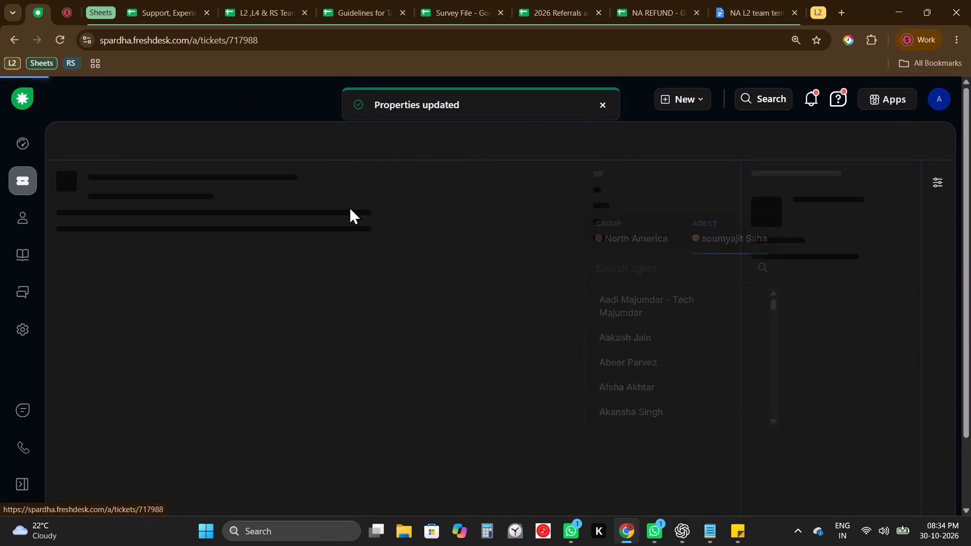
scroll(386, 425, down, 11)
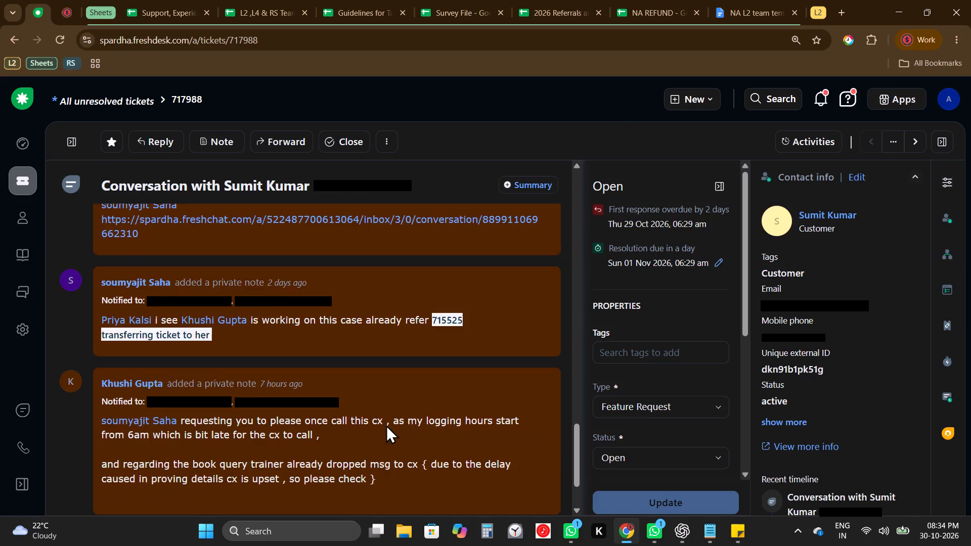
scroll(386, 425, up, 2)
scroll(386, 425, down, 1)
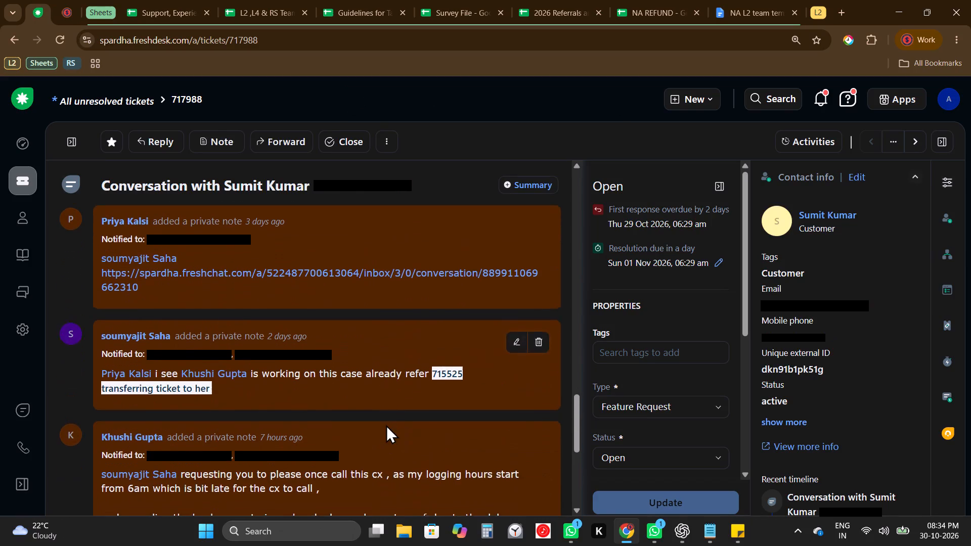
scroll(386, 425, down, 1)
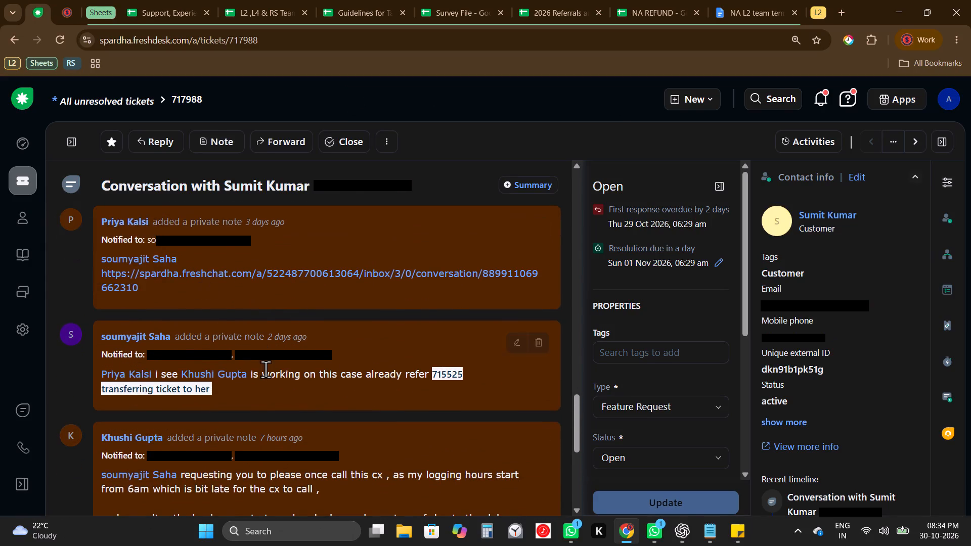
scroll(266, 369, down, 3)
click(28, 178)
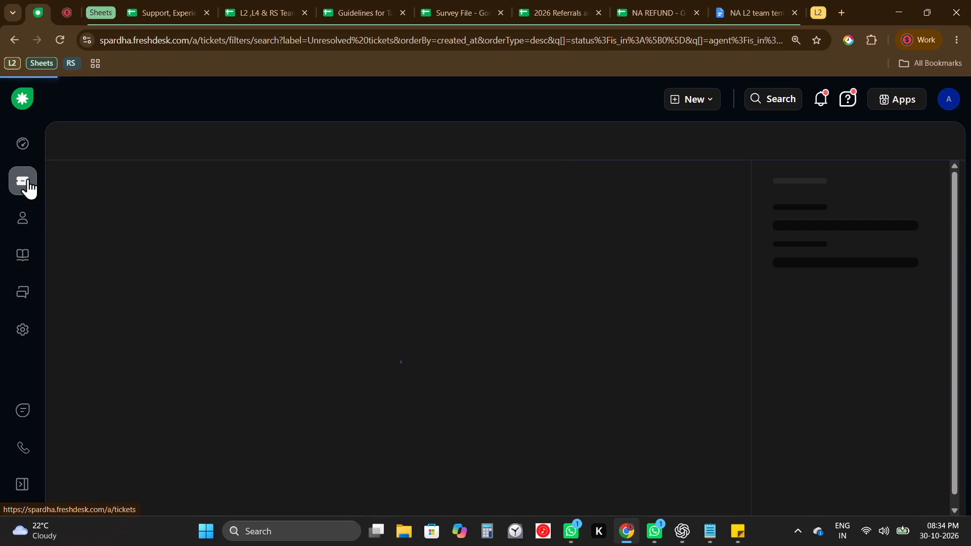
scroll(379, 345, down, 4)
scroll(379, 345, up, 4)
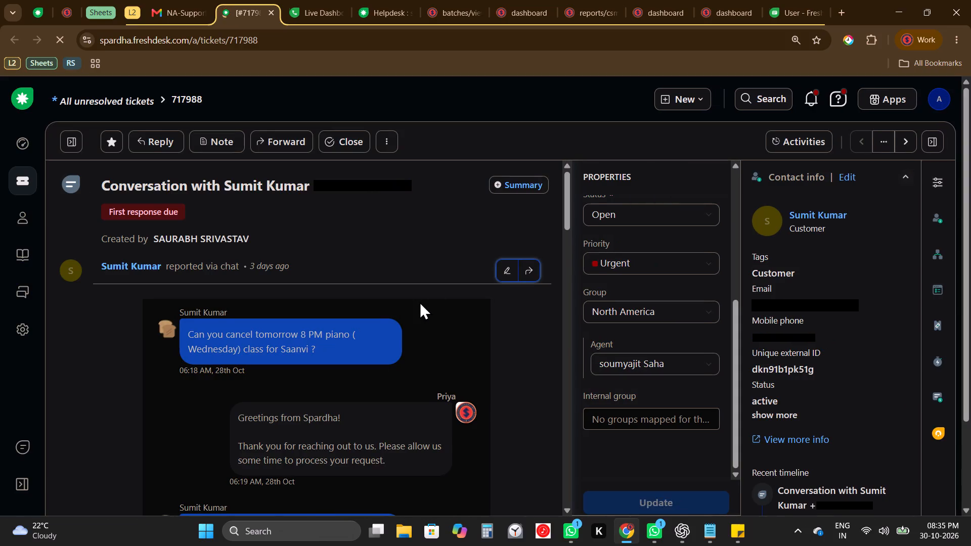
scroll(419, 301, down, 10)
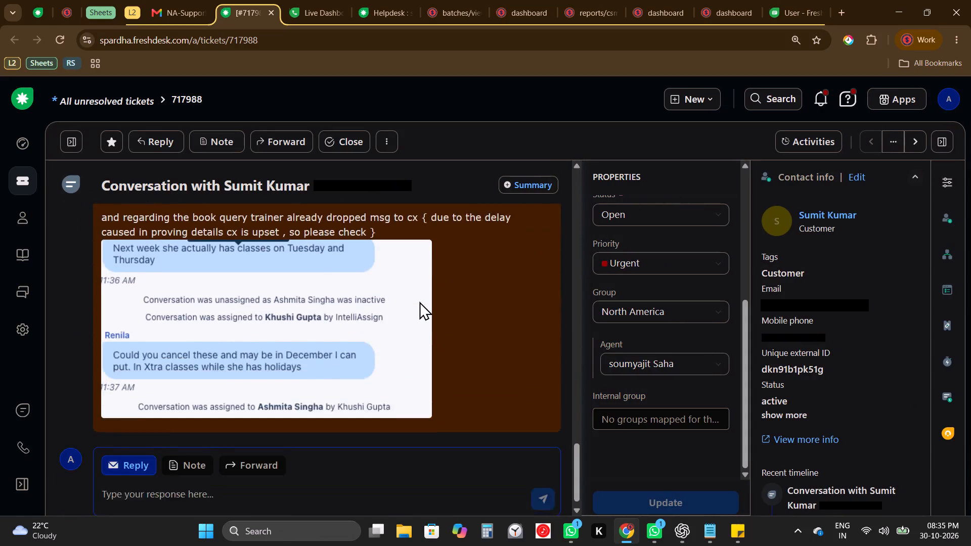
scroll(419, 301, down, 1)
scroll(419, 301, up, 1)
click(194, 263)
drag(194, 263, 407, 322)
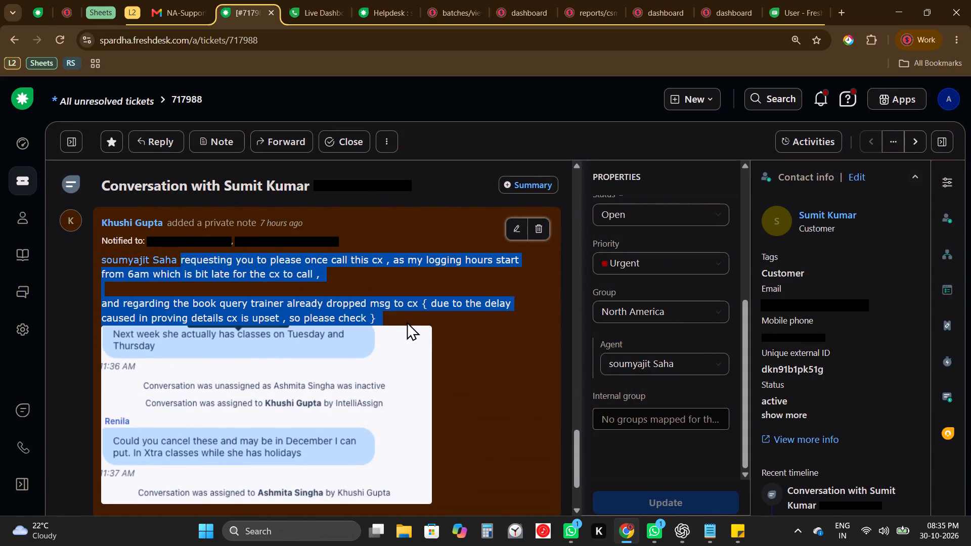
click(395, 263)
drag(395, 263, 413, 275)
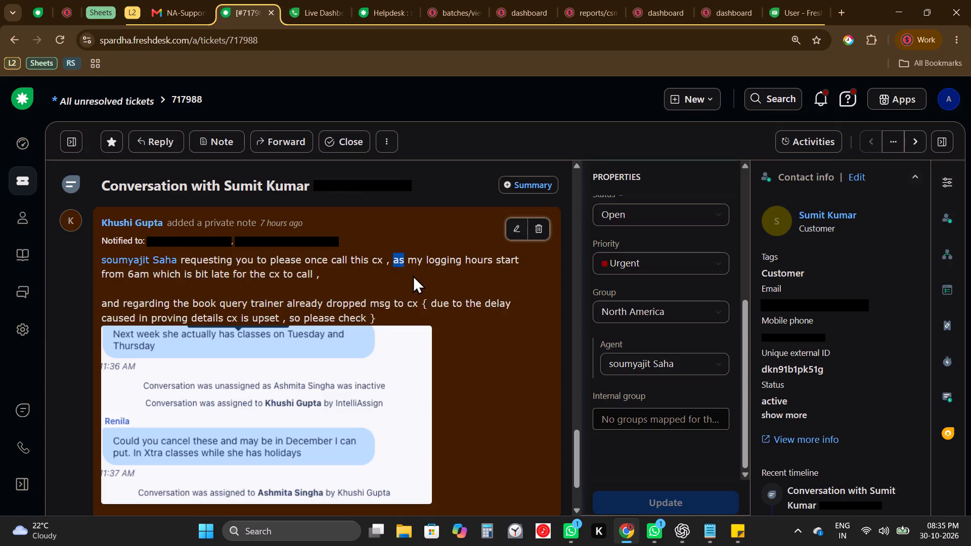
drag(413, 275, 387, 306)
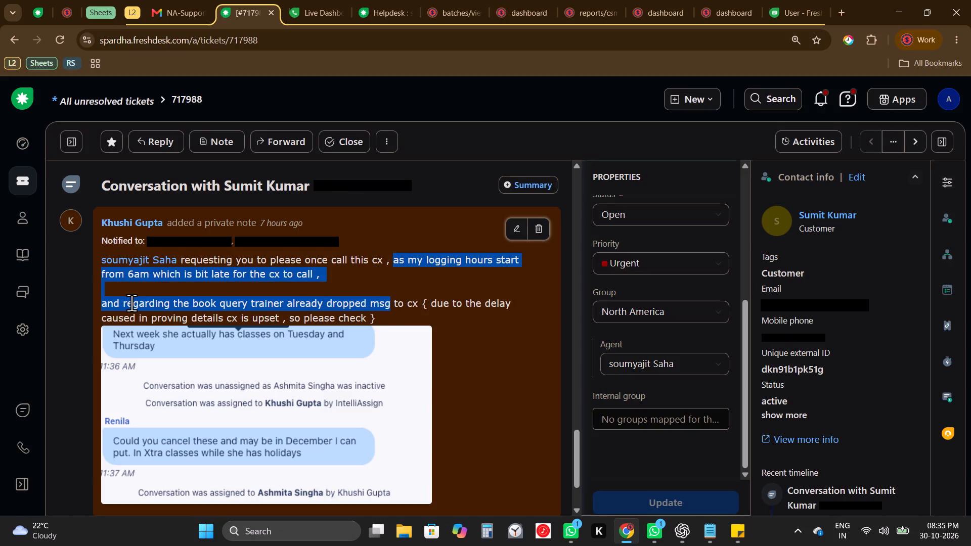
click(131, 303)
drag(131, 303, 387, 310)
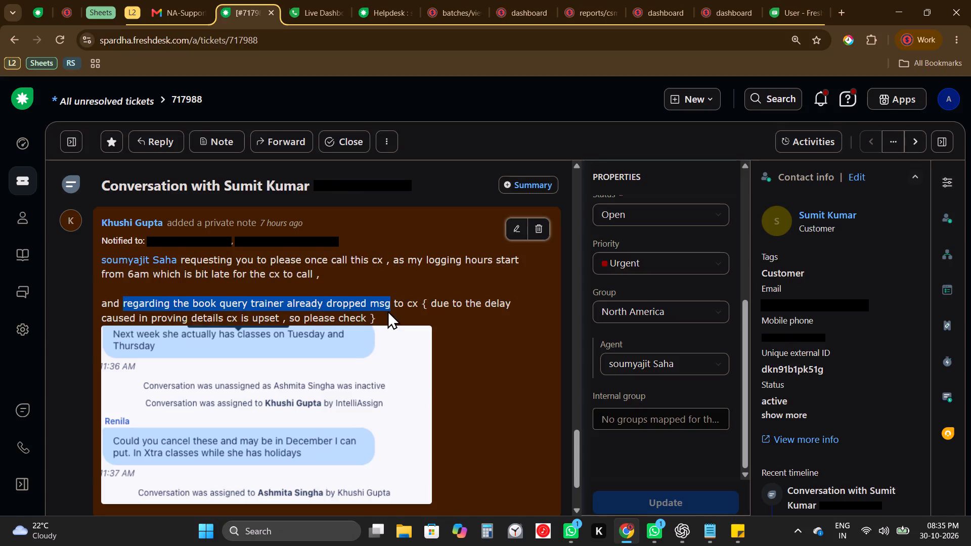
click(387, 310)
drag(387, 310, 113, 305)
click(113, 305)
drag(113, 305, 329, 312)
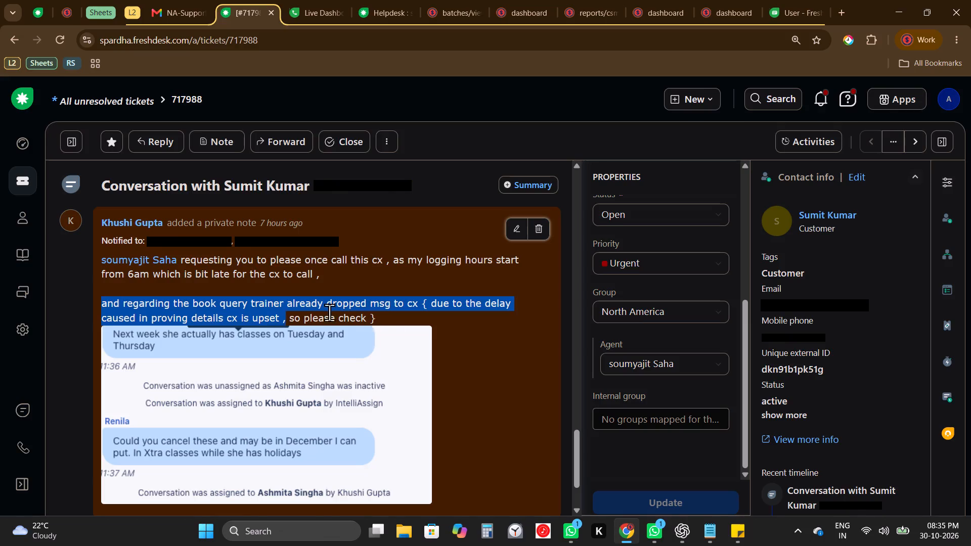
drag(329, 312, 389, 316)
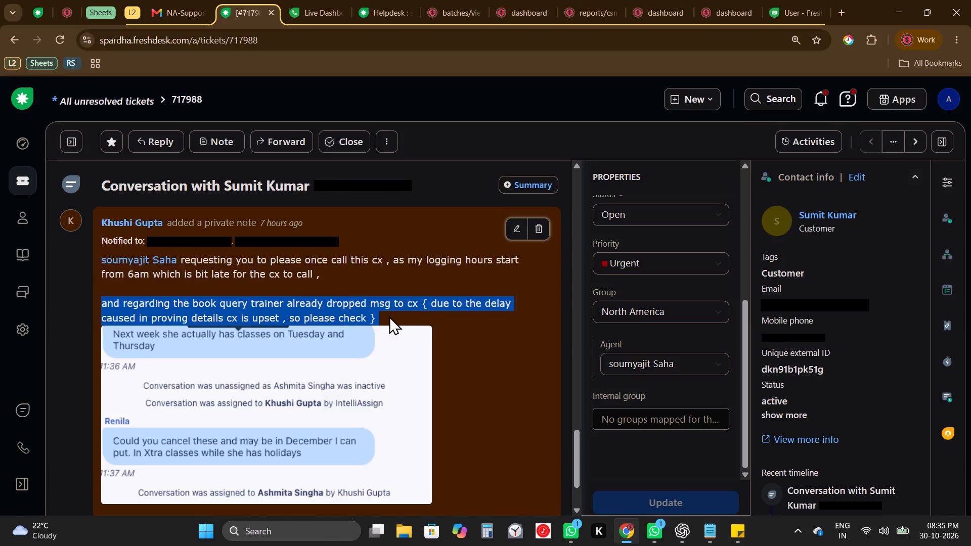
scroll(389, 316, down, 2)
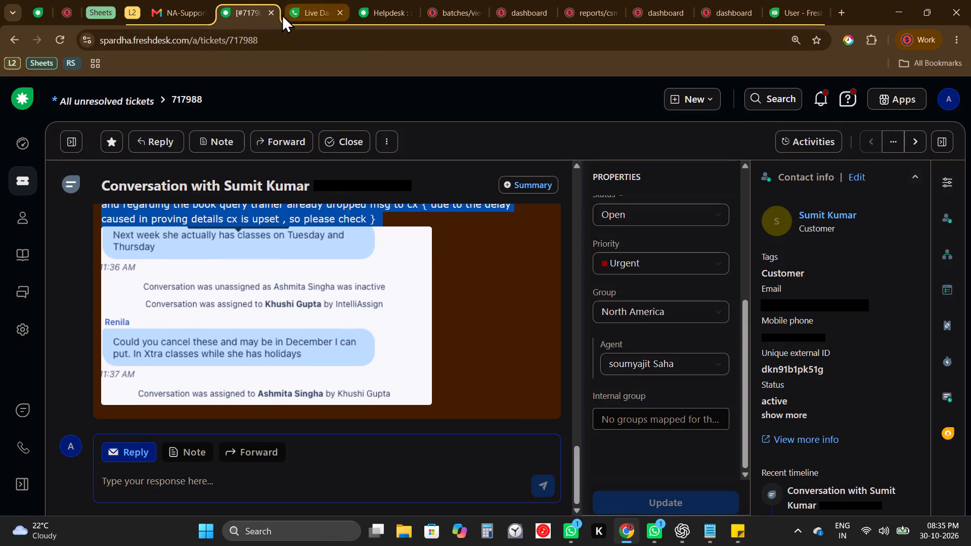
Close ticket #717988 and copy its number from the priority-check message in the NA-Support/Experience/Delivery chat.
click(270, 14)
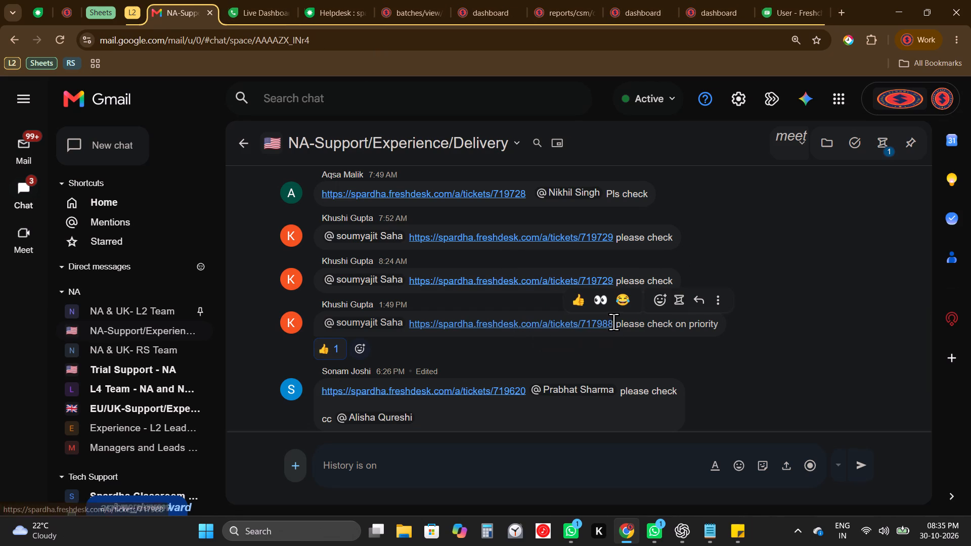
drag(615, 323, 595, 310)
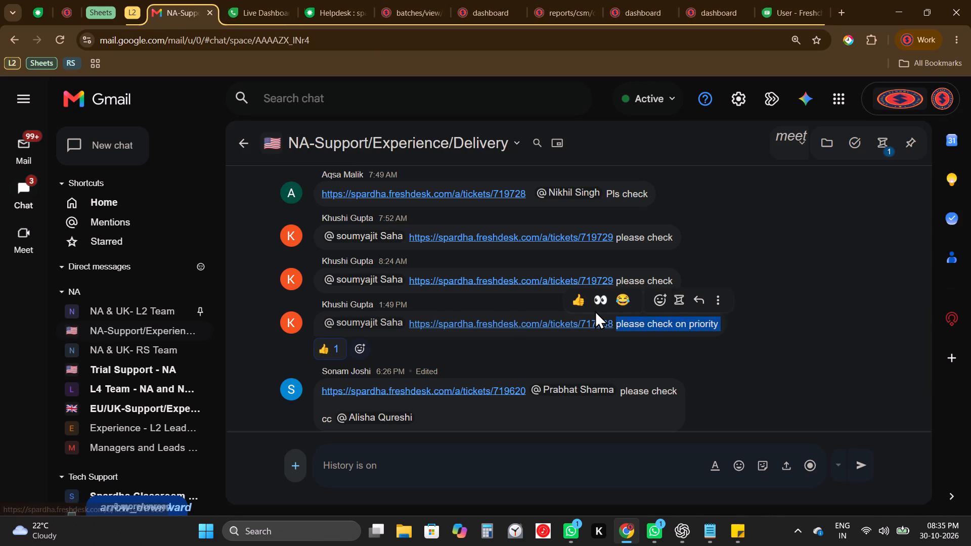
drag(595, 310, 581, 328)
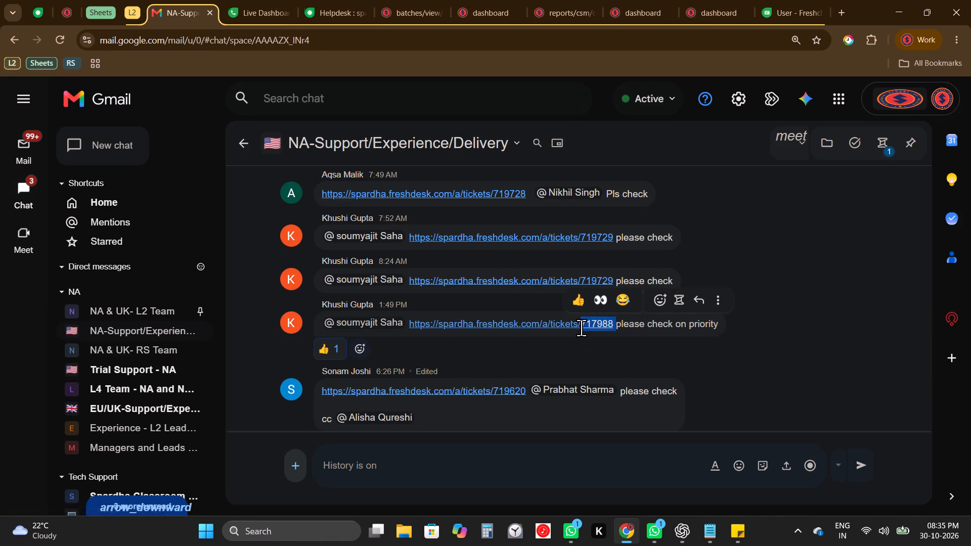
drag(581, 328, 581, 329)
key(ctrl+c)
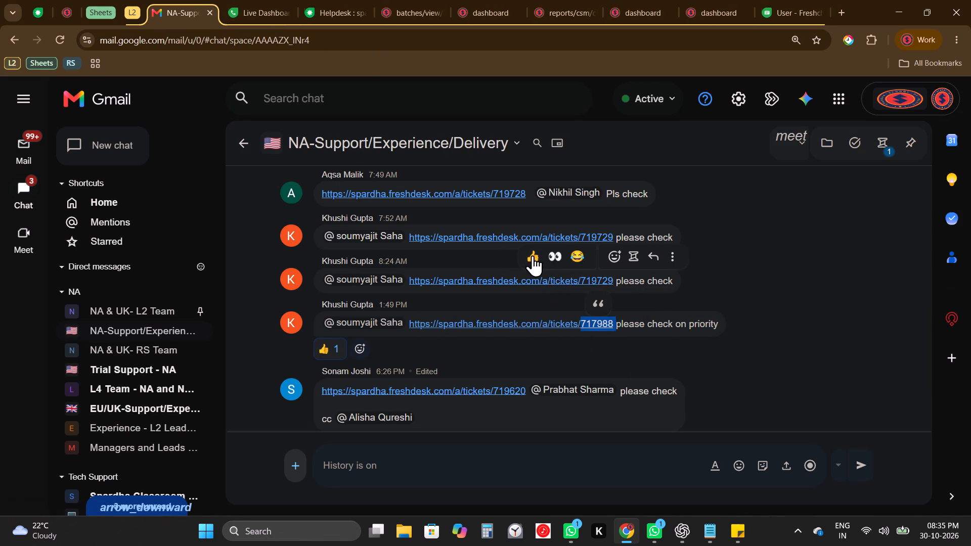
React with a thumbs-up to both chat messages about ticket #719729 and to the requests about tickets #719703 and #719689.
click(533, 255)
scroll(533, 255, up, 1)
click(537, 248)
scroll(537, 248, up, 2)
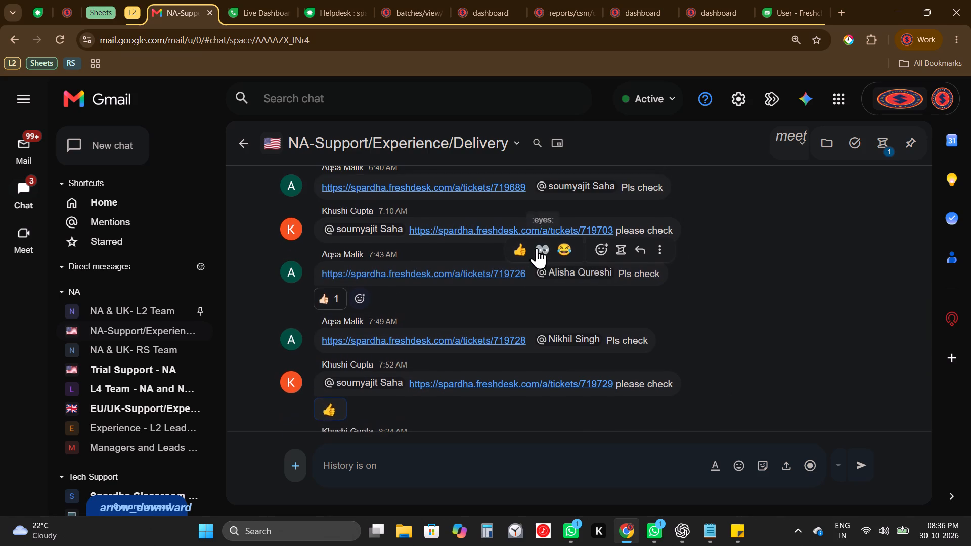
scroll(546, 258, up, 1)
click(533, 252)
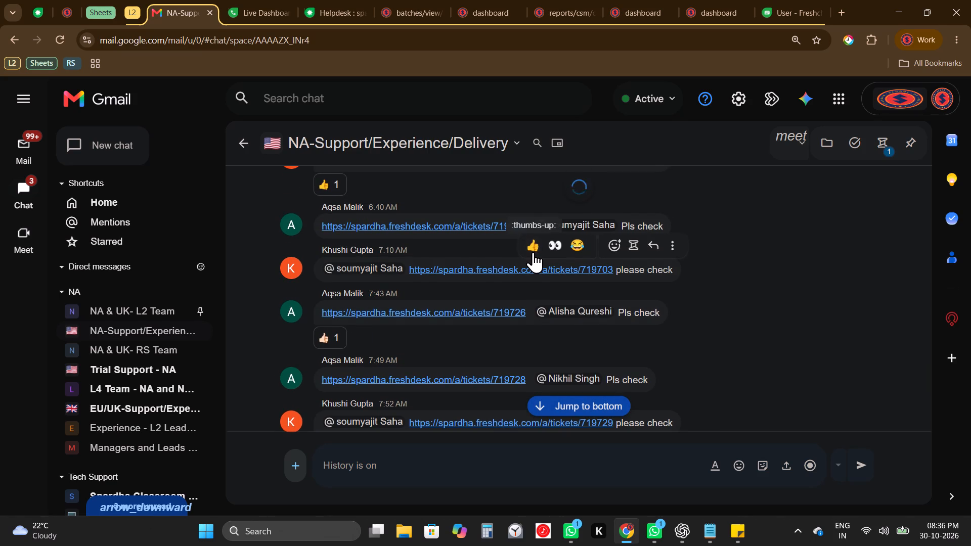
scroll(533, 252, up, 1)
click(529, 252)
scroll(529, 252, up, 1)
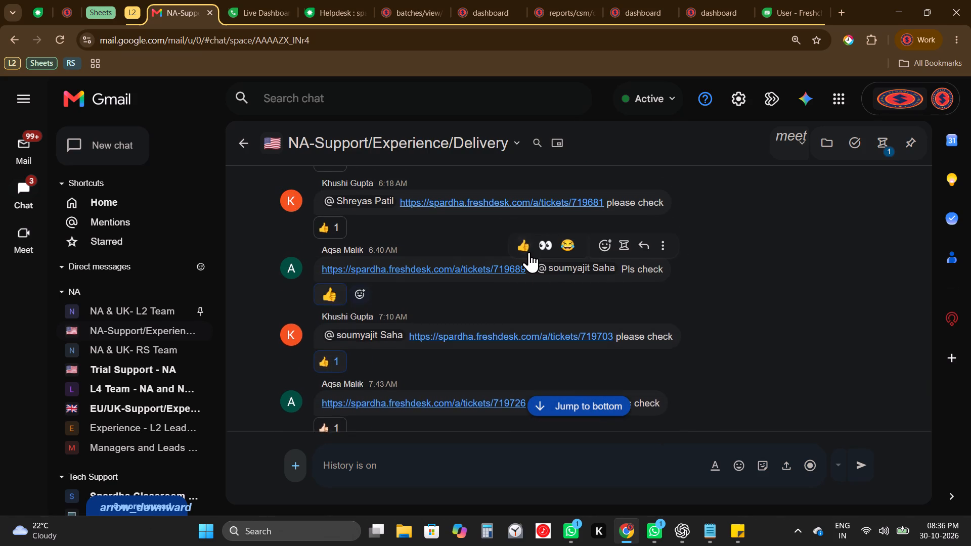
React with a thumbs-up to the chat requests about tickets #719670 and #719668 and to two earlier ticket requests.
scroll(529, 252, up, 2)
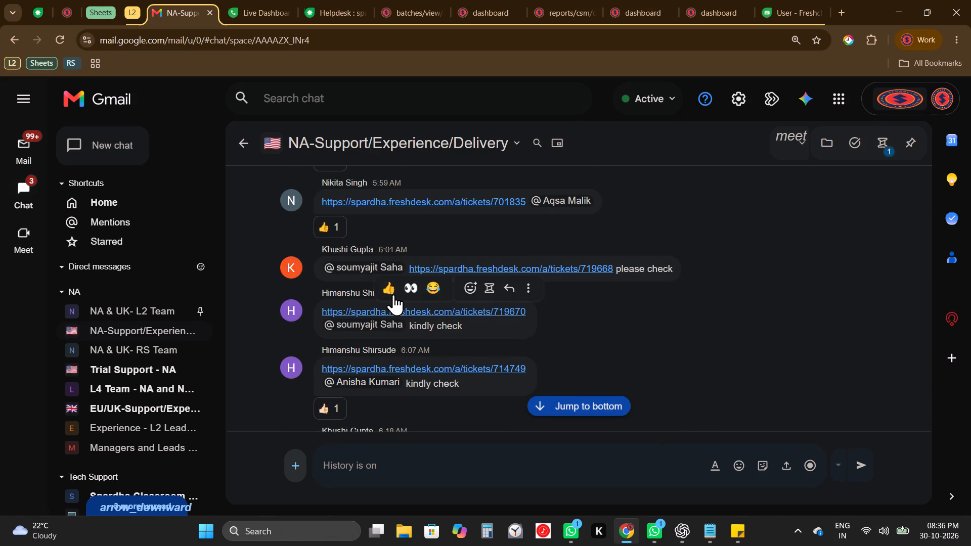
click(393, 294)
drag(523, 242, 534, 245)
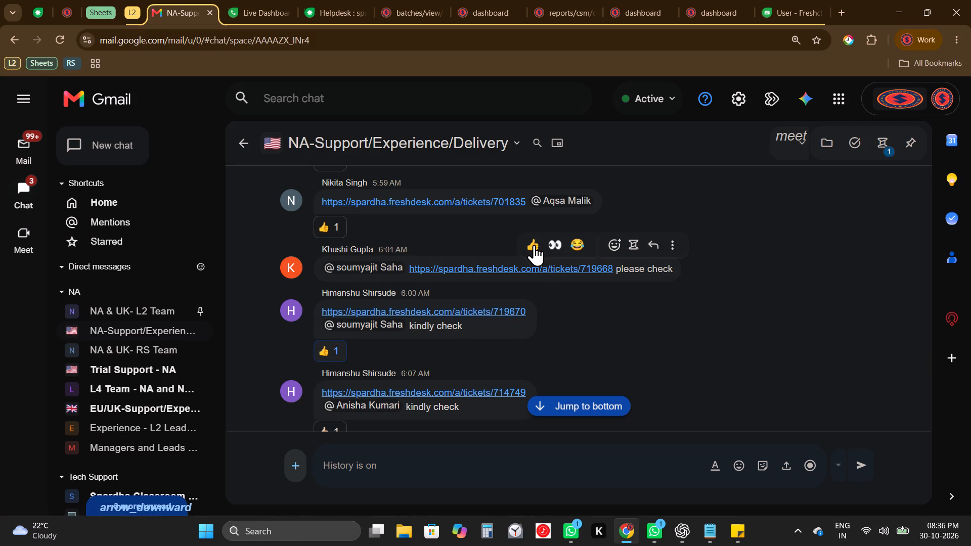
click(534, 245)
scroll(534, 245, up, 6)
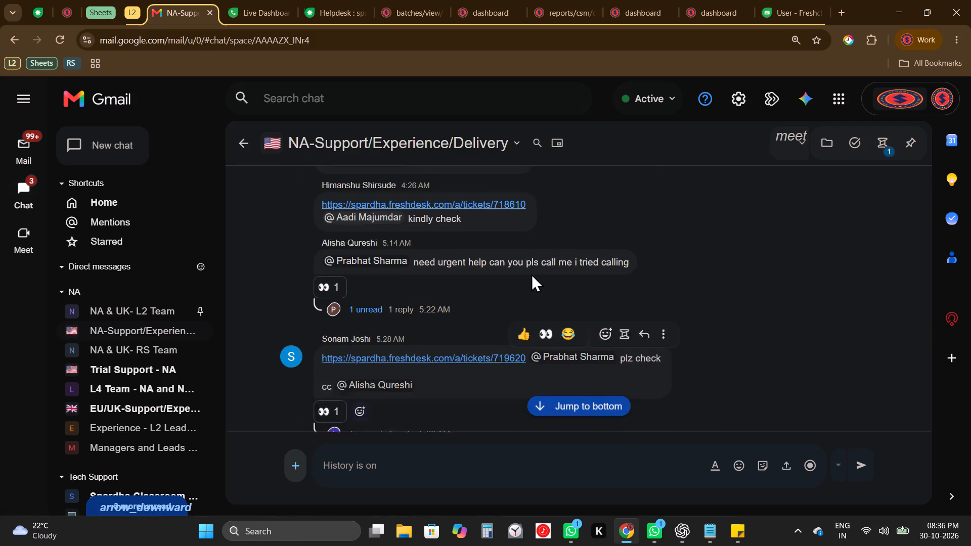
scroll(531, 274, up, 2)
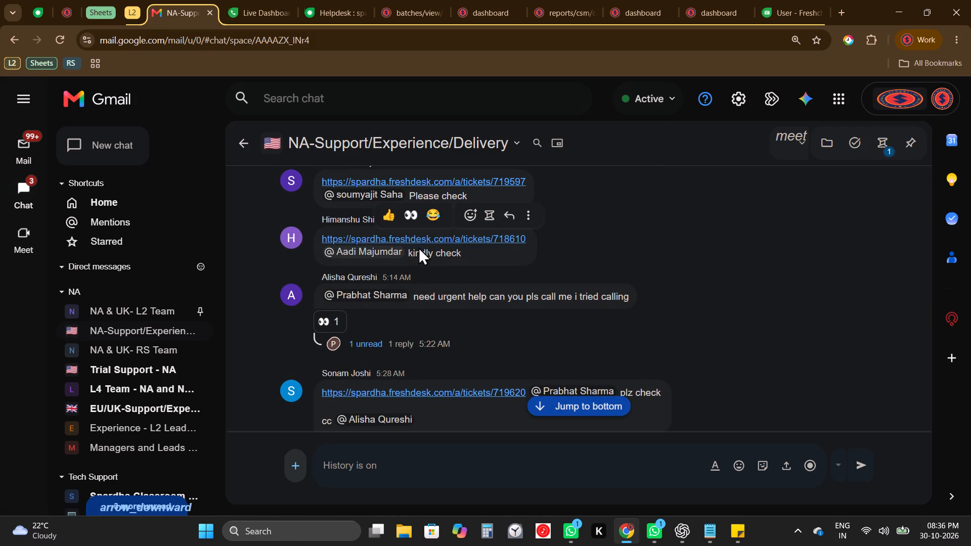
click(386, 211)
scroll(386, 211, up, 1)
click(391, 202)
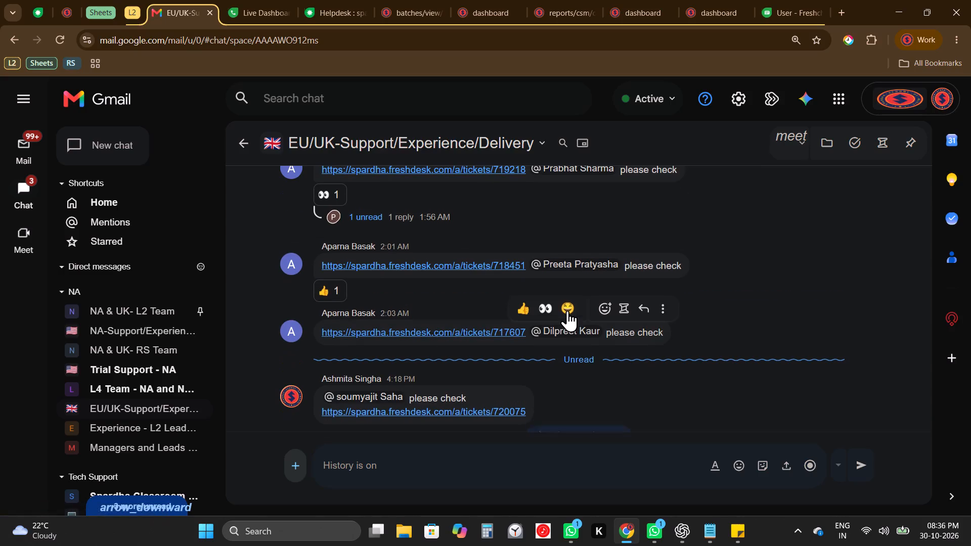
scroll(538, 257, up, 3)
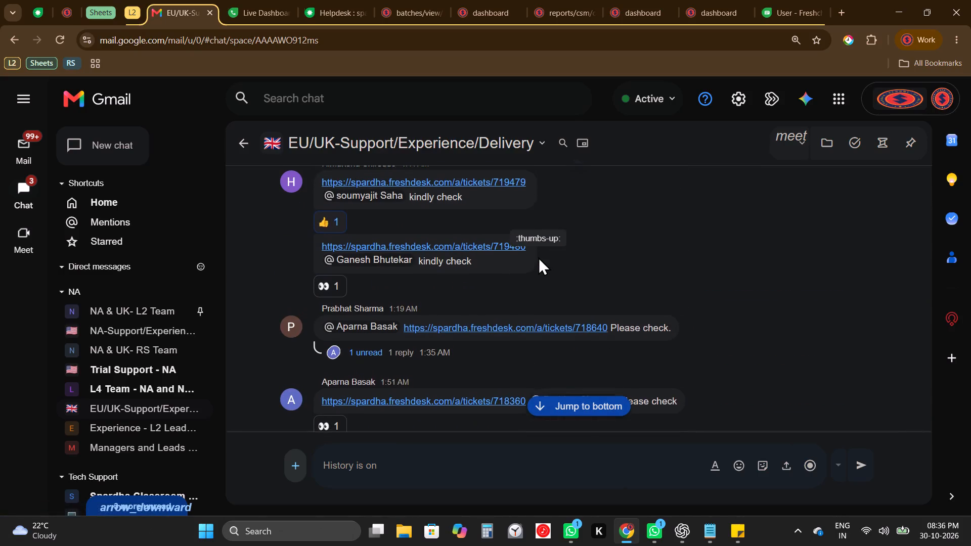
Check the chat home, the availability status options on the Live Dashboard, and the unresolved tickets list in Freshdesk.
click(148, 206)
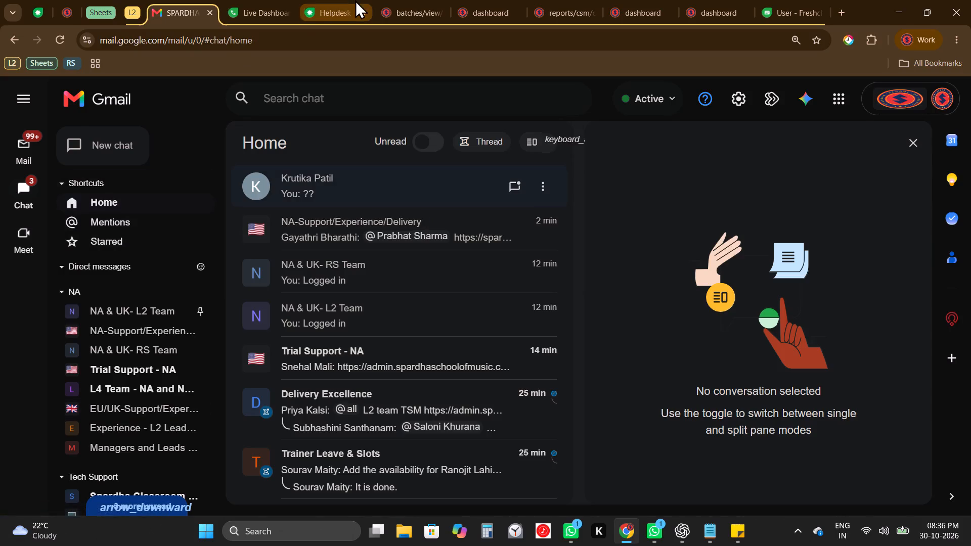
click(282, 0)
click(723, 86)
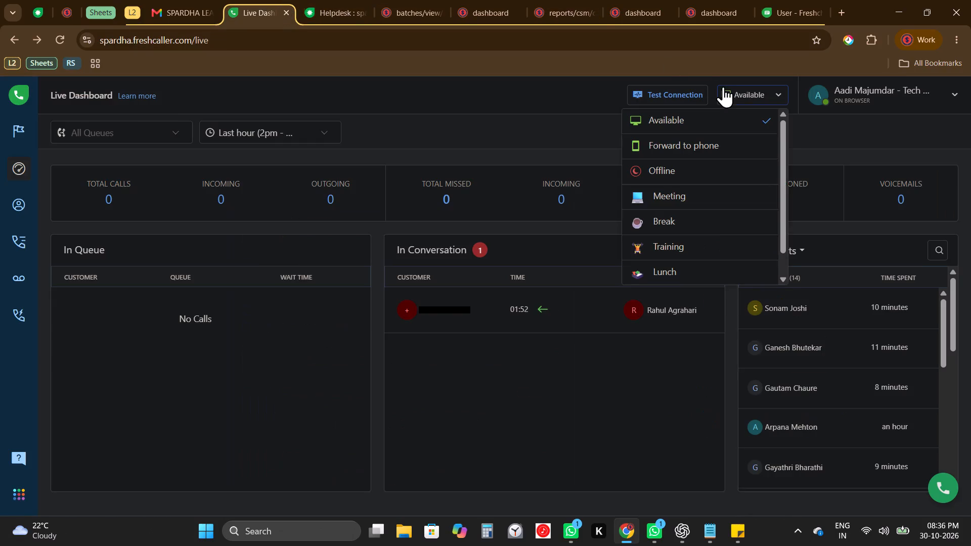
click(346, 0)
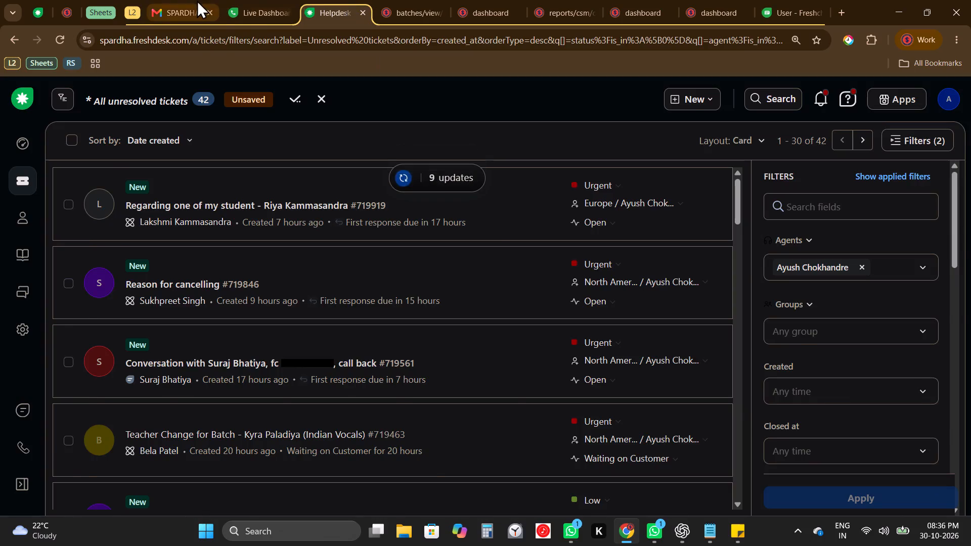
click(197, 0)
click(167, 310)
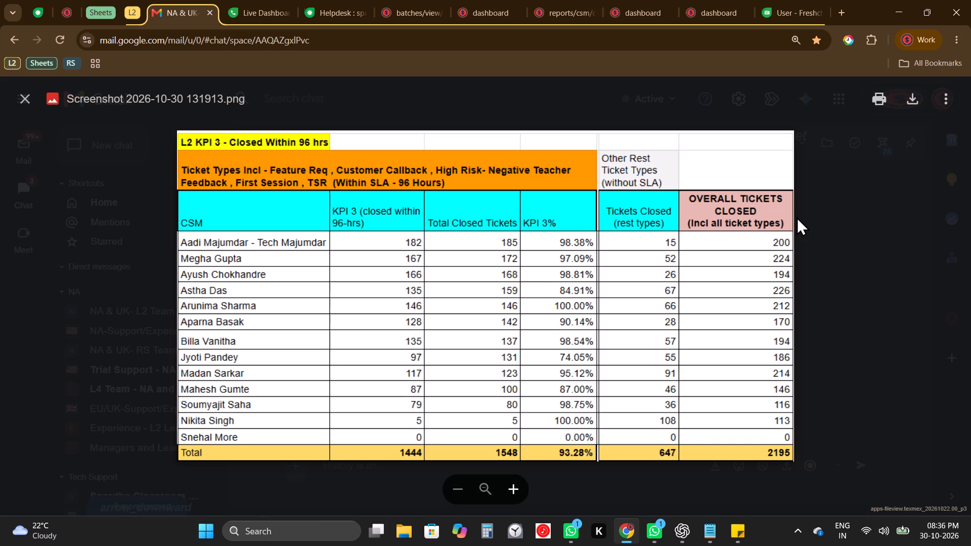
Review the full-size L2 KPI 3 (closed within 96 hrs) and L2 KPI 4 (CSAT) screenshots in the NA & UK- L2 Team chat.
key(Right)
key(Right)
click(855, 216)
scroll(855, 216, down, 2)
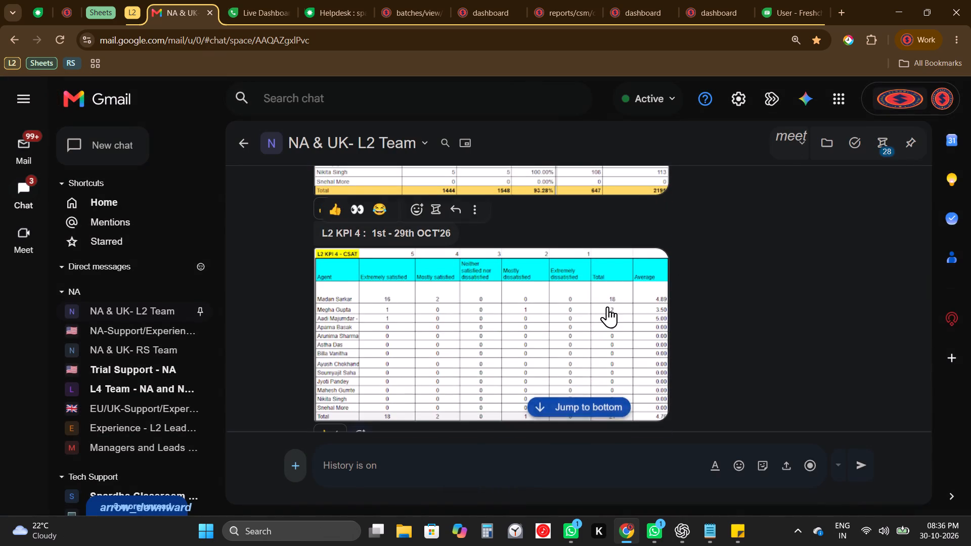
click(607, 306)
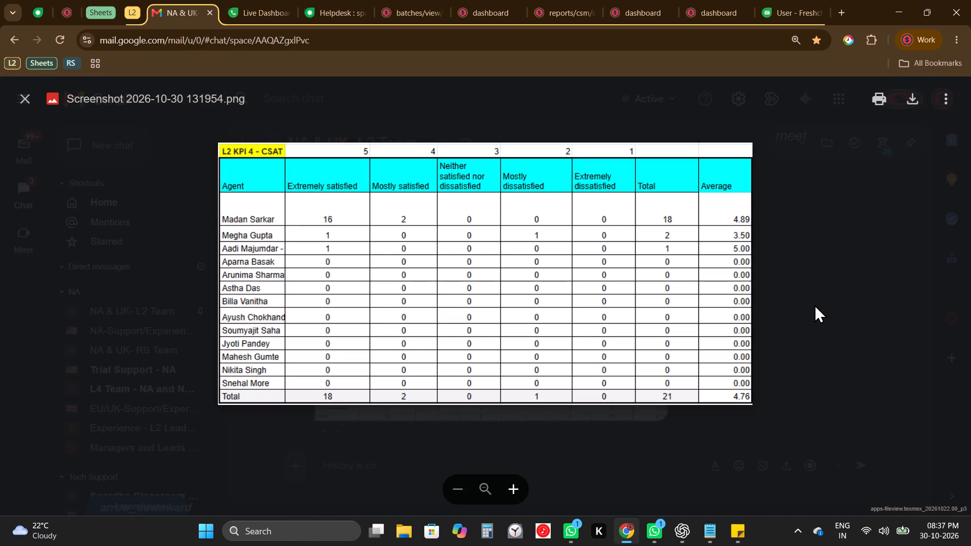
scroll(814, 304, down, 3)
key(Escape)
Review the L2 KPI 5 teacher change and REFUND tables for 1st - 29th OCT'26 in the NA & UK- L2 Team chat.
scroll(814, 304, down, 3)
click(567, 350)
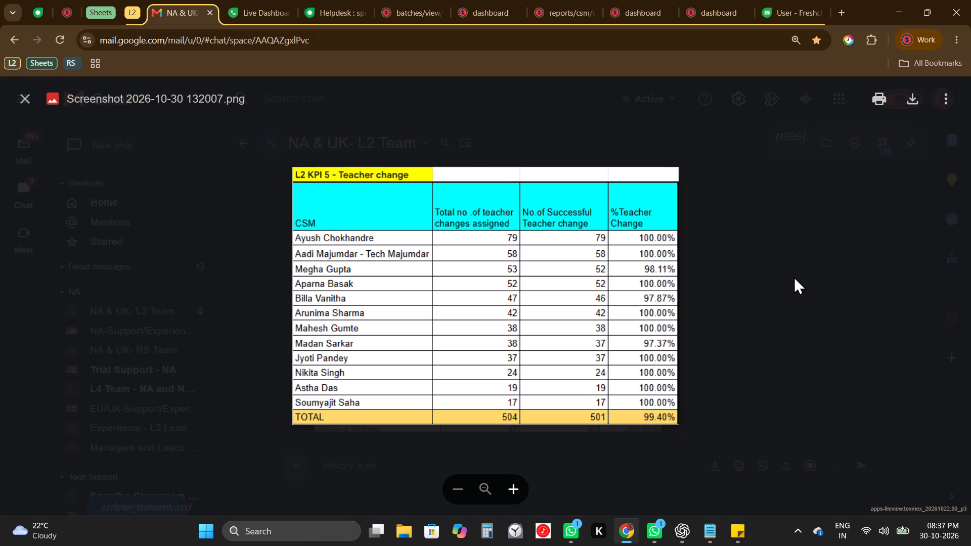
click(610, 354)
click(774, 350)
scroll(559, 356, down, 4)
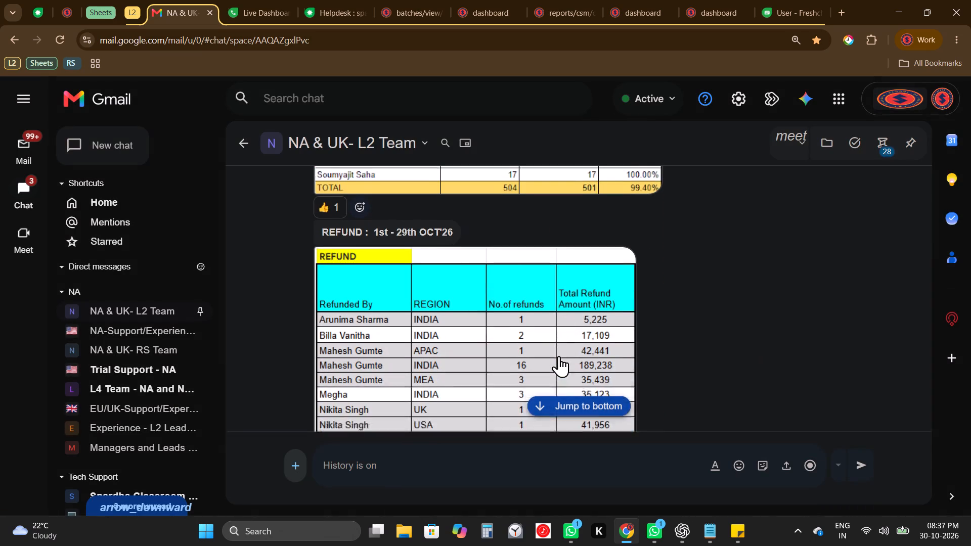
click(577, 327)
key(Escape)
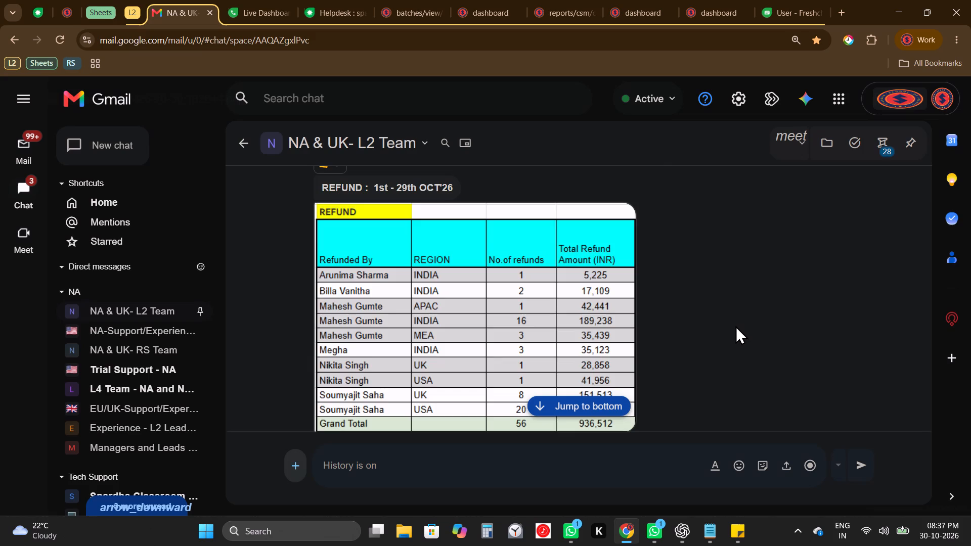
scroll(735, 326, down, 1)
scroll(735, 326, up, 4)
scroll(392, 374, down, 1)
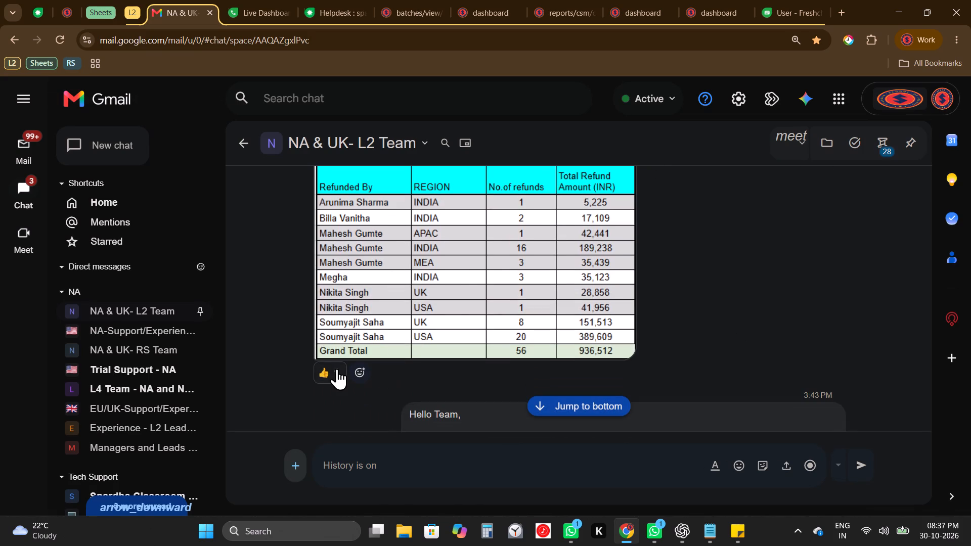
React with a thumbs-up to the REFUND, L2 KPI 5, L2 KPI 4 and L2 KPI 3 screenshots in the NA & UK- L2 Team chat.
click(336, 369)
scroll(425, 331, up, 3)
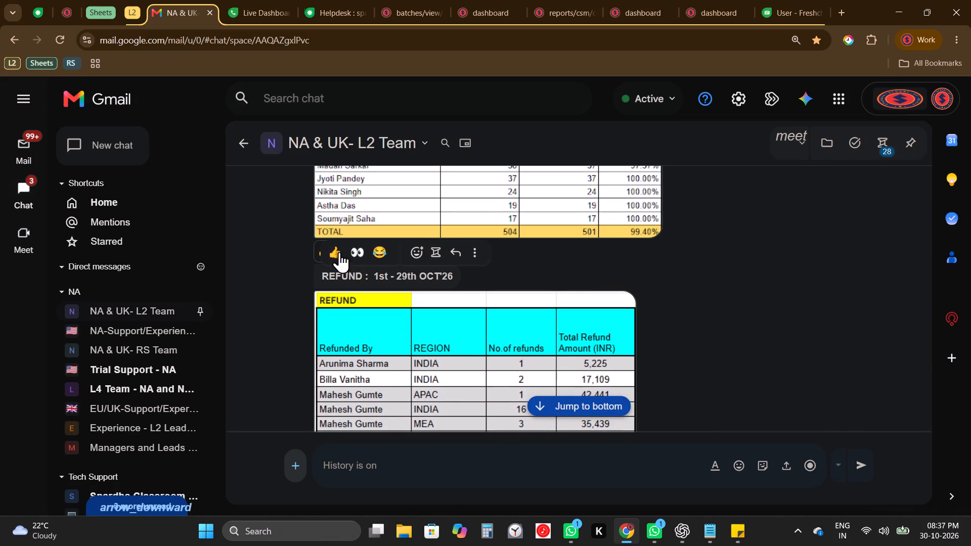
click(322, 244)
click(320, 245)
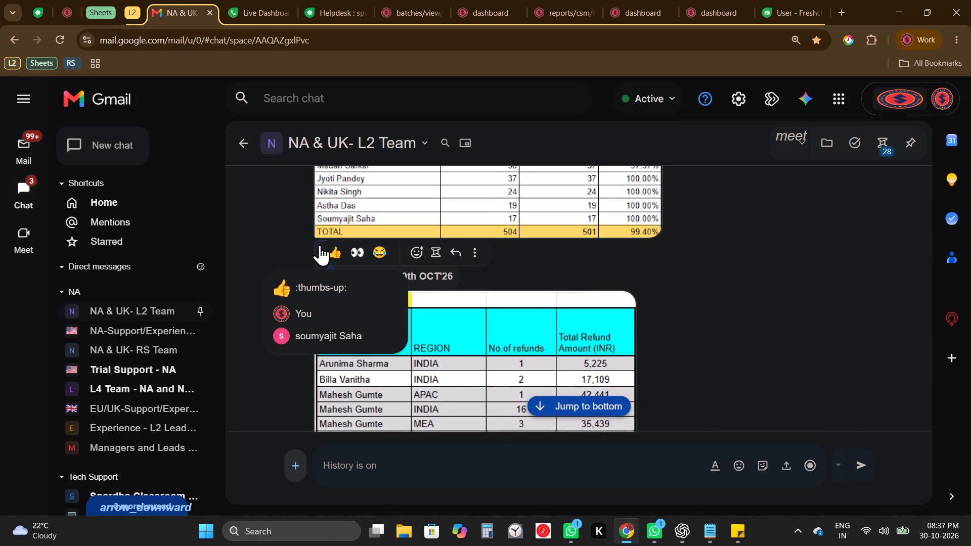
click(221, 252)
scroll(752, 309, up, 1)
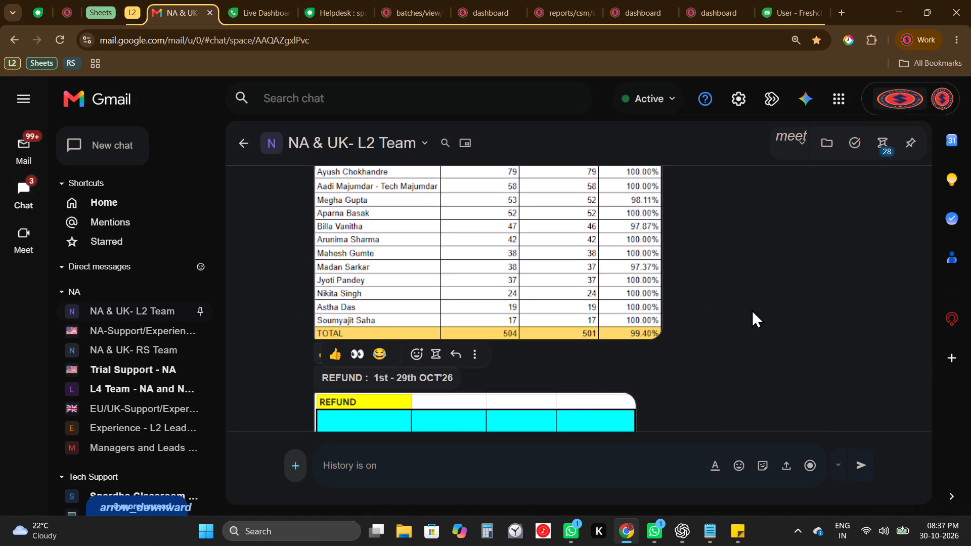
scroll(752, 309, up, 1)
click(640, 278)
key(Escape)
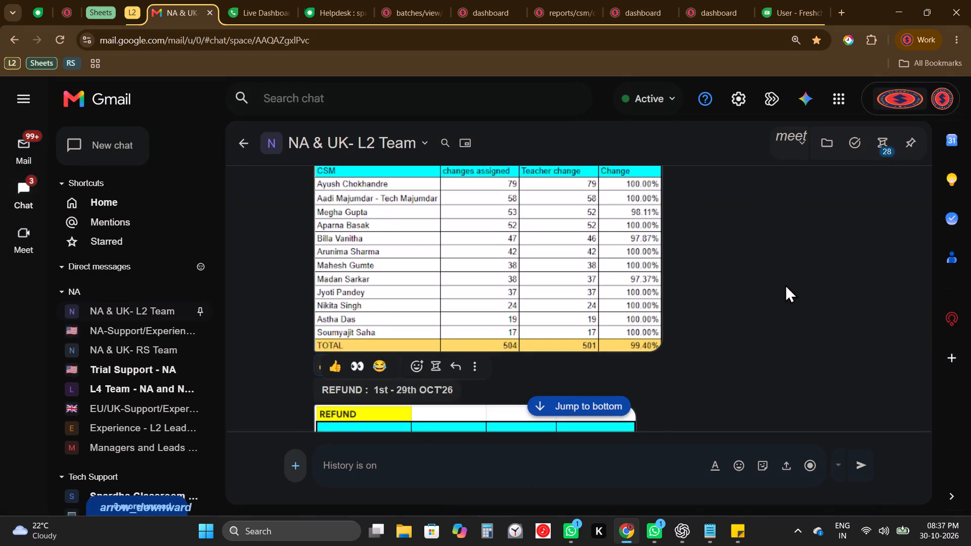
scroll(700, 247, up, 2)
click(332, 330)
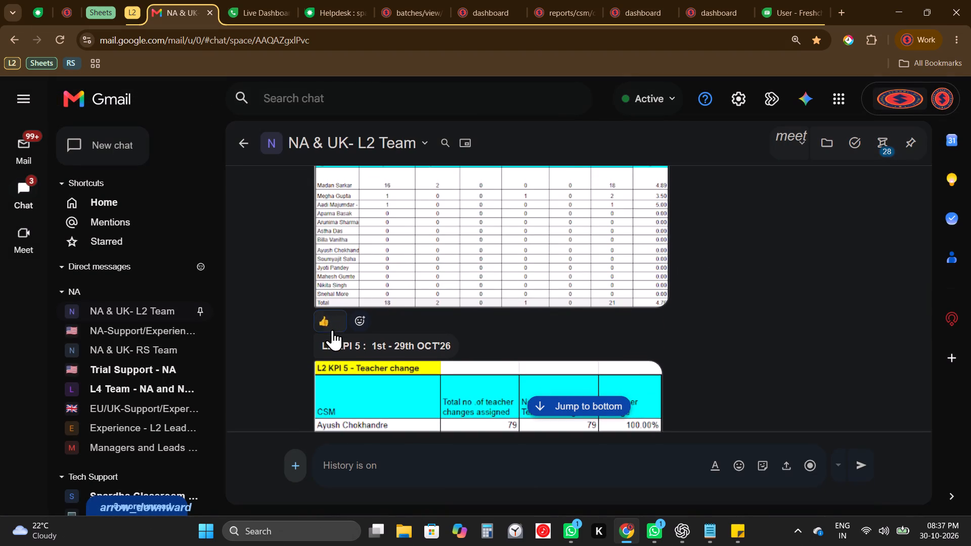
scroll(332, 330, up, 2)
click(328, 233)
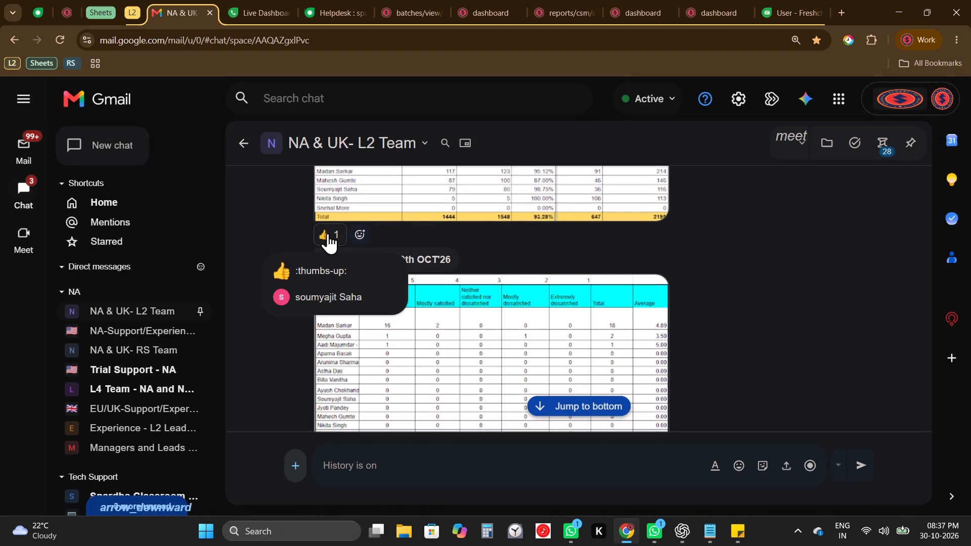
scroll(579, 250, down, 3)
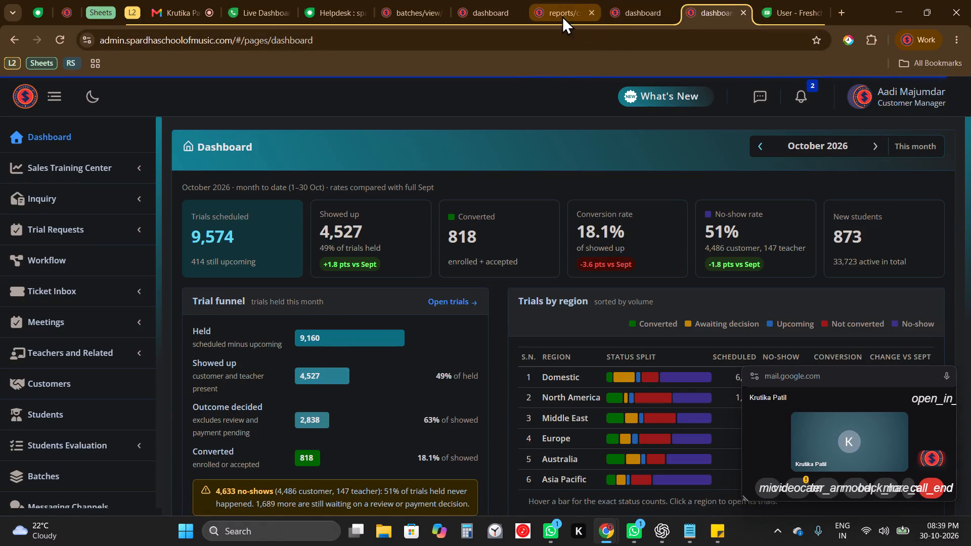
click(589, 11)
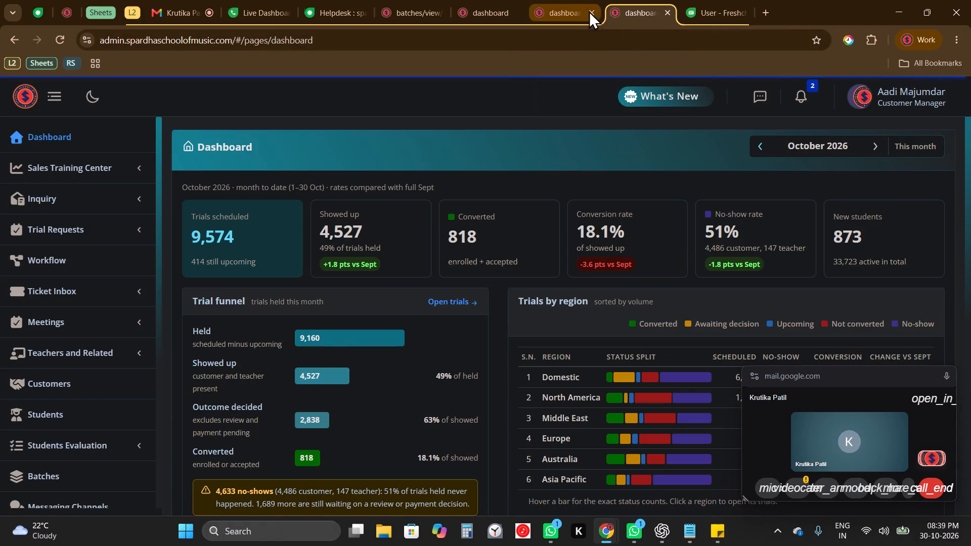
scroll(145, 428, down, 1)
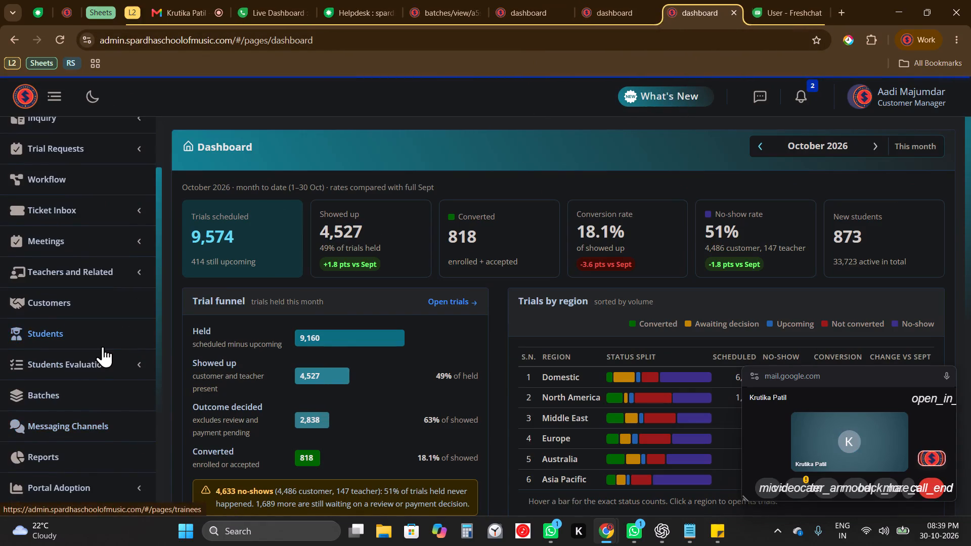
scroll(103, 346, down, 1)
click(98, 419)
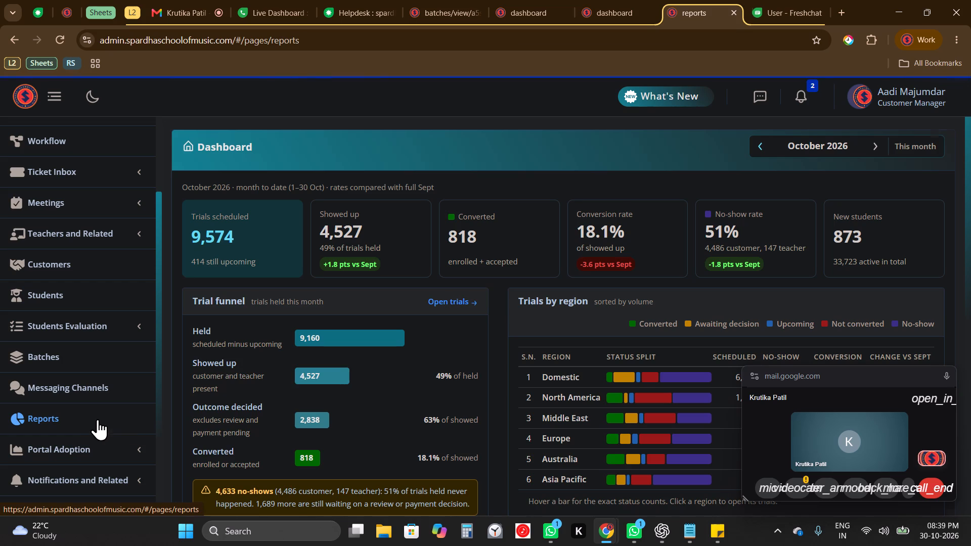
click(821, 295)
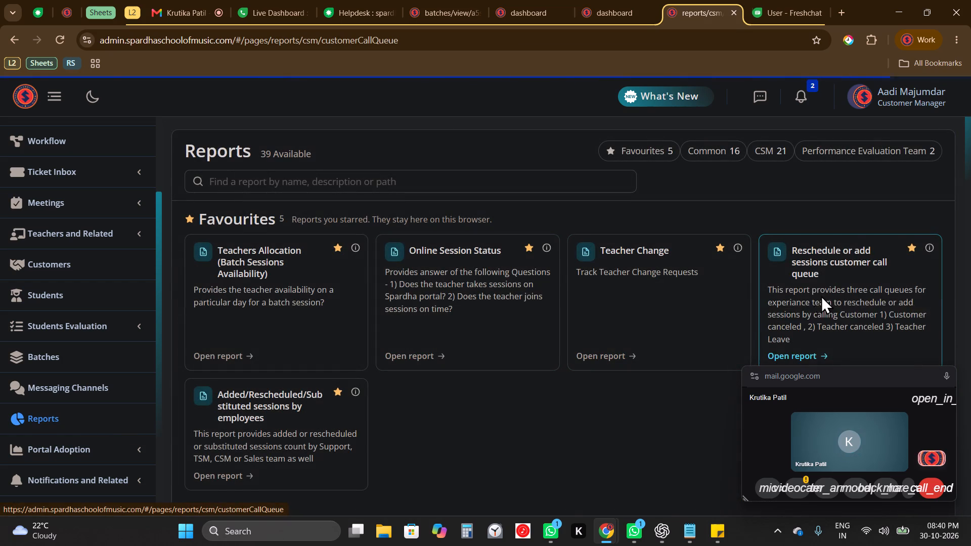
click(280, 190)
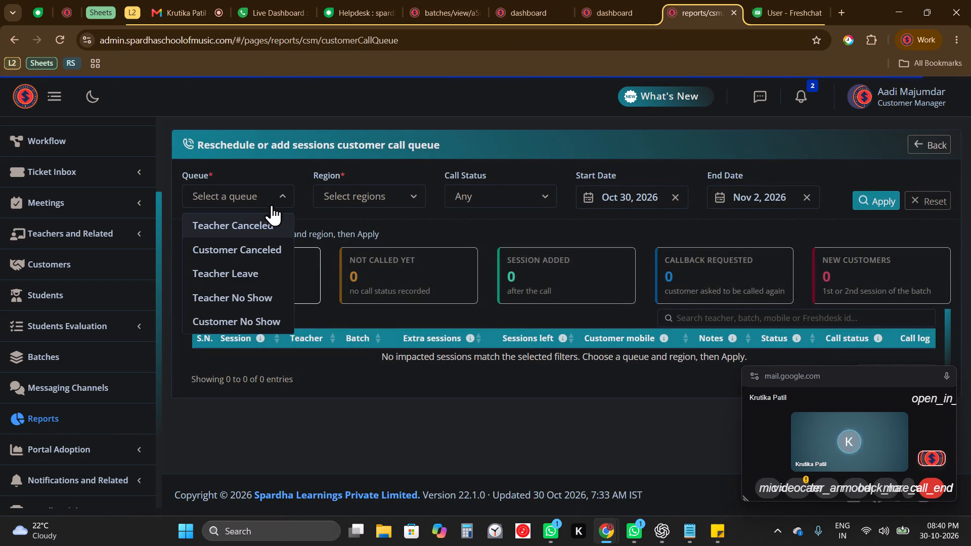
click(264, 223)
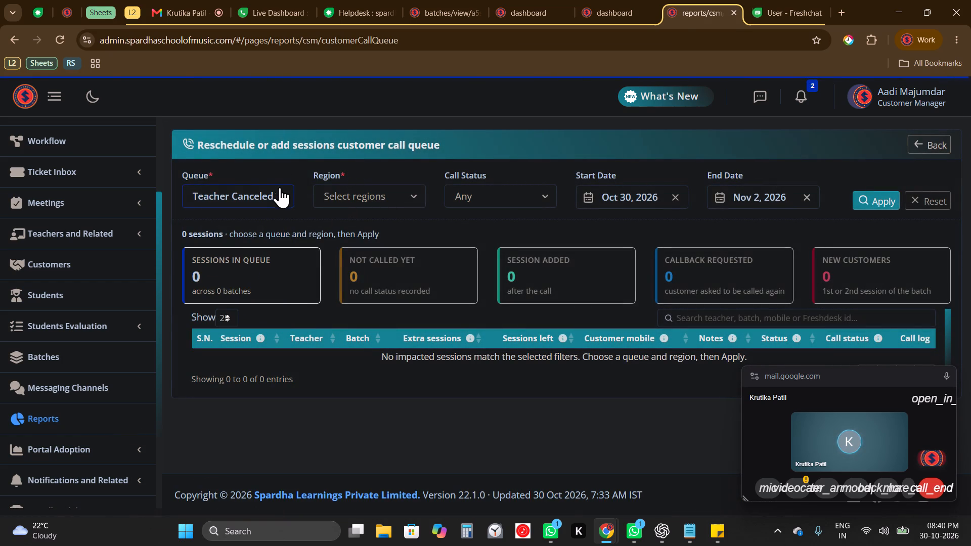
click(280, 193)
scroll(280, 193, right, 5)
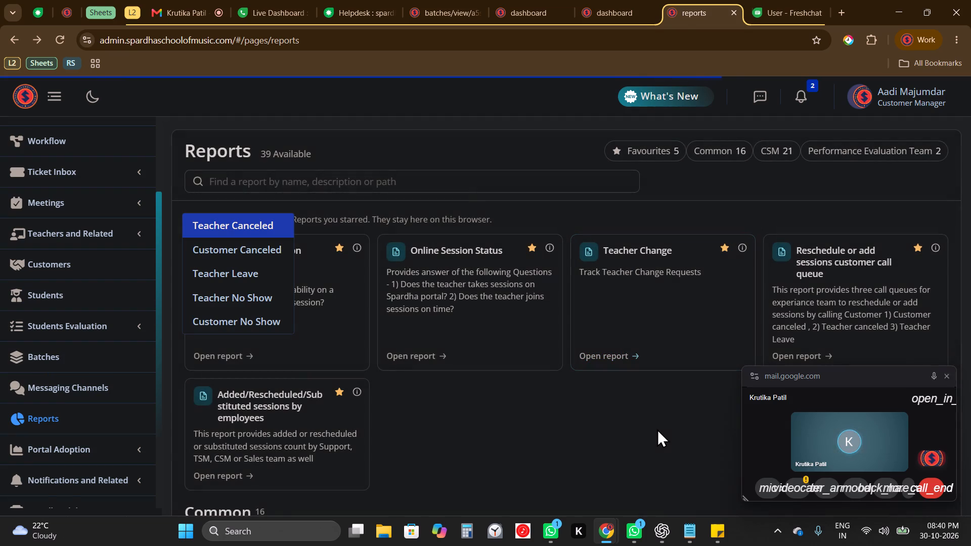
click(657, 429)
Run the Added/Rescheduled/Substituted sessions by employees report for Oct 1, 2026 to Nov 30, 2026, all regions.
click(287, 439)
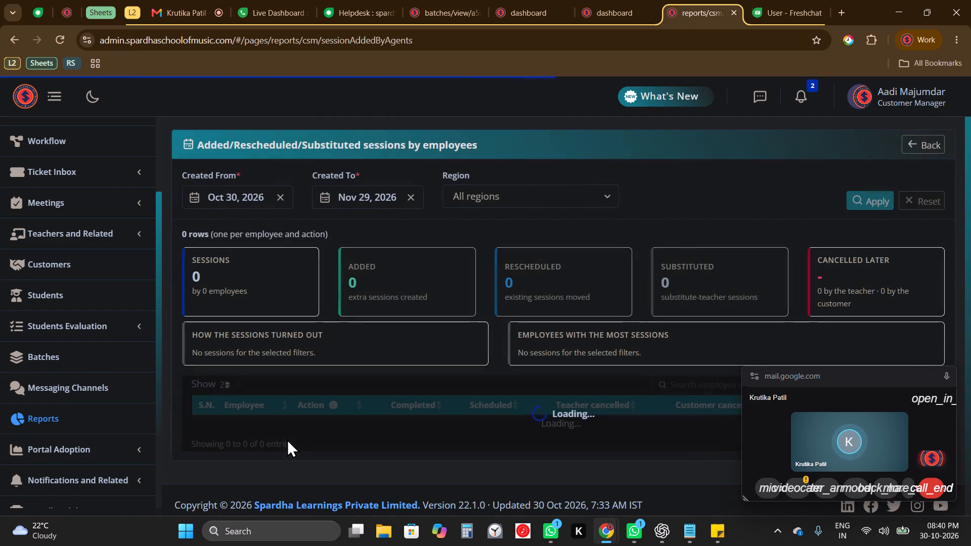
click(258, 197)
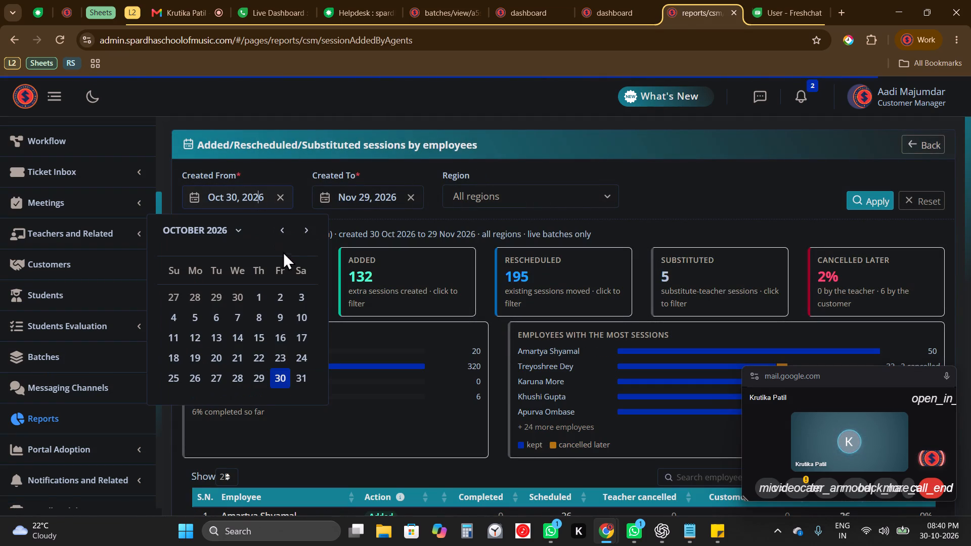
click(261, 300)
click(369, 205)
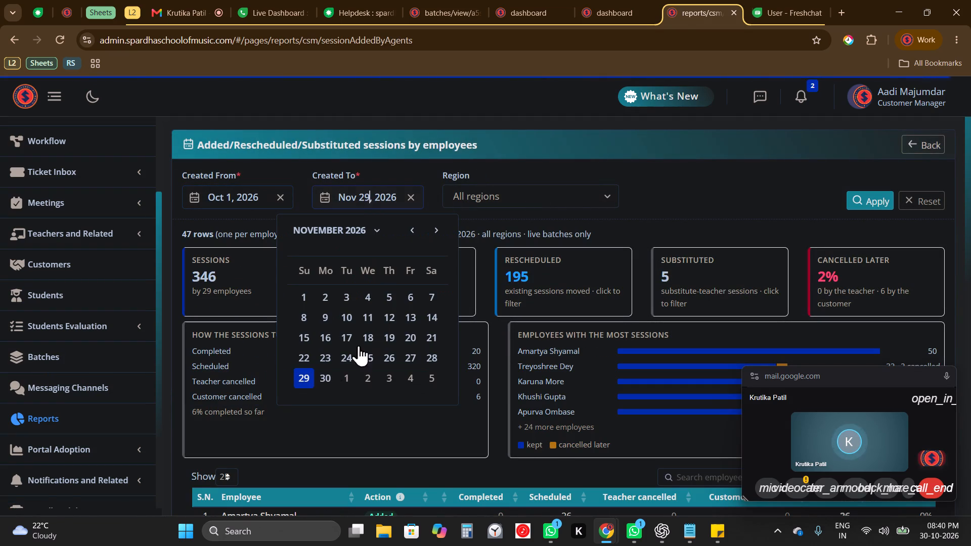
click(307, 377)
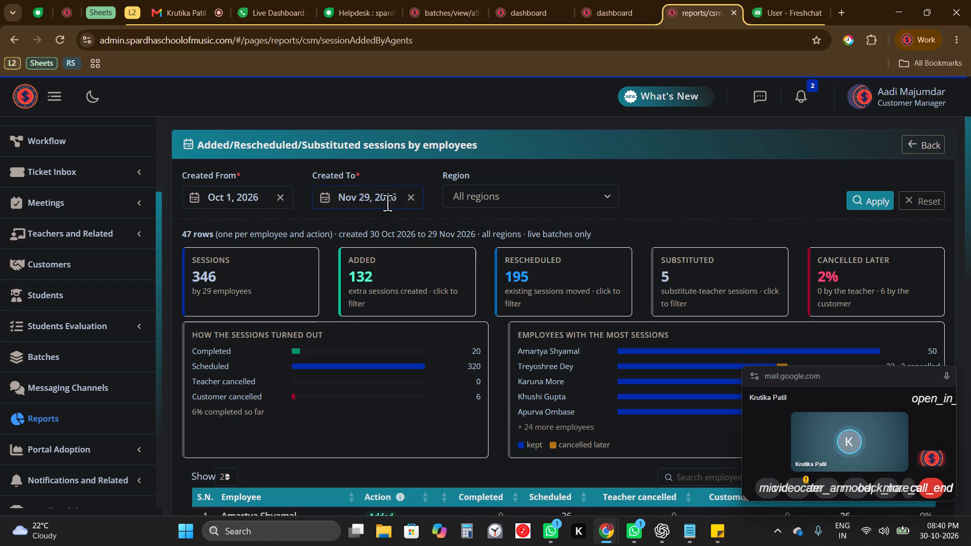
click(387, 203)
click(327, 377)
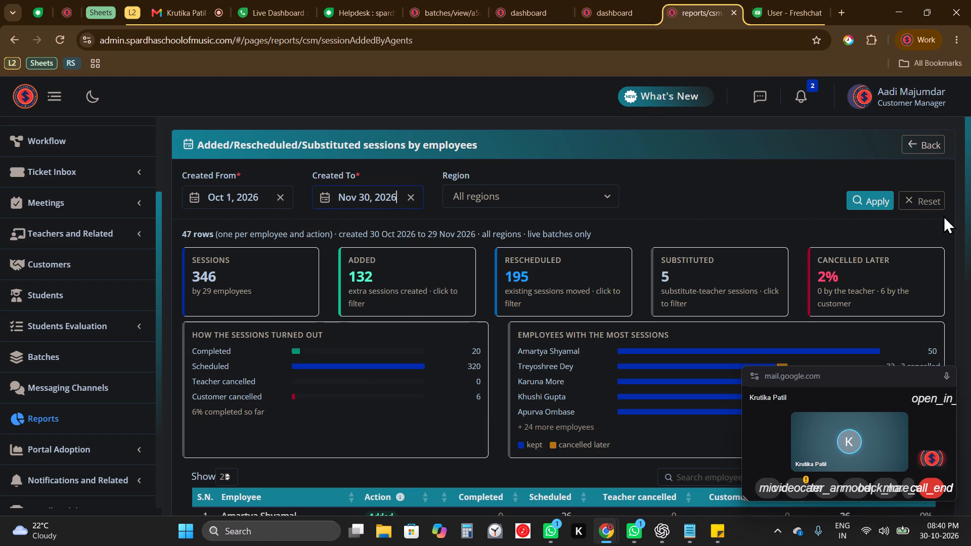
click(885, 206)
Resize the floating call window to a narrower, compact size so it covers less of the report.
drag(745, 372, 774, 374)
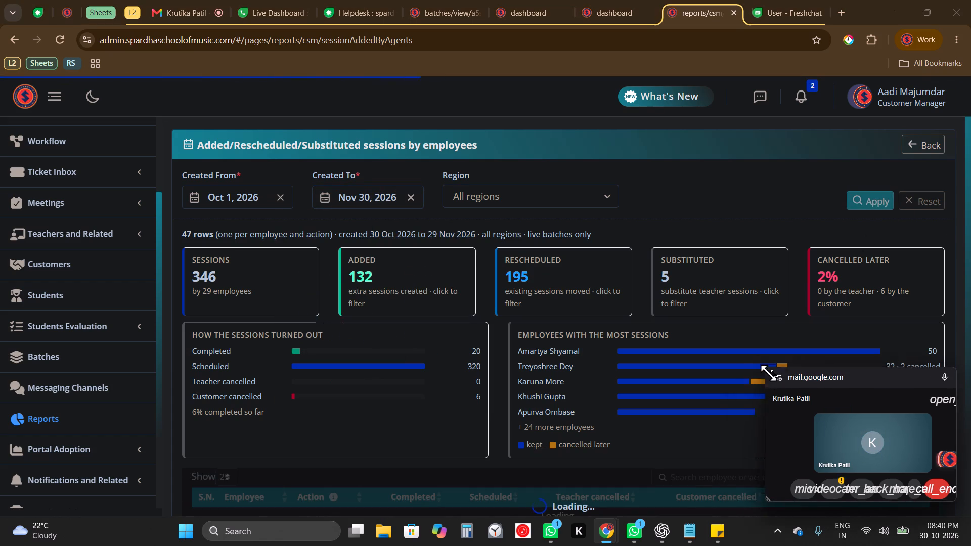
drag(774, 374, 823, 381)
drag(861, 381, 842, 145)
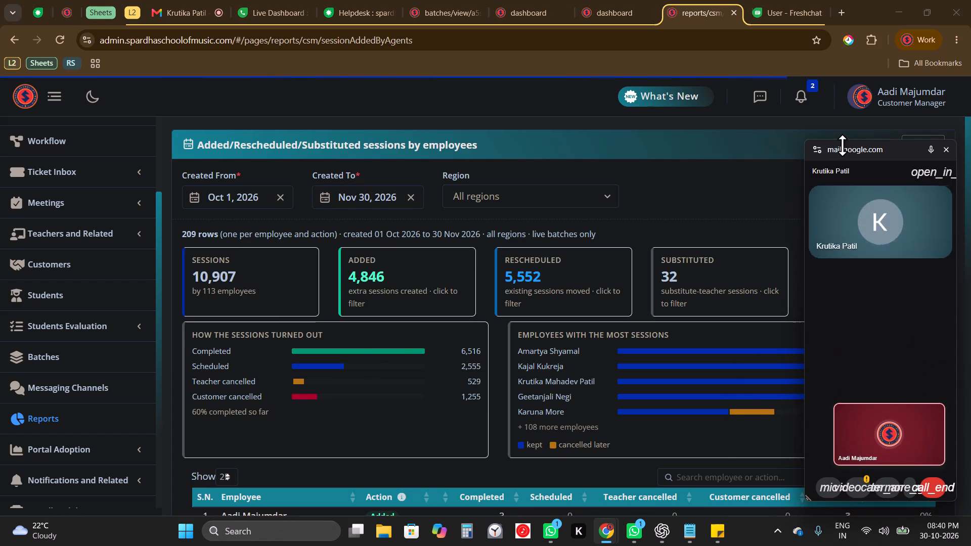
drag(860, 144, 915, 358)
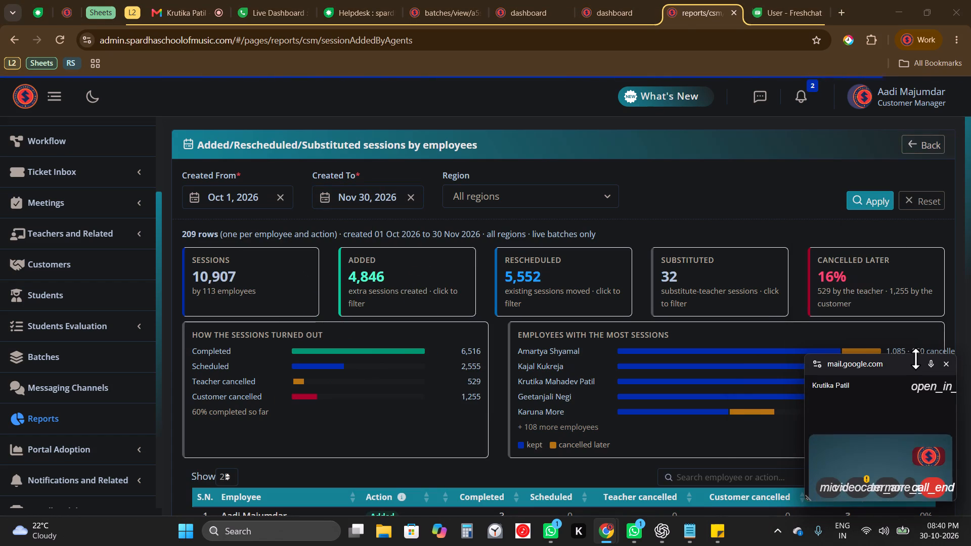
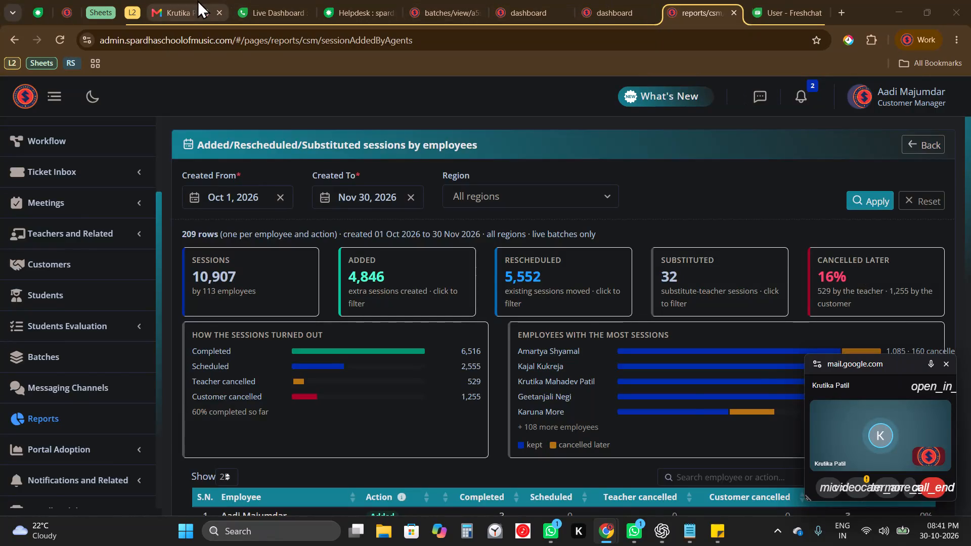
Switch to Gmail chat and open the Home overview of recent conversations.
click(197, 0)
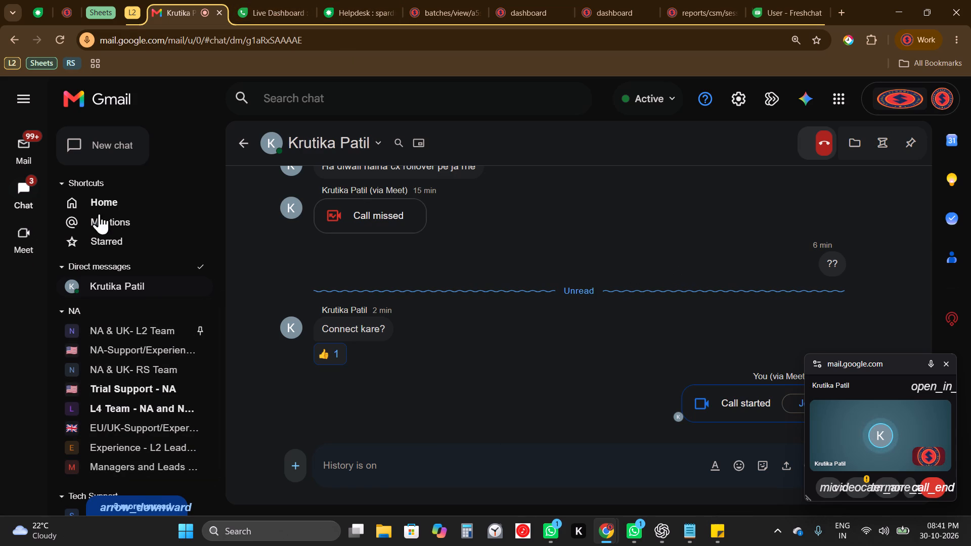
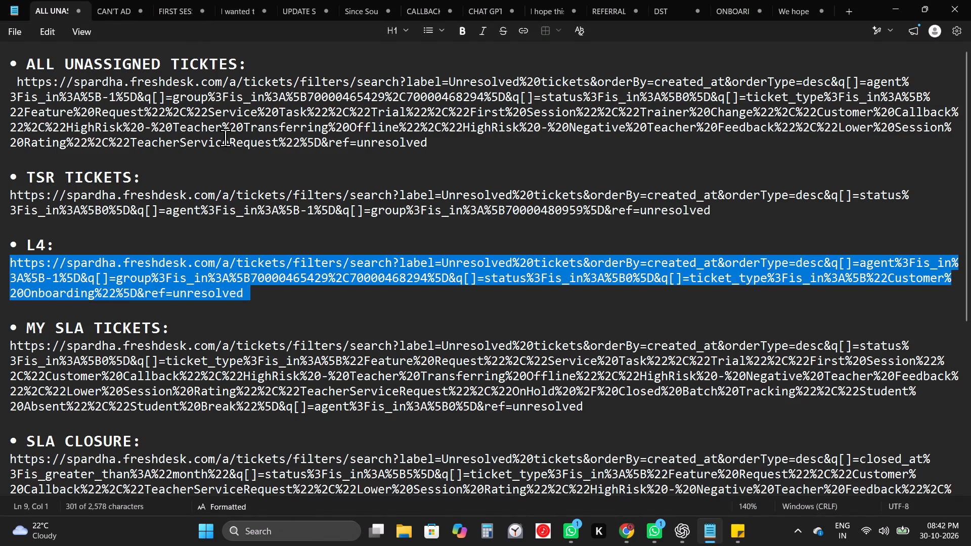
Open the "Reschedule or add sessions customer call queue" report from the favourite reports in the Spardha admin portal.
click(628, 0)
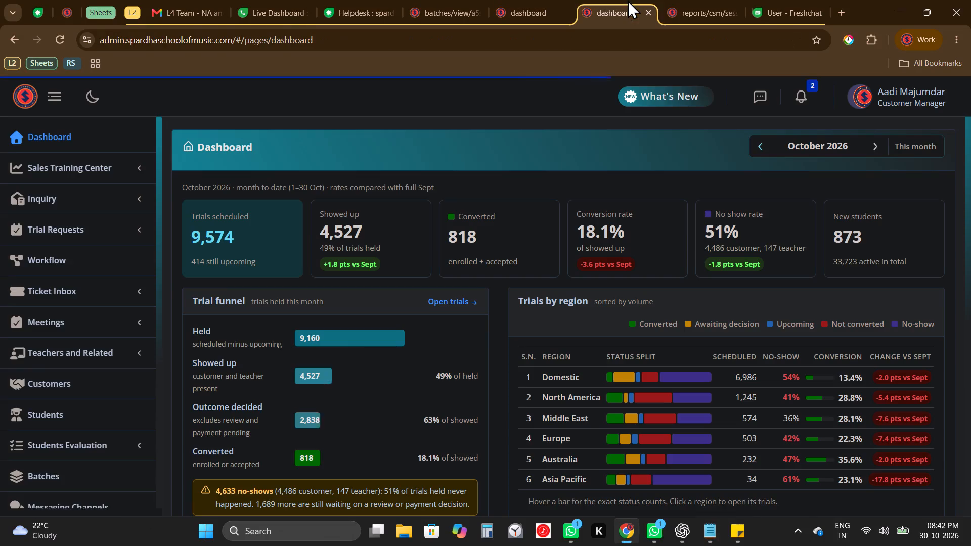
scroll(66, 409, down, 1)
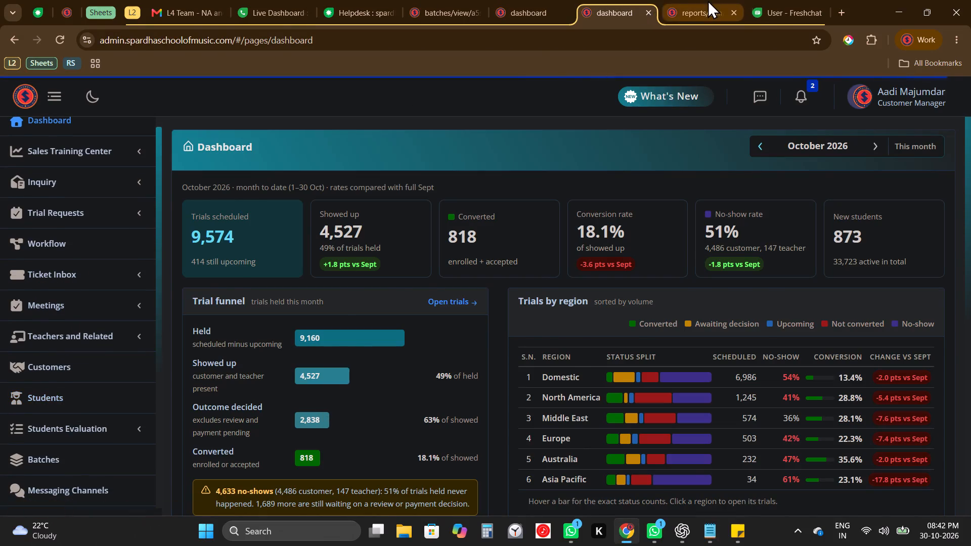
drag(708, 0, 614, 1)
click(99, 417)
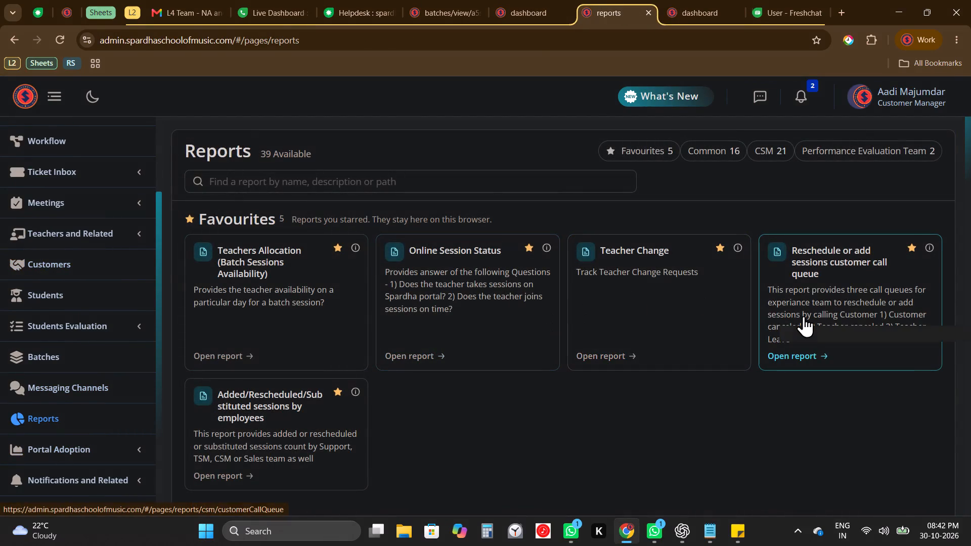
click(804, 316)
Filter the call queue to Teacher Canceled, North America, Not called yet, from Oct 1, 2026 to Nov 30, 2026, and apply.
click(268, 192)
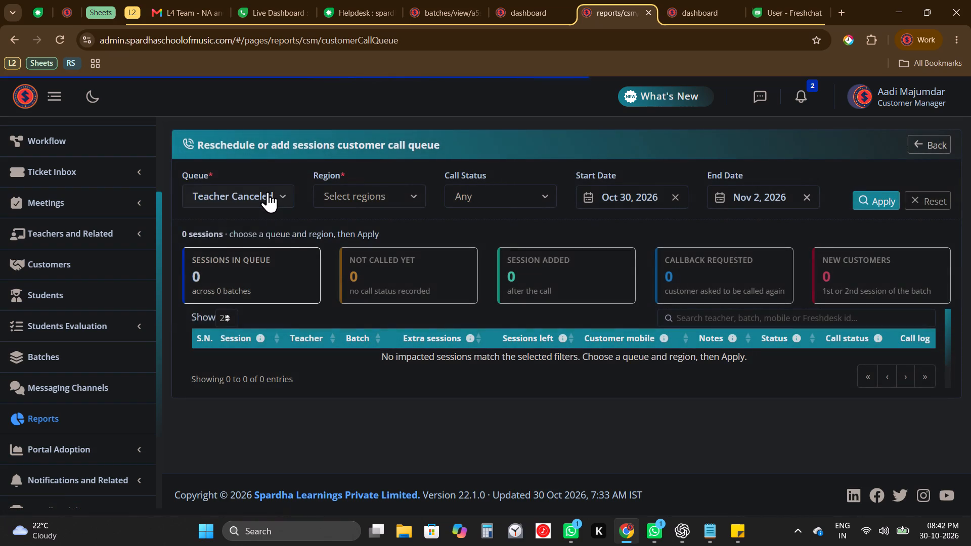
click(391, 204)
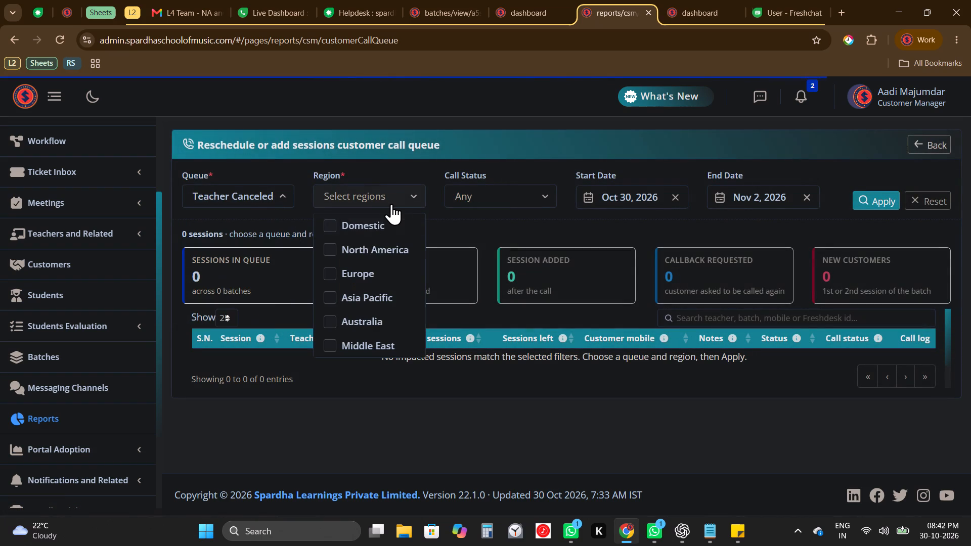
click(376, 248)
click(478, 190)
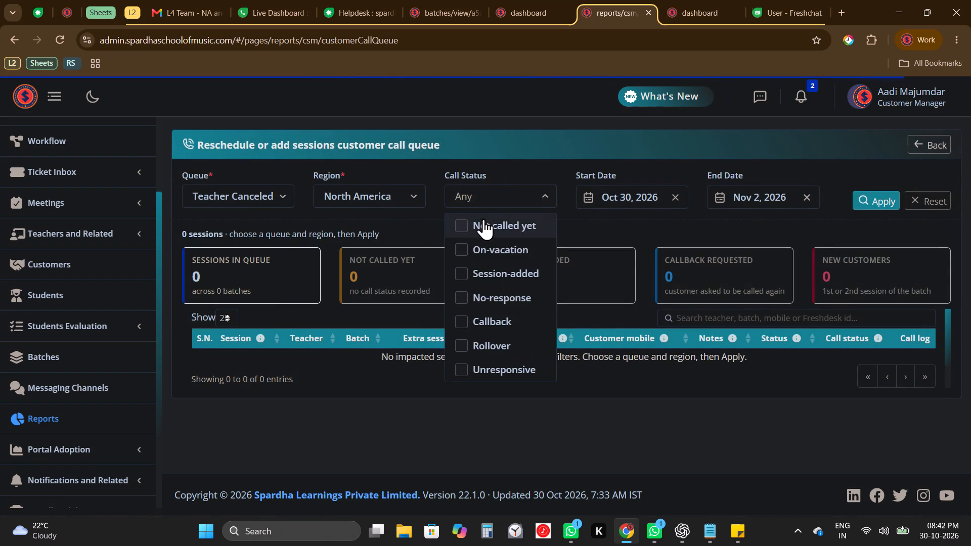
click(488, 230)
click(630, 195)
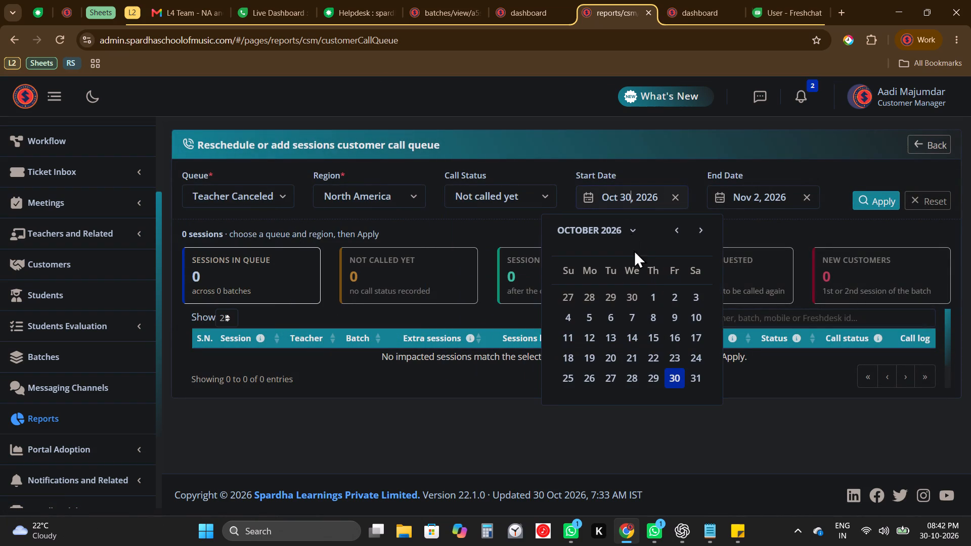
click(649, 294)
click(756, 189)
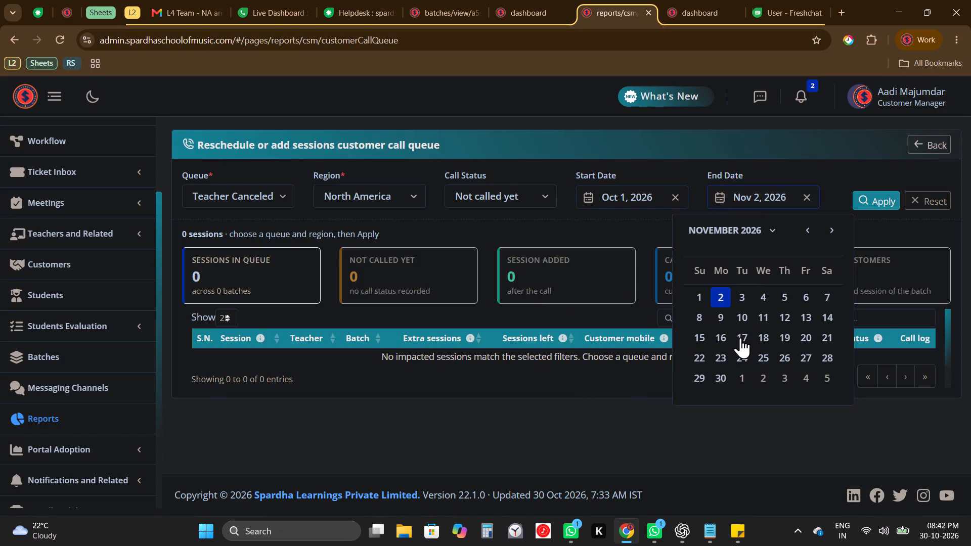
click(725, 373)
click(869, 210)
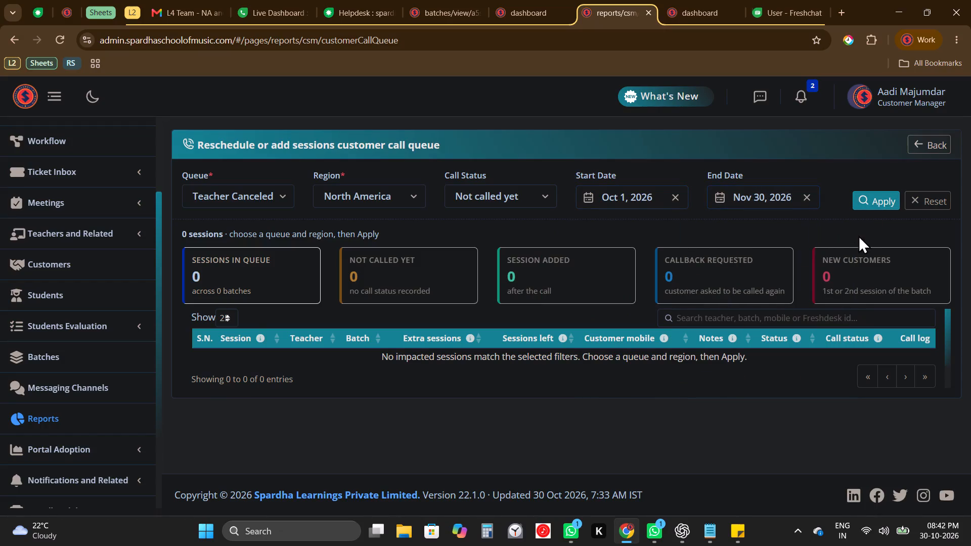
click(879, 203)
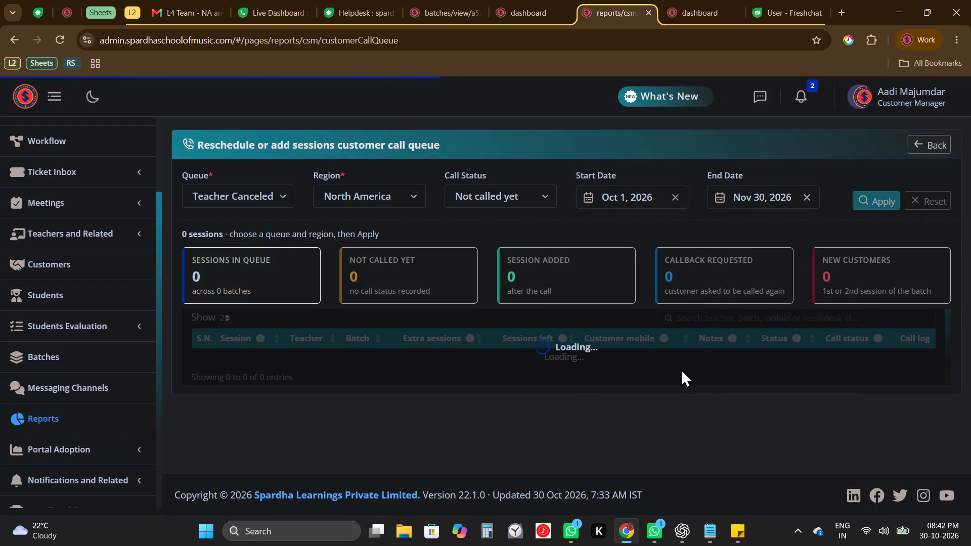
drag(681, 369, 695, 359)
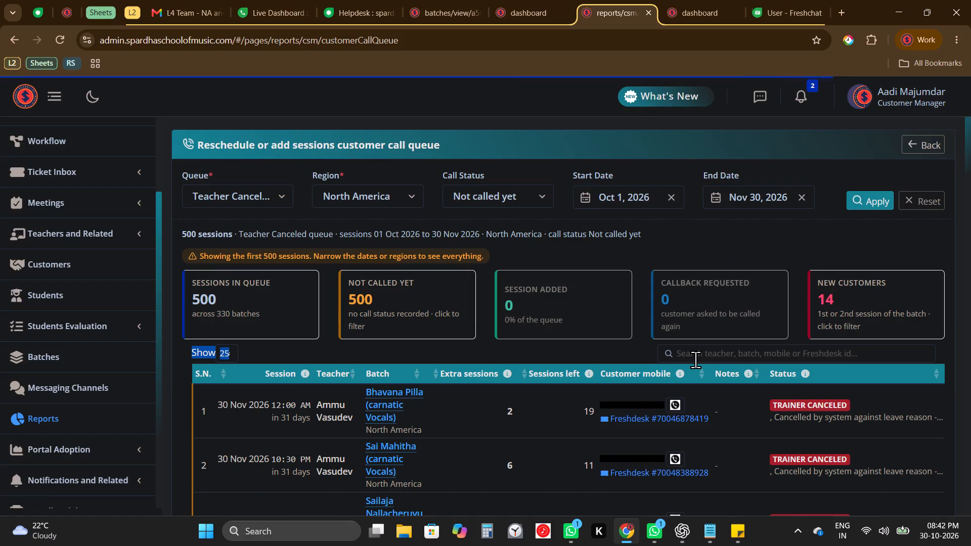
Switch the call queue report to Customer Canceled and apply it with the other filters kept.
click(240, 193)
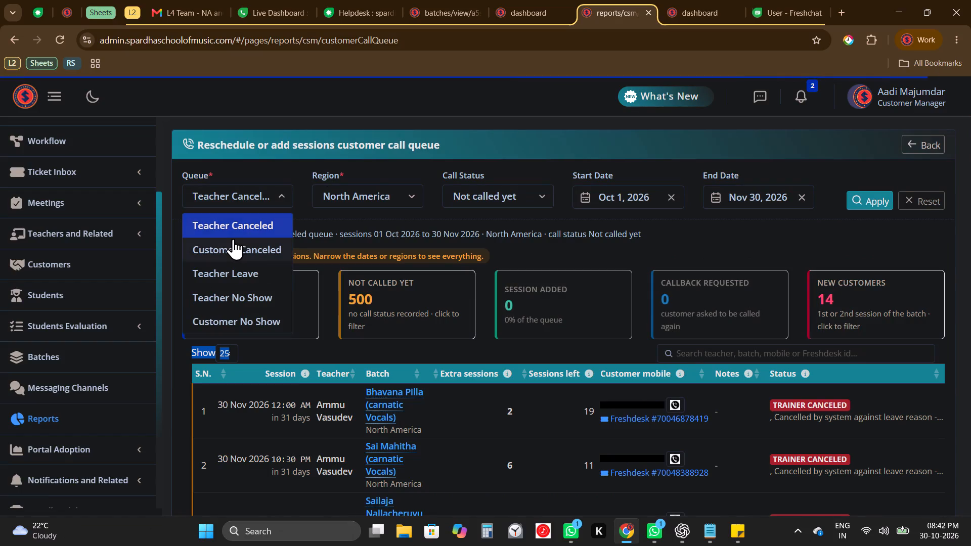
click(233, 241)
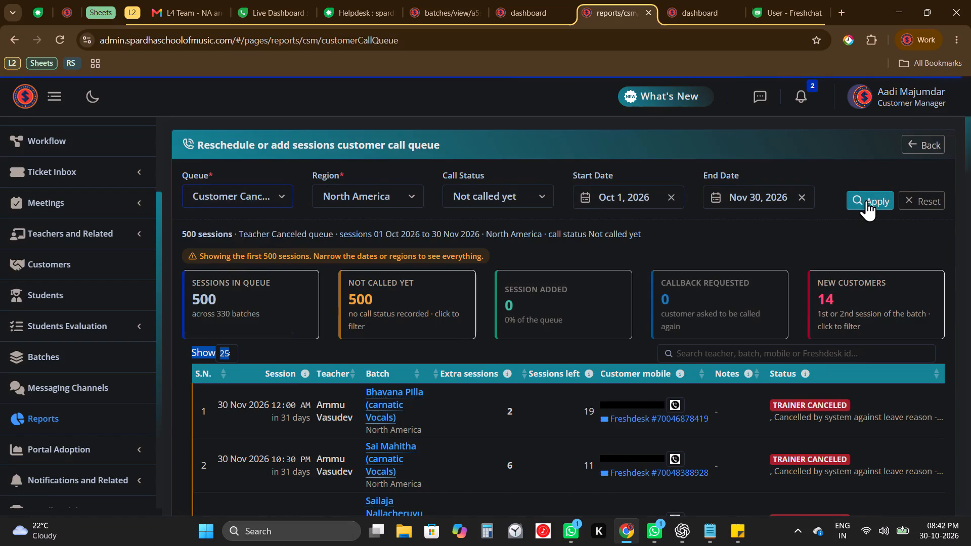
click(866, 200)
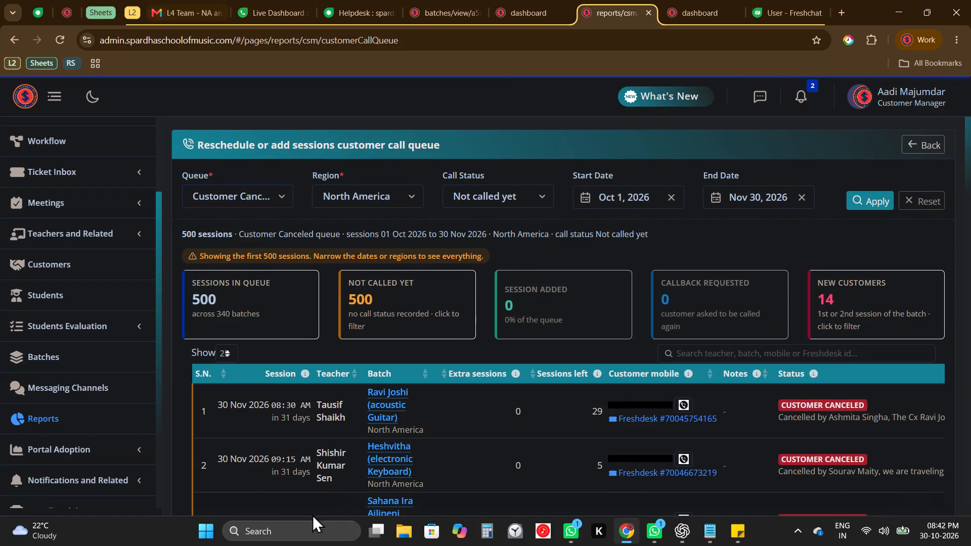
Examine the North America Customer Canceled sessions listed on the report's first page.
scroll(288, 365, down, 1)
scroll(361, 297, down, 2)
scroll(361, 297, up, 4)
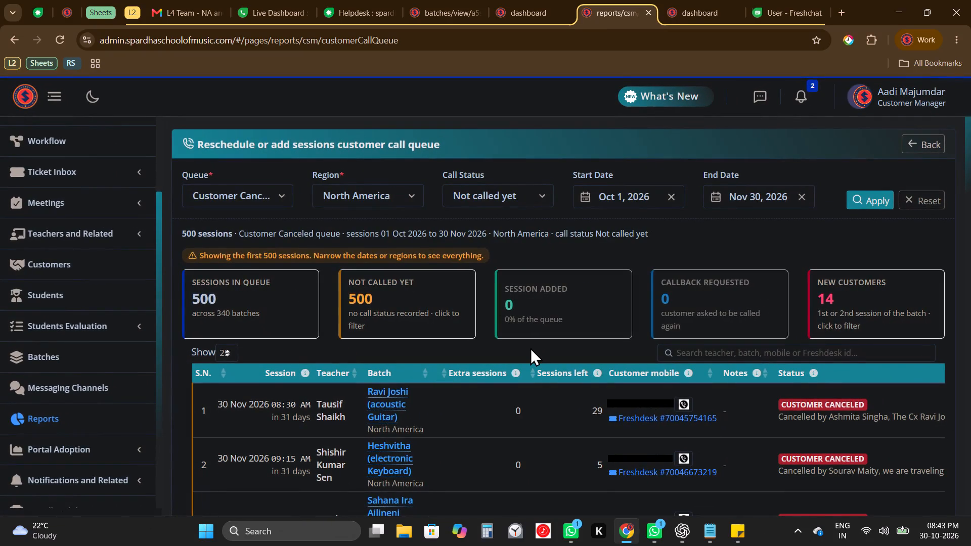
scroll(530, 347, down, 12)
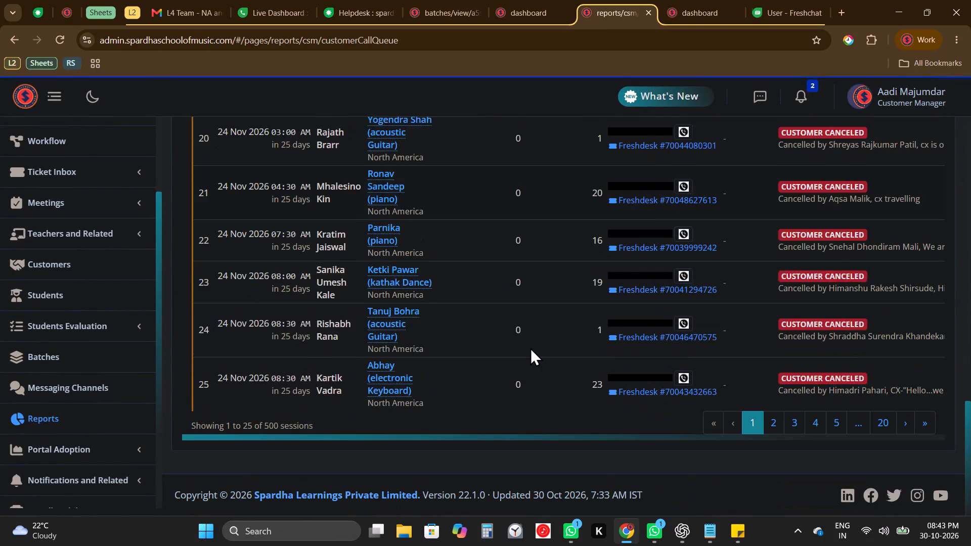
scroll(530, 347, up, 17)
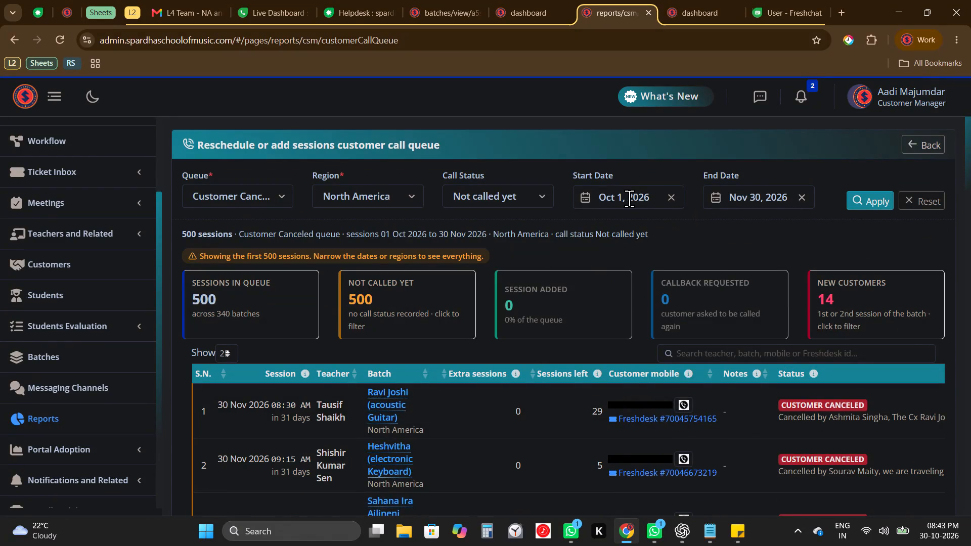
click(629, 198)
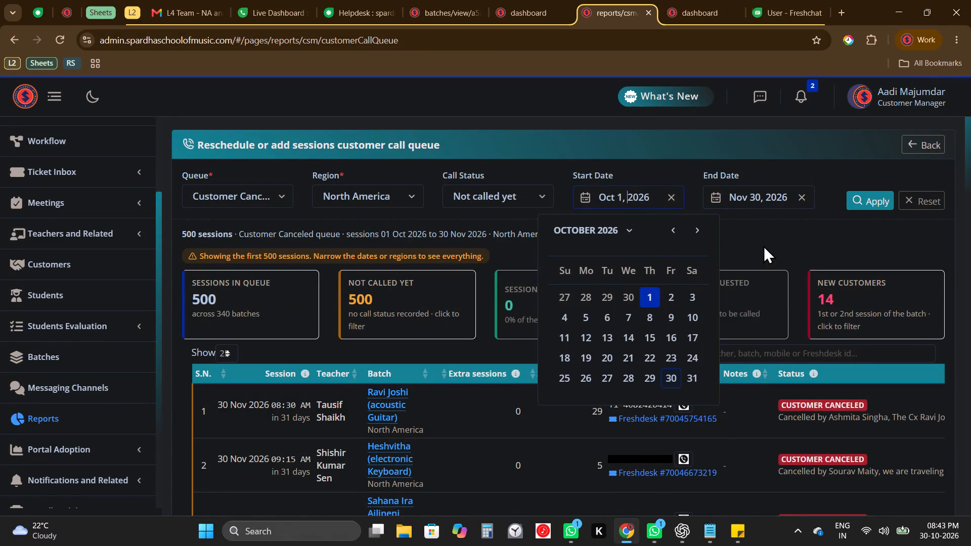
click(763, 245)
scroll(614, 499, down, 17)
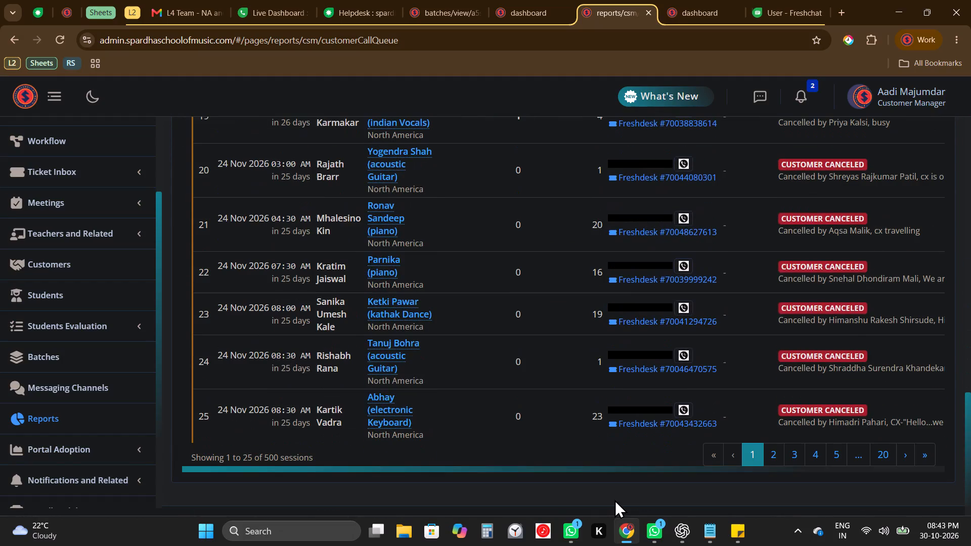
scroll(441, 320, up, 7)
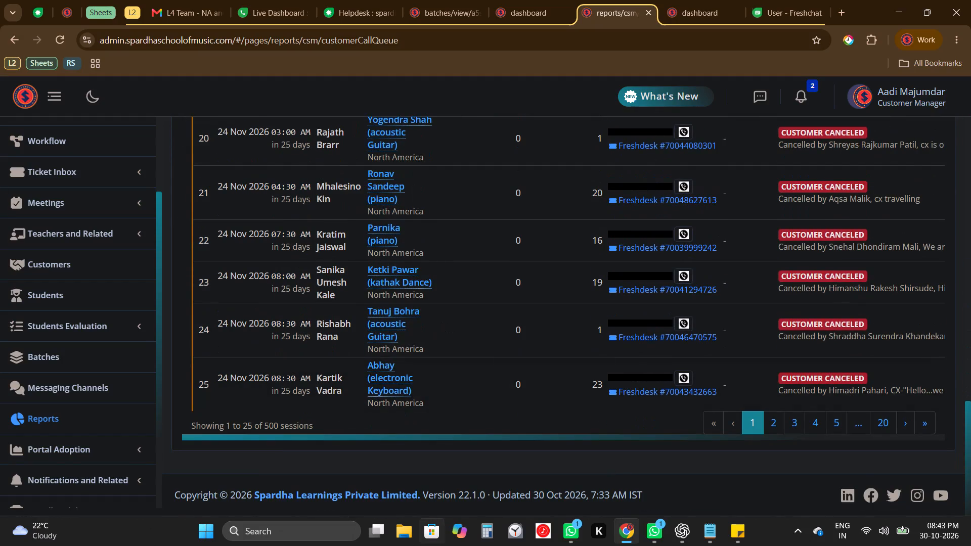
scroll(498, 440, up, 15)
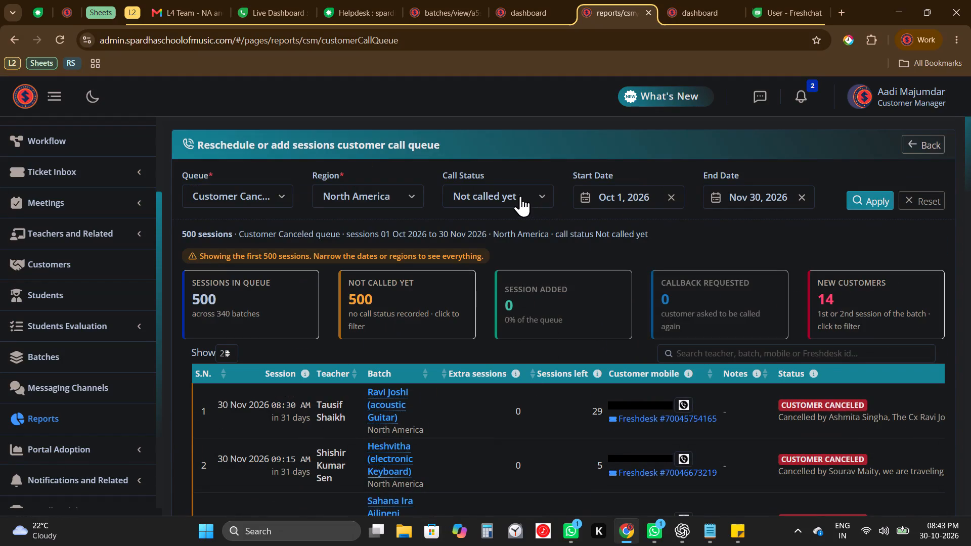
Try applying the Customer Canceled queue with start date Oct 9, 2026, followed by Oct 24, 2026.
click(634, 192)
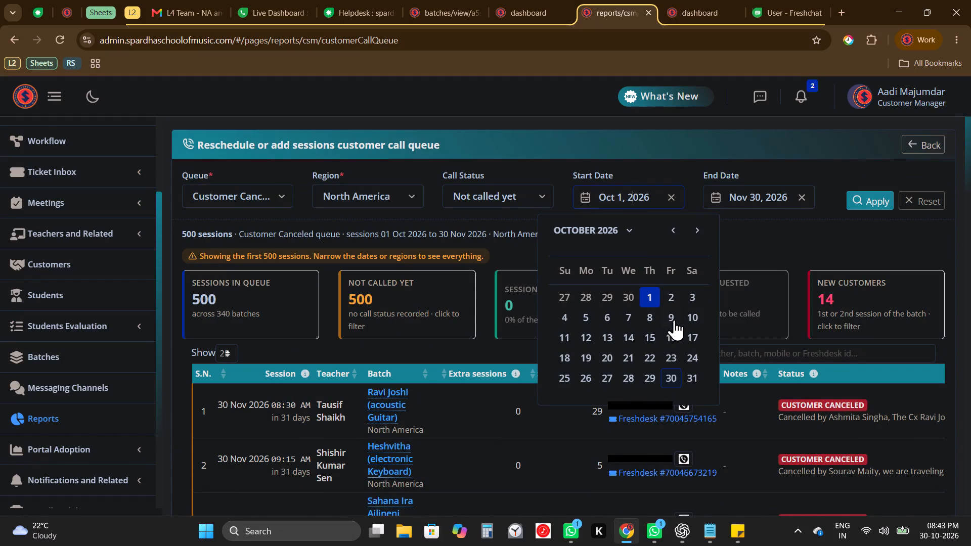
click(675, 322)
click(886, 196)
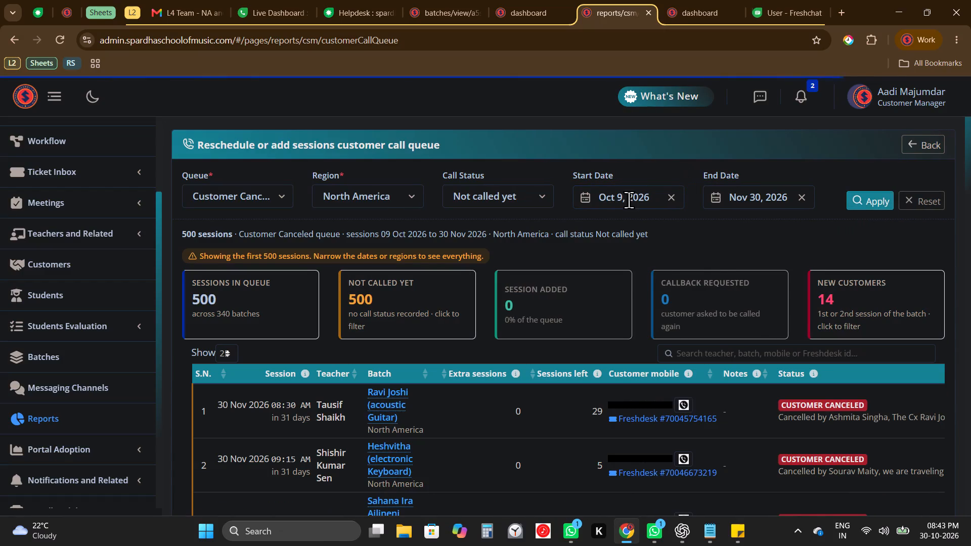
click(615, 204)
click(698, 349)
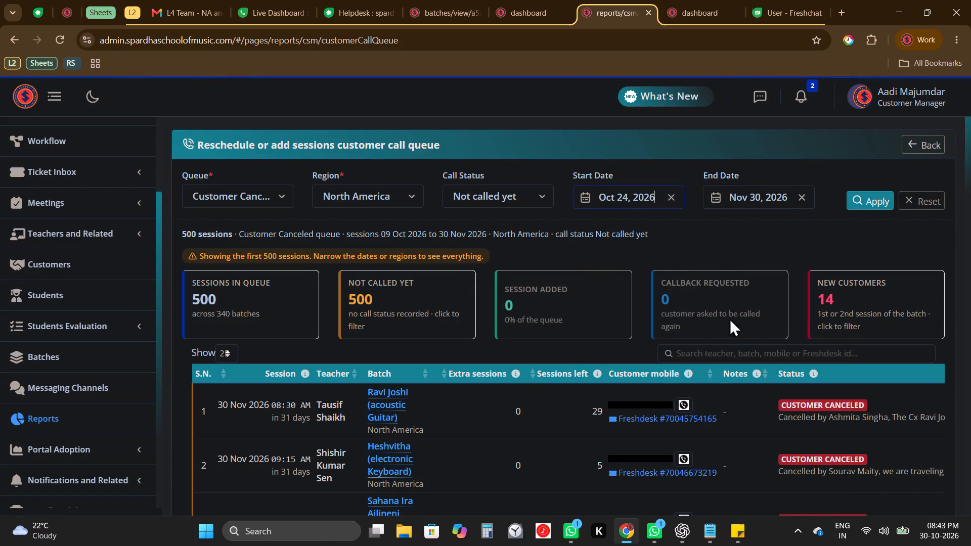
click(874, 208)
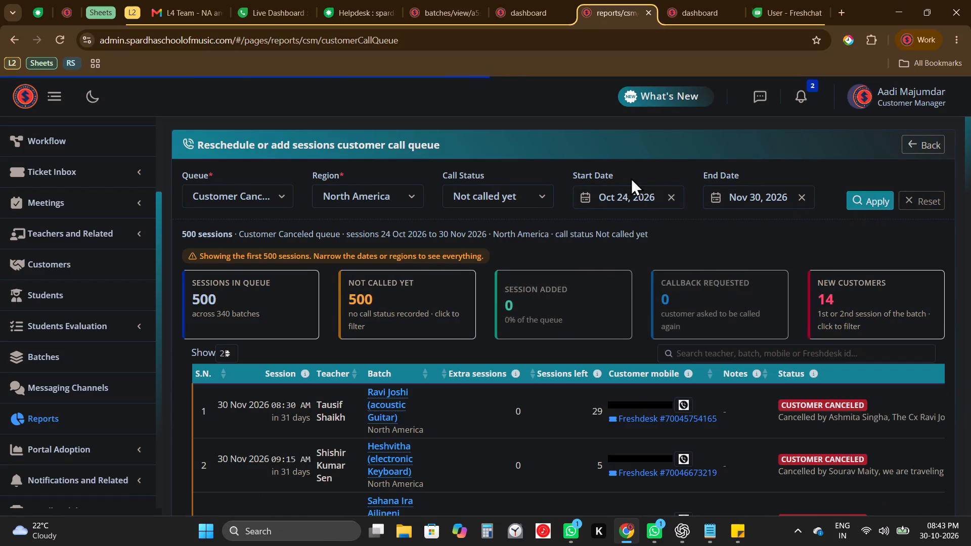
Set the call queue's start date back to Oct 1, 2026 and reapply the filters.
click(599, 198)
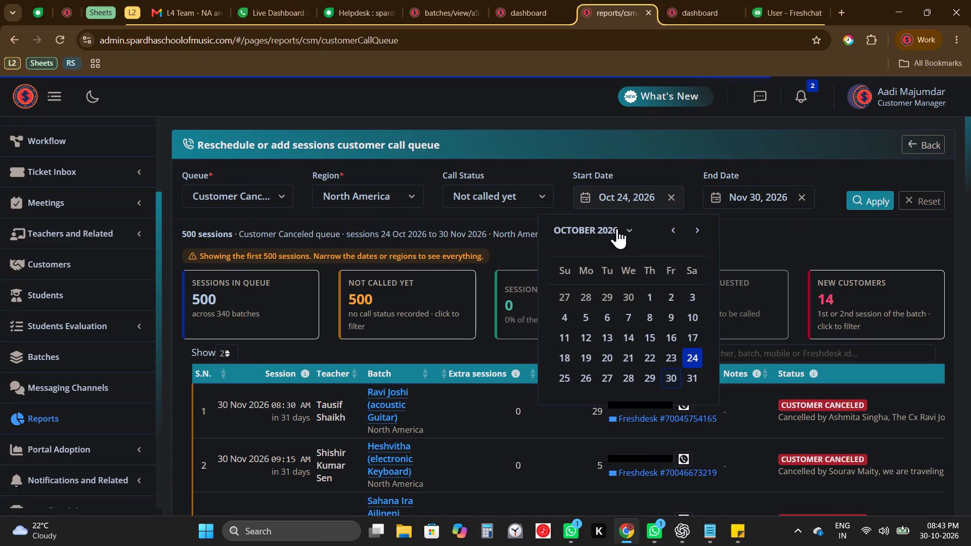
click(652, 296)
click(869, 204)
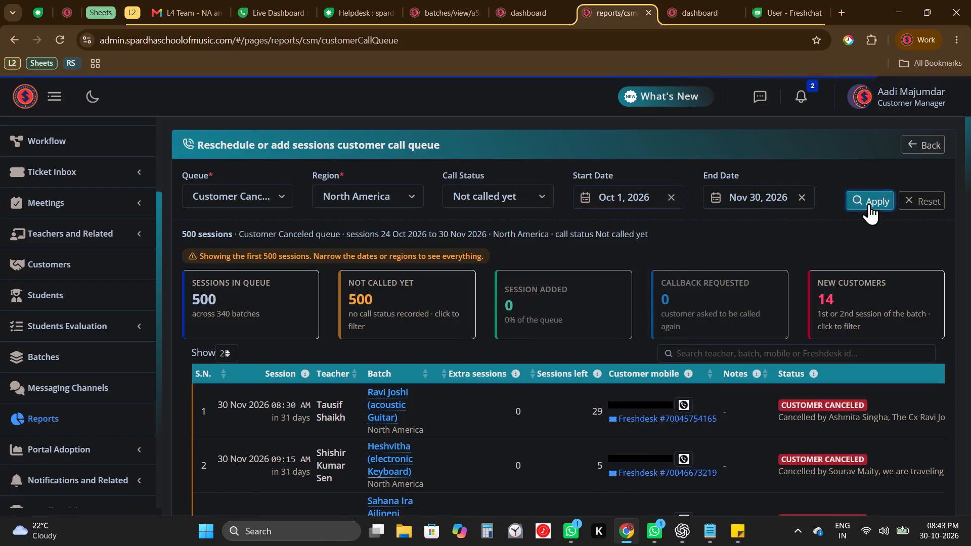
Switch to the Freshcaller live dashboard and set the agent's call status to Offline.
click(314, 0)
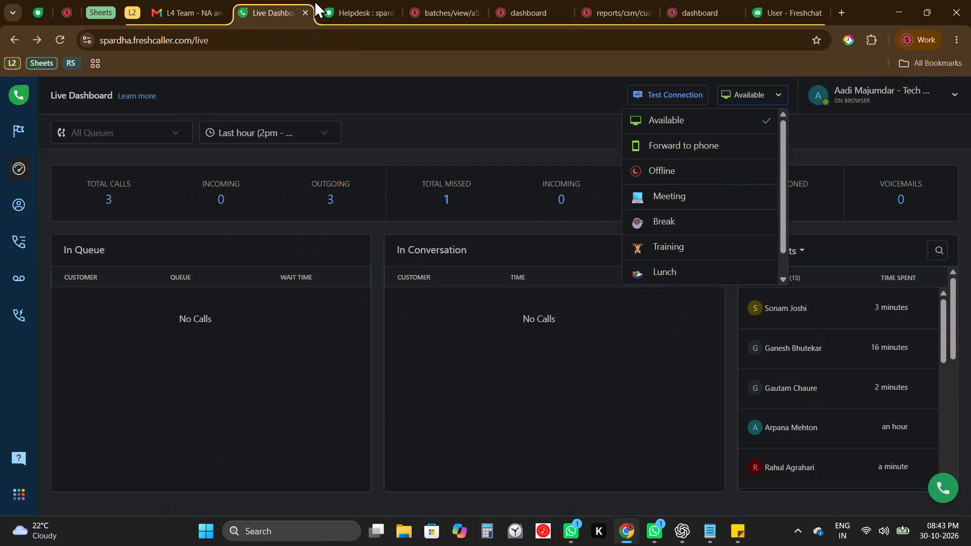
click(728, 177)
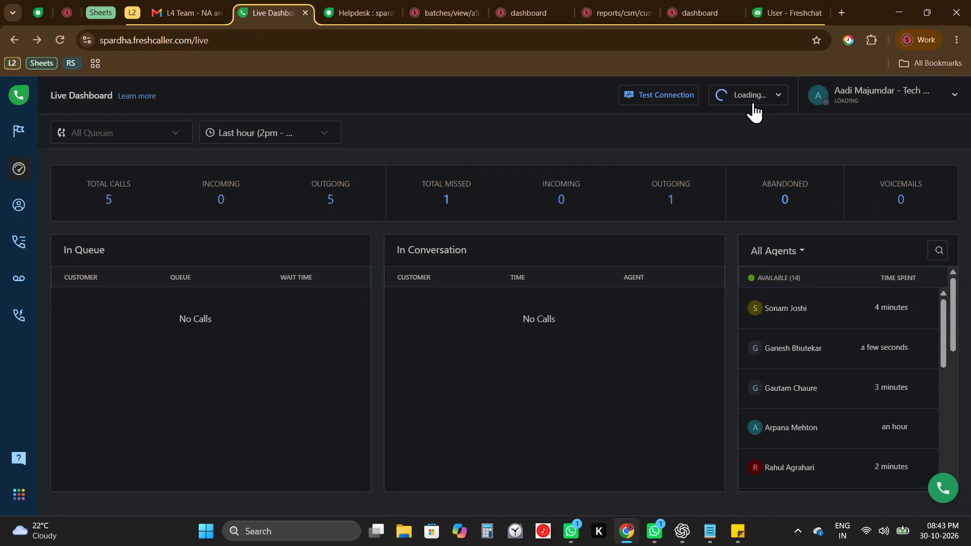
click(753, 102)
click(769, 119)
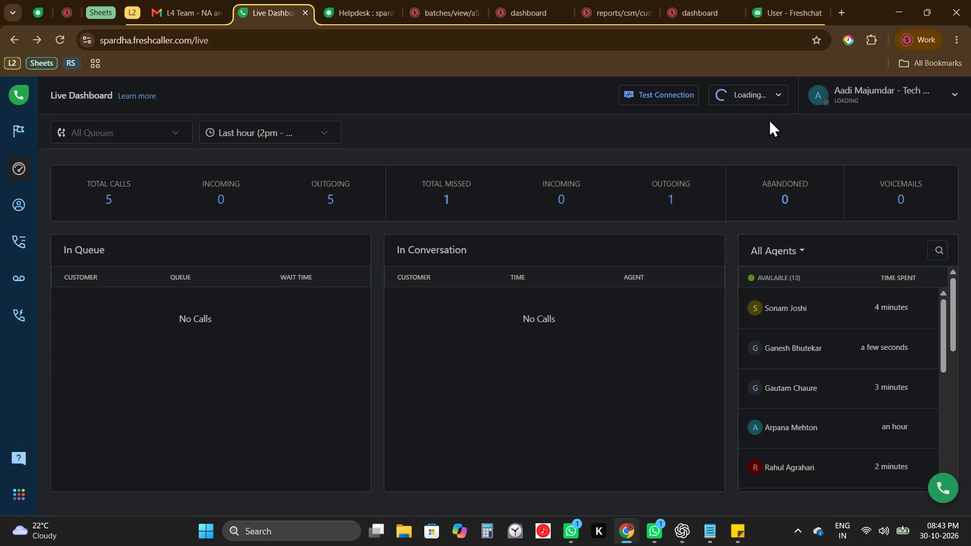
Switch to Freshdesk, open the list of Open tickets assigned to Me, and look through its first page.
click(383, 1)
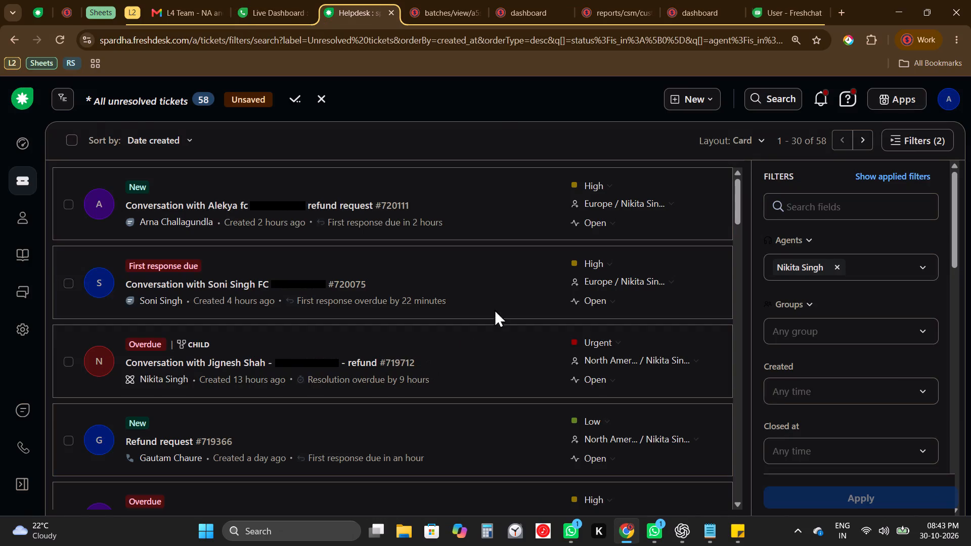
click(24, 114)
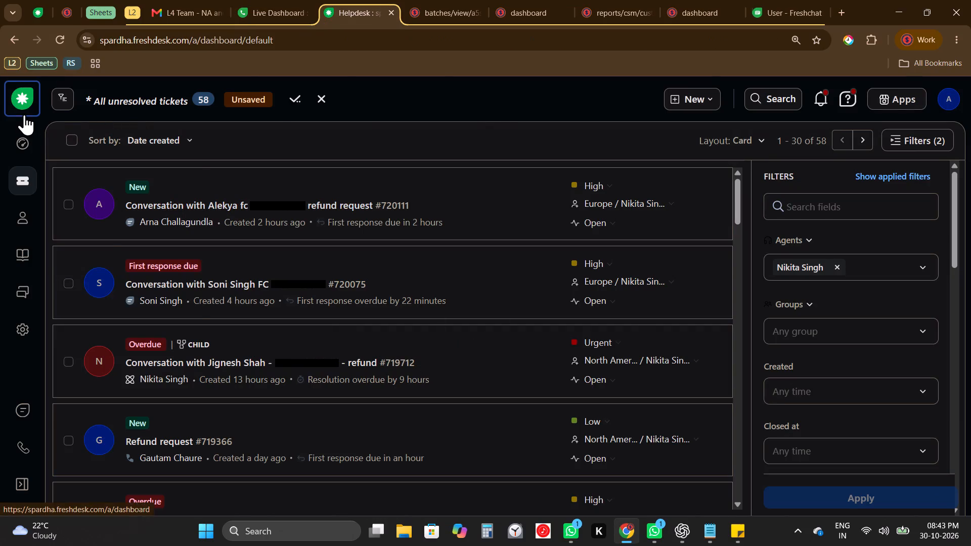
click(605, 225)
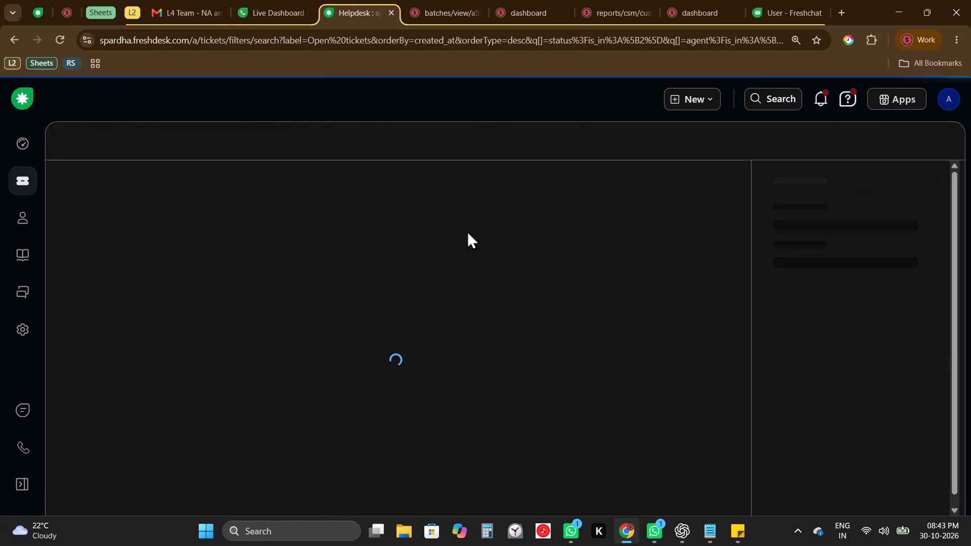
scroll(375, 302, down, 18)
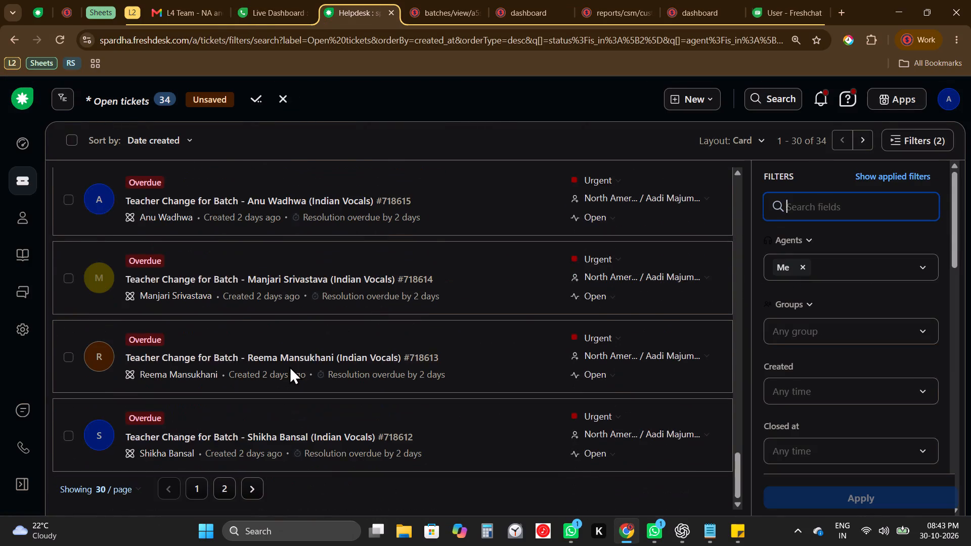
Look back through the first page of own open tickets to pick one for review.
scroll(289, 366, up, 13)
scroll(289, 366, down, 4)
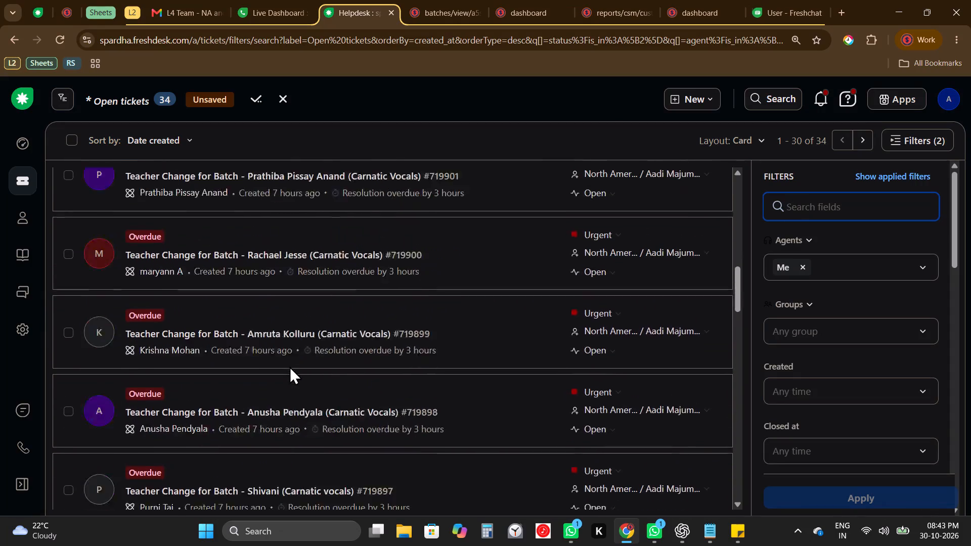
scroll(289, 366, down, 3)
scroll(289, 366, up, 4)
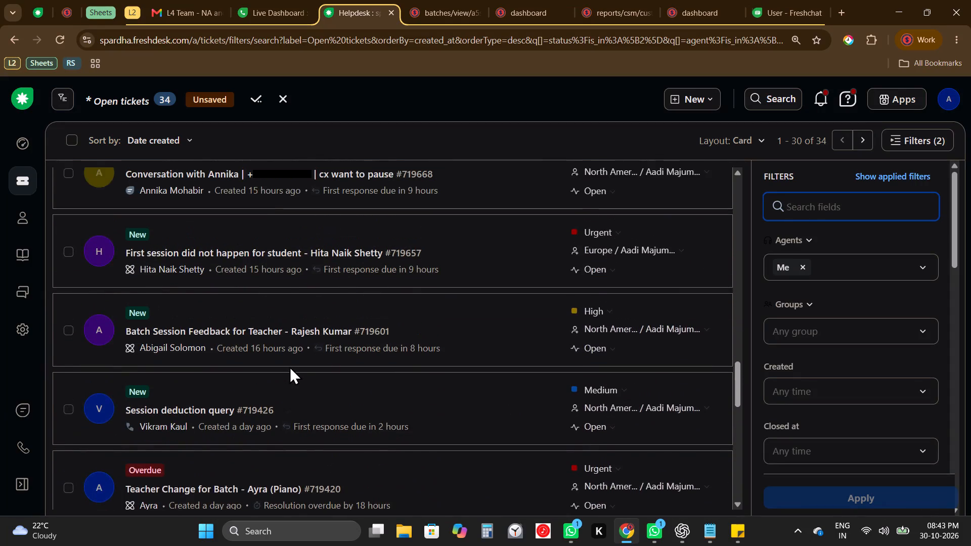
scroll(289, 366, up, 8)
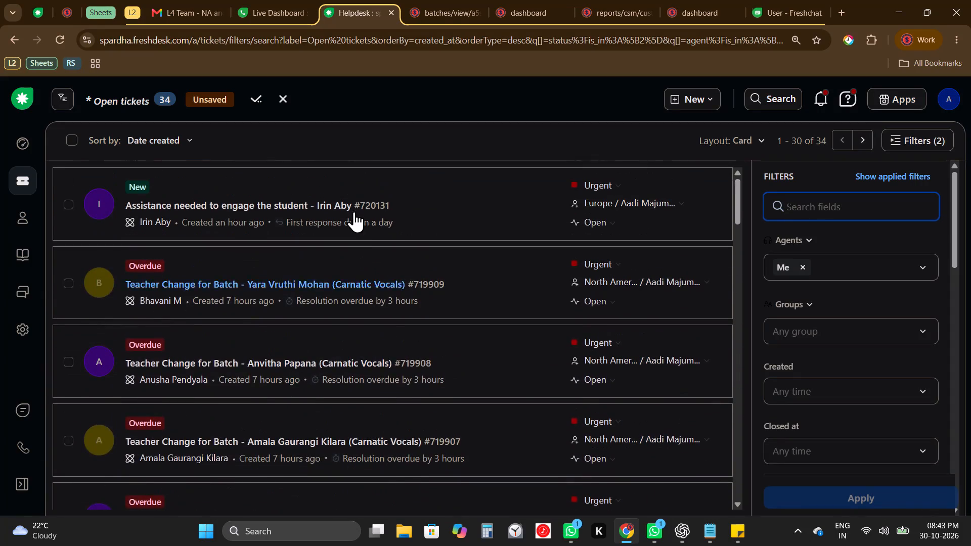
Review ticket #720131, open its linked Bharatanatyam Dance batch, close the previous batch page and return to the ticket.
click(357, 208)
scroll(264, 373, down, 2)
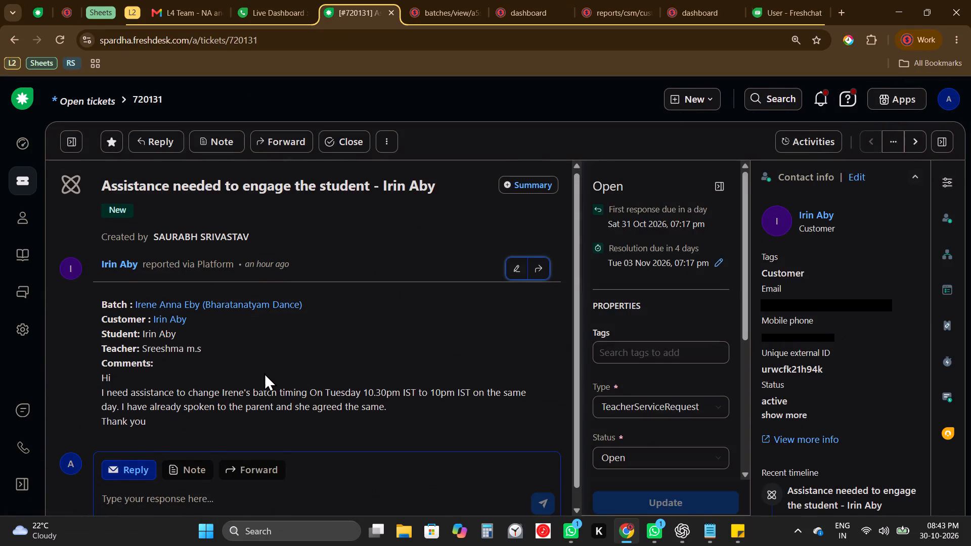
click(275, 293)
click(516, 13)
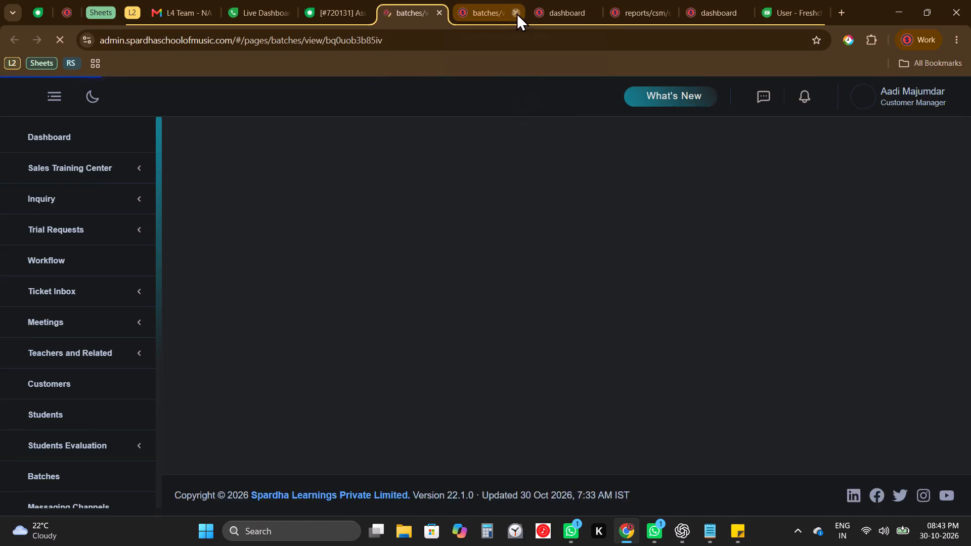
click(352, 0)
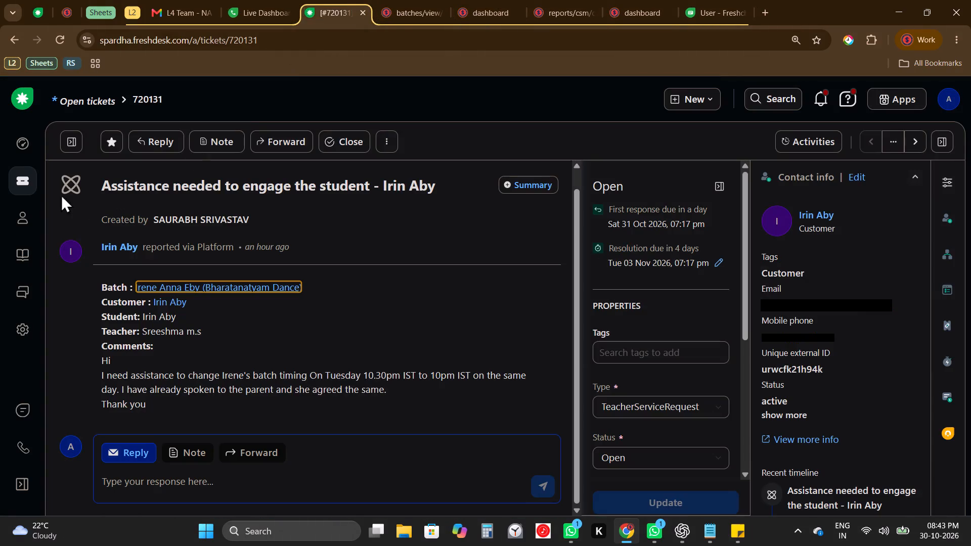
Return to the open tickets list and show 50 tickets per page, continuing down to the oldest tickets.
click(25, 166)
scroll(242, 352, down, 2)
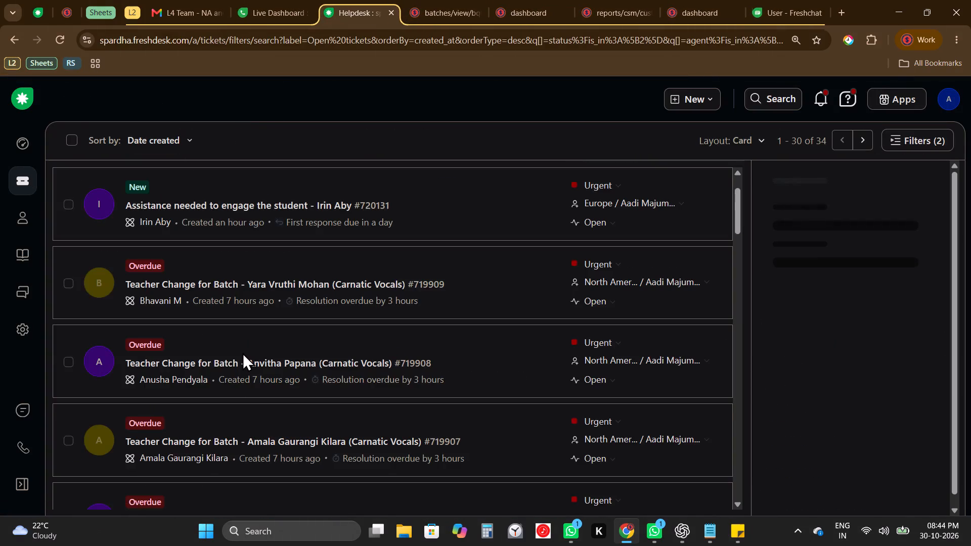
scroll(242, 352, down, 9)
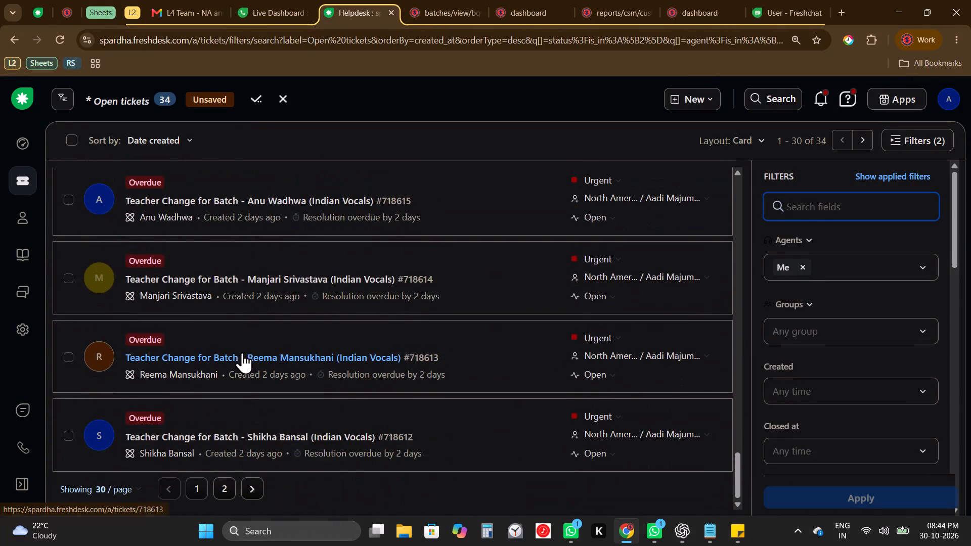
click(123, 492)
click(185, 426)
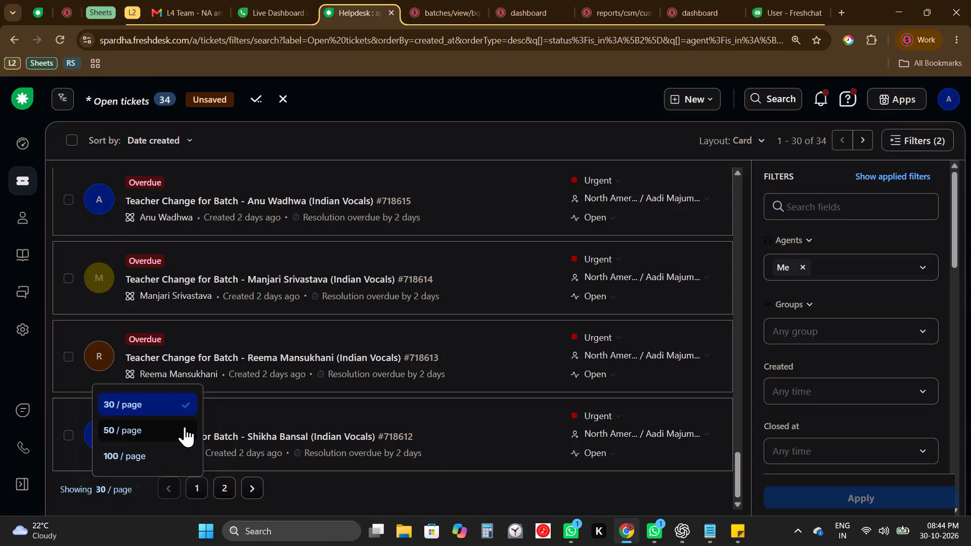
scroll(185, 426, down, 15)
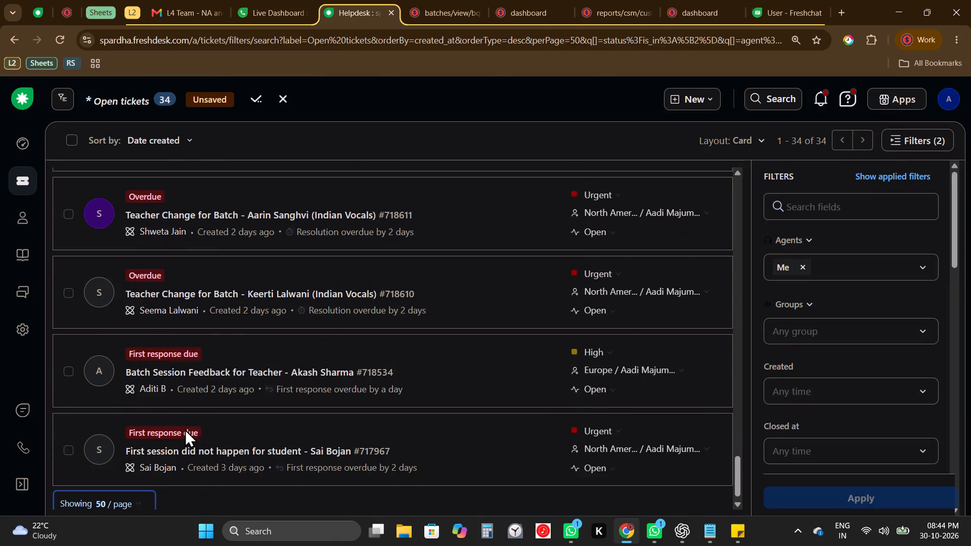
Review ticket #717967, open its linked Acoustic Guitar batch, close the Bharatanatyam Dance batch page and examine the guitar batch's sessions.
double_click(188, 443)
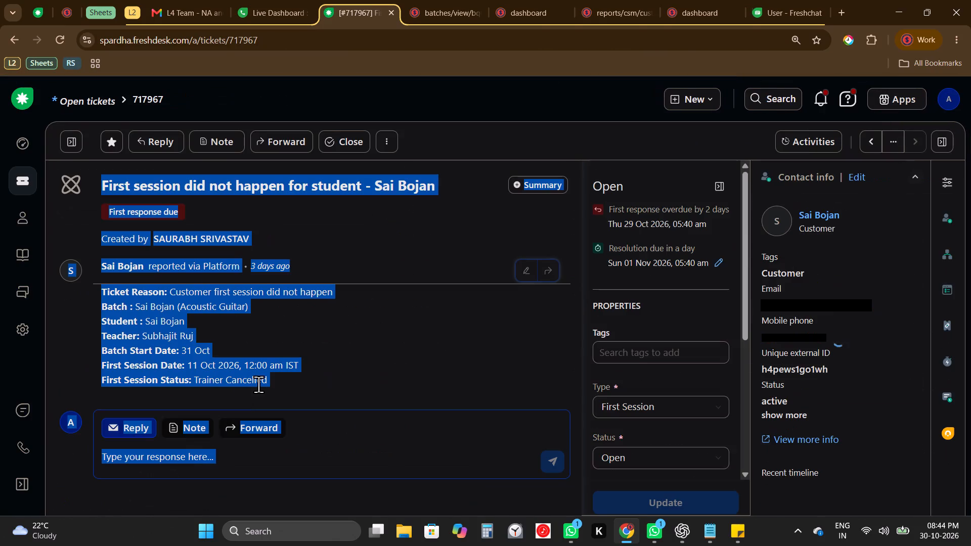
click(318, 375)
click(235, 307)
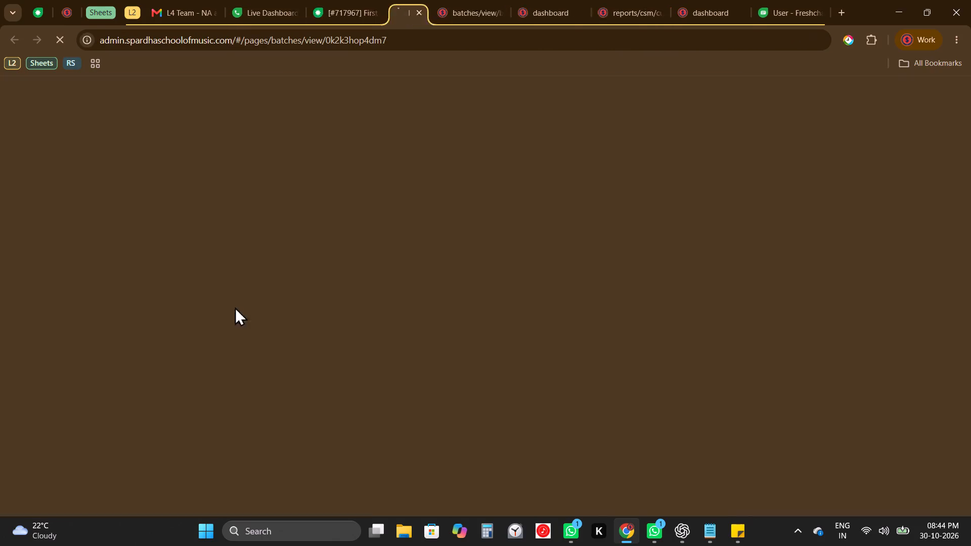
click(521, 10)
click(512, 13)
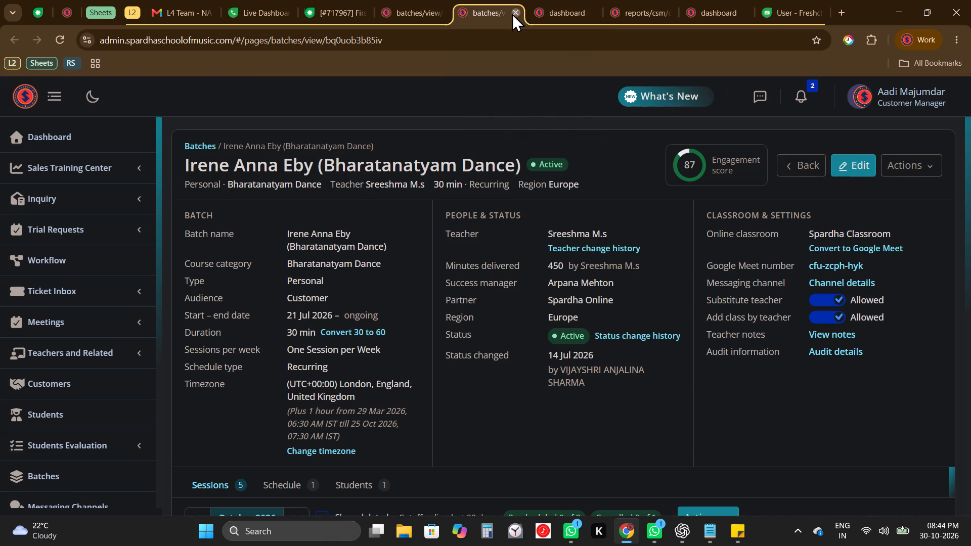
click(398, 0)
scroll(387, 278, down, 6)
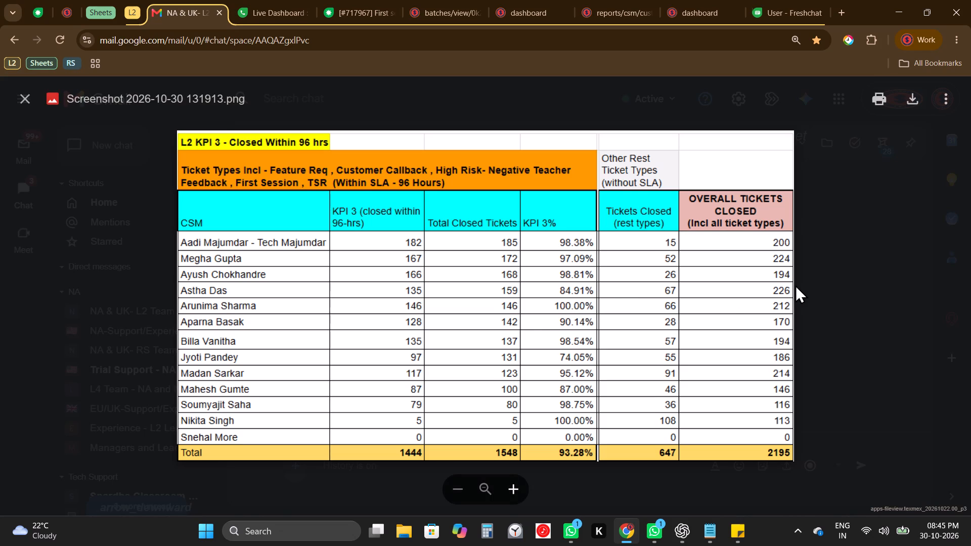
Review the L2 KPI 3 and KPI 4 reports in the NA & UK- L2 Team chat and enlarge the KPI 3 table.
key(Escape)
scroll(795, 285, down, 2)
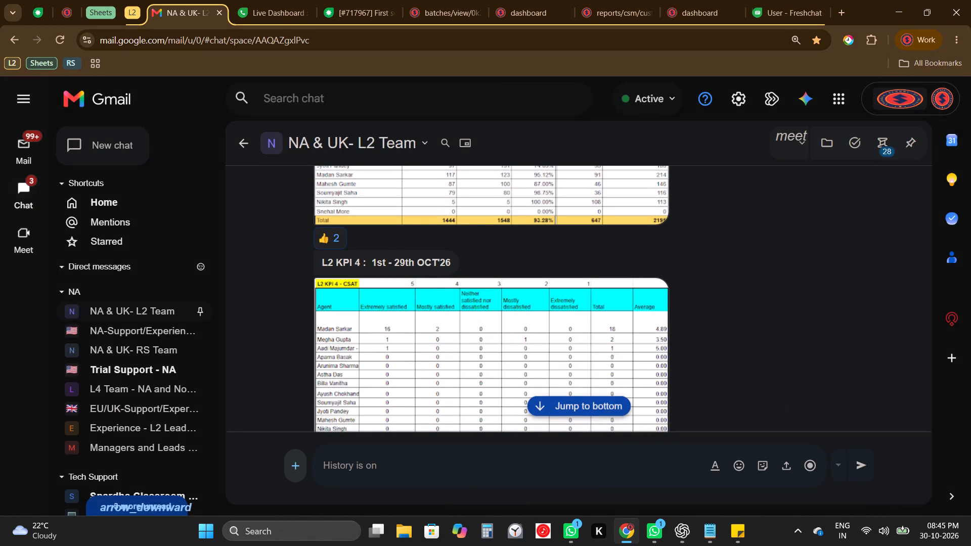
scroll(759, 334, up, 2)
click(636, 350)
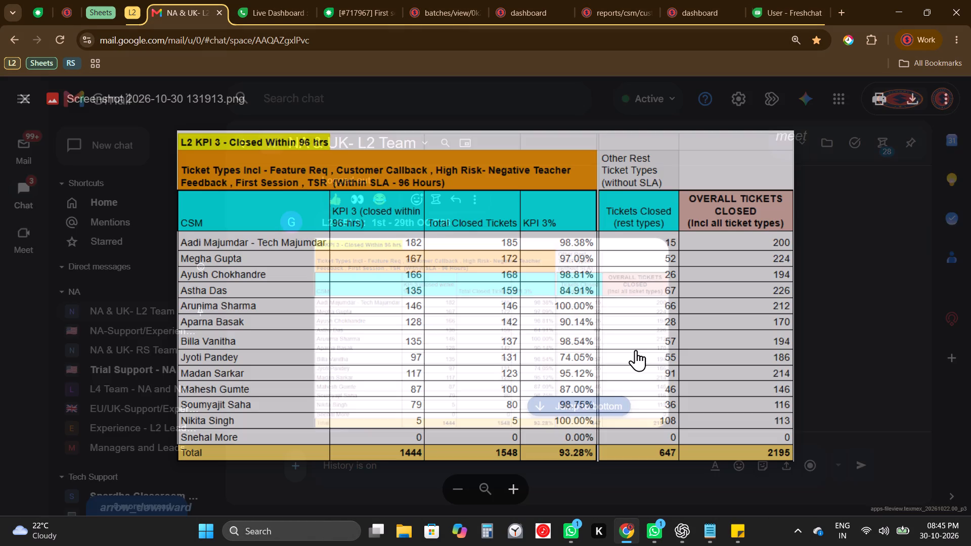
click(328, 0)
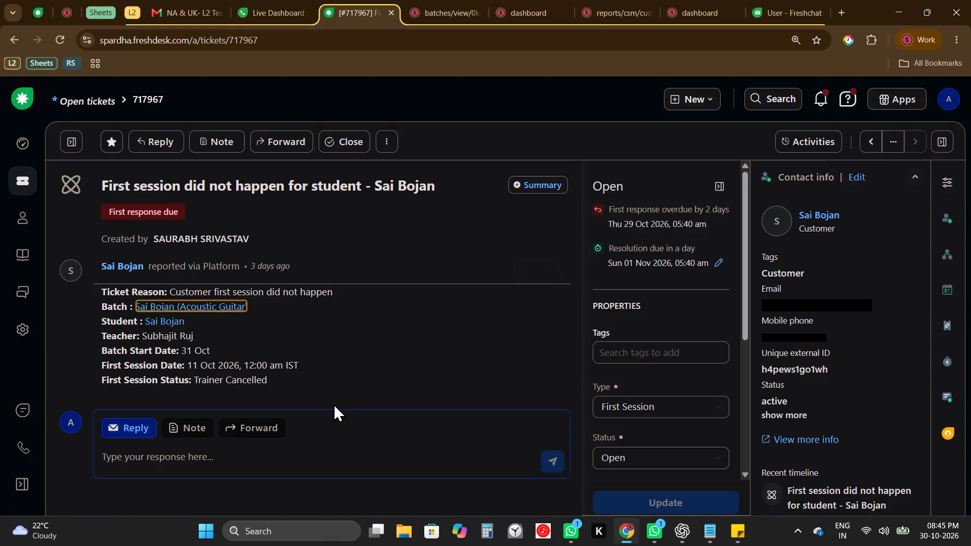
scroll(333, 403, down, 1)
click(224, 308)
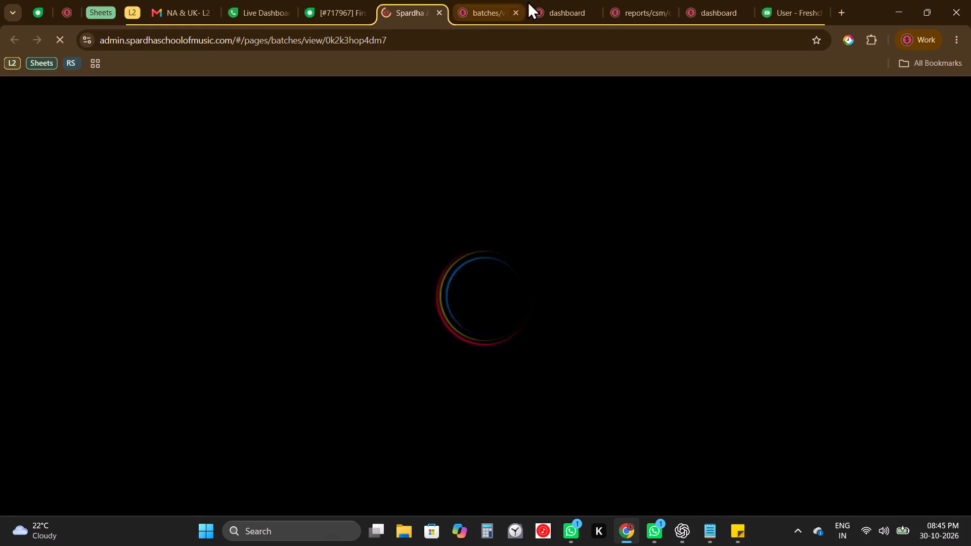
click(514, 16)
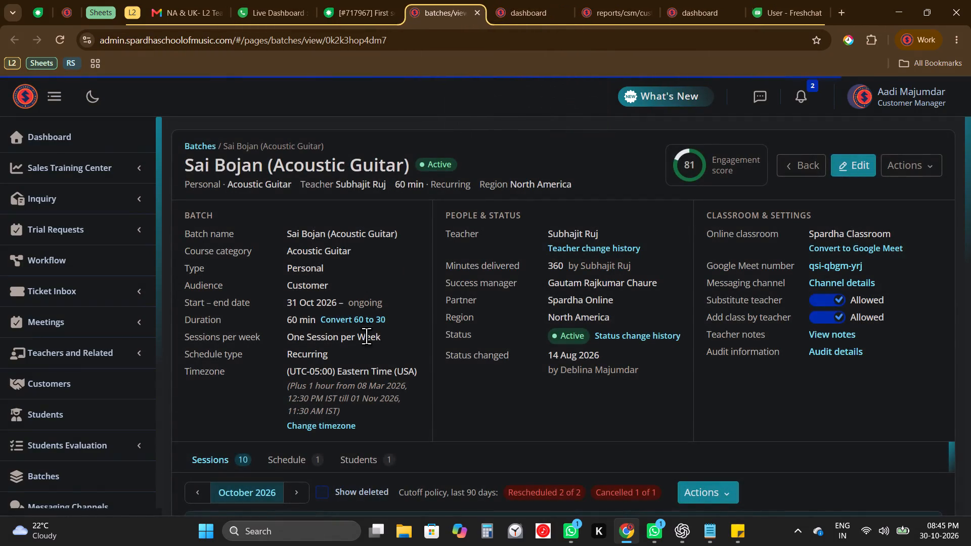
Copy the batch's timezone and place the customer call queue report page directly beside the batch page.
triple_click(388, 375)
key(ctrl+c)
click(566, 0)
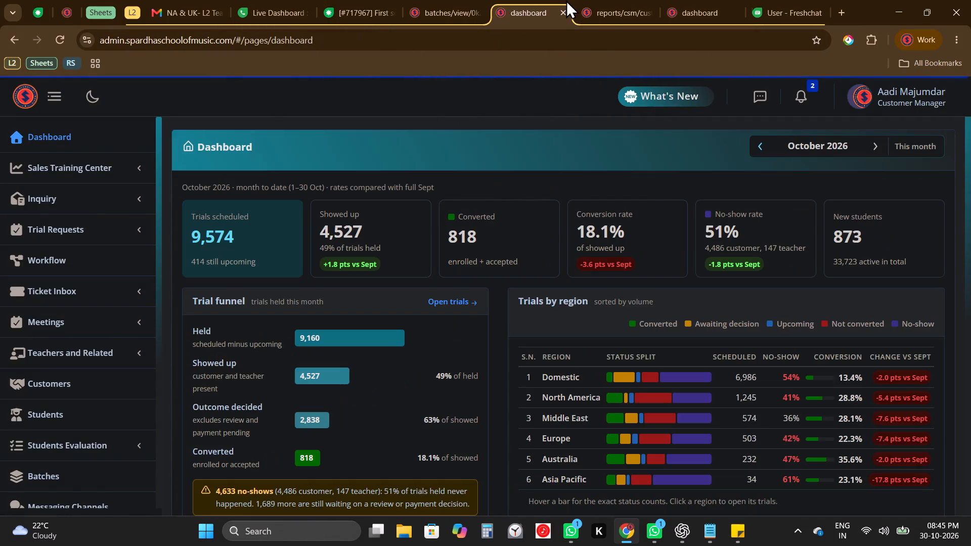
drag(630, 0, 563, 1)
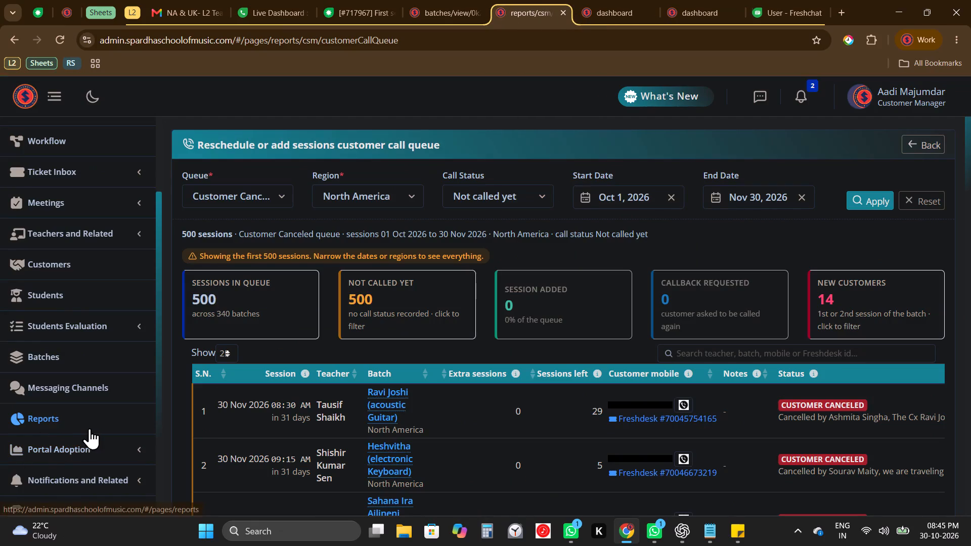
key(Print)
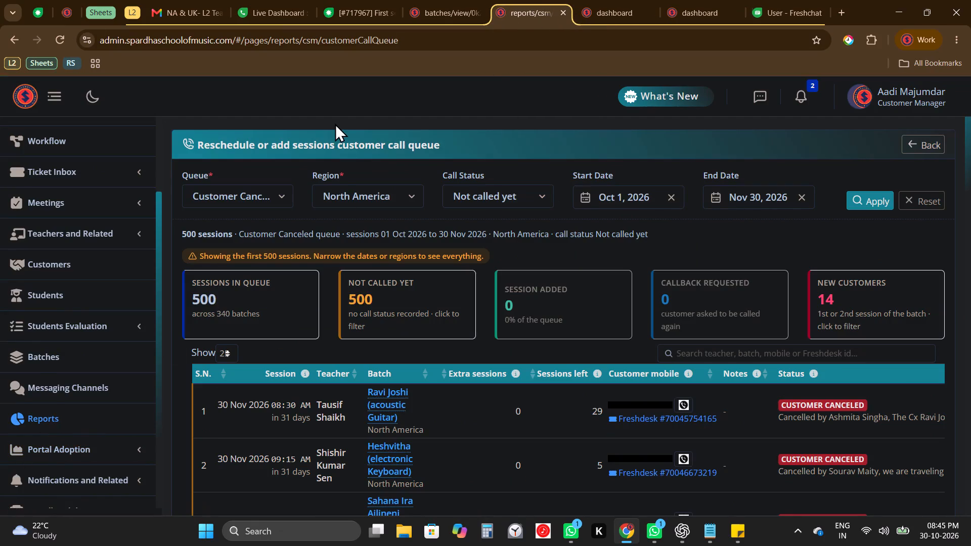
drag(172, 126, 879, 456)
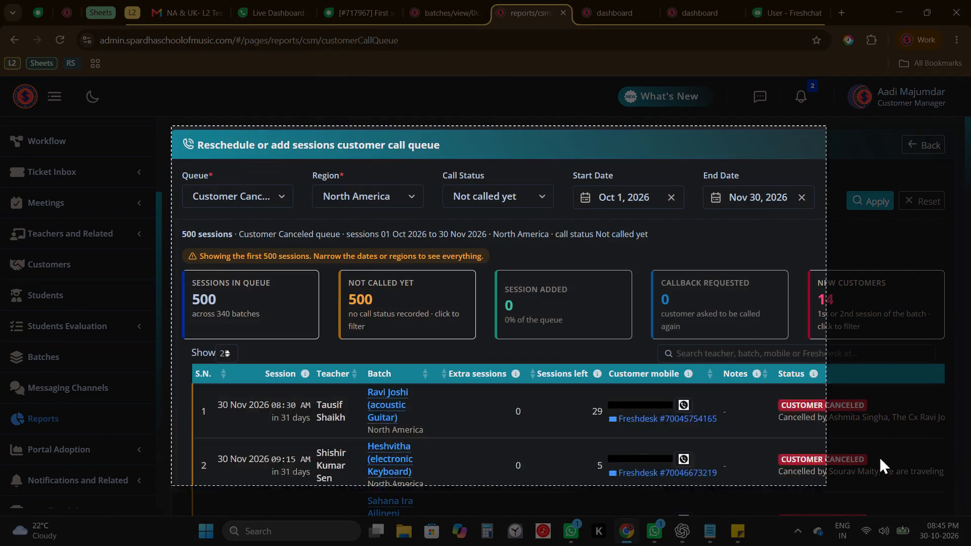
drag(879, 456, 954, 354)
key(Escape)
Open the Teachers Allocation report and set its timezone to (UTC-05:00) Eastern Time (USA).
click(436, 0)
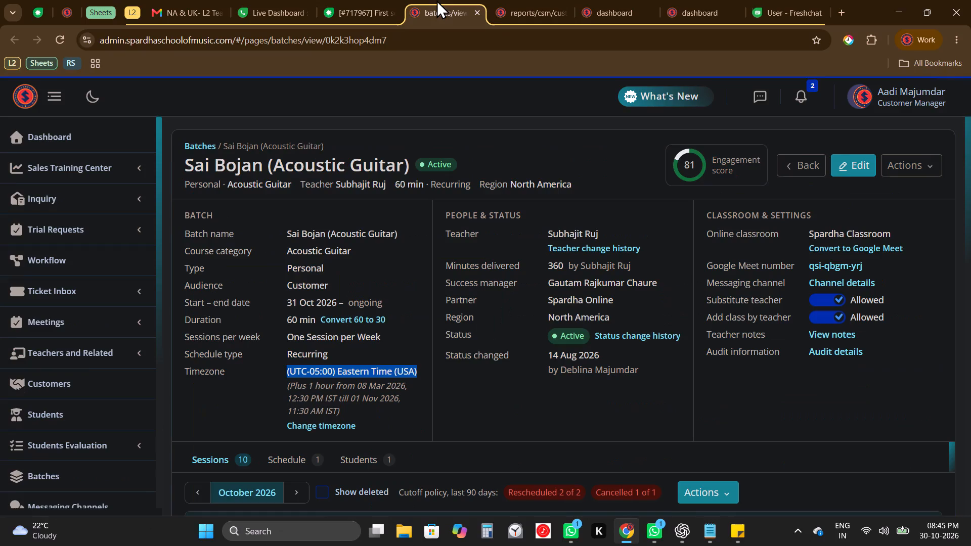
click(545, 0)
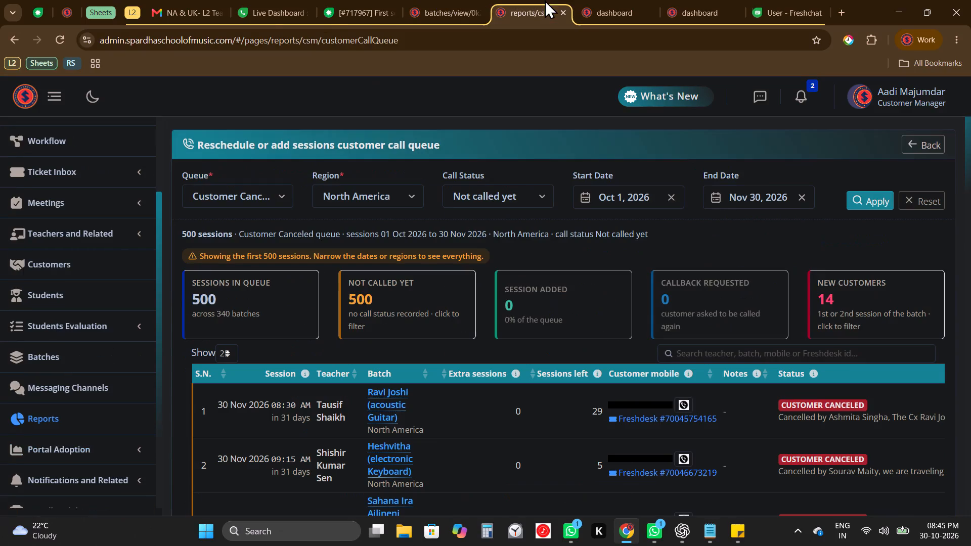
click(96, 423)
click(391, 307)
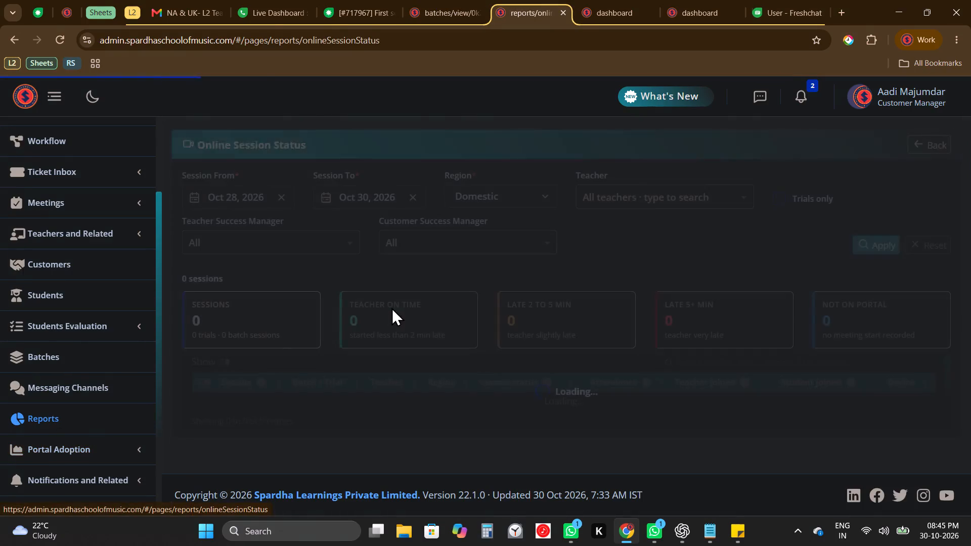
scroll(391, 307, right, 4)
click(286, 302)
click(349, 247)
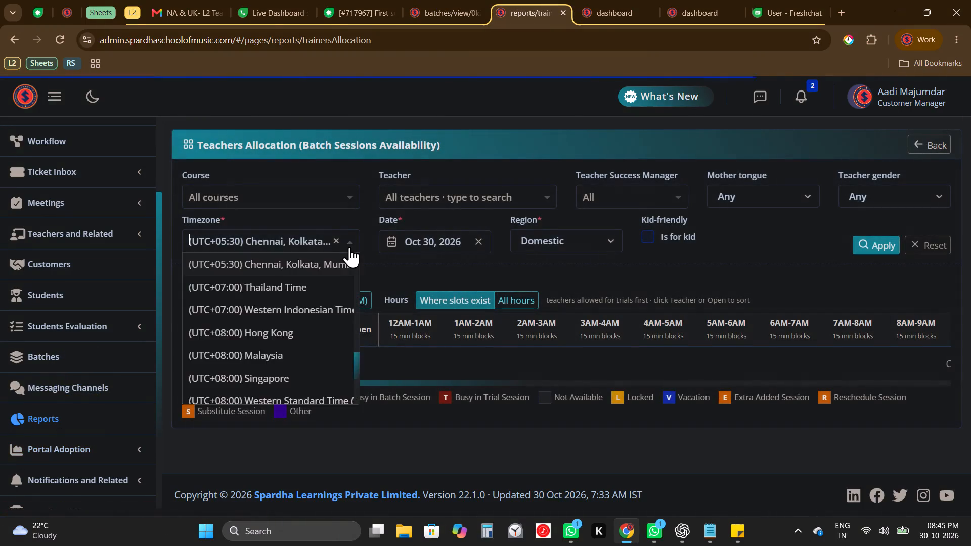
key(ctrl+v)
key(Return)
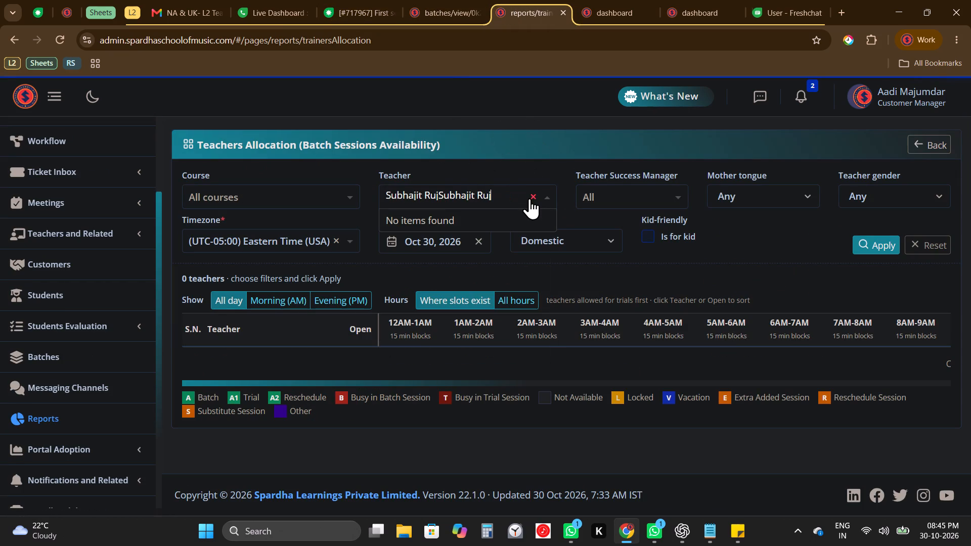
key(Return)
key(BackSpace)
key(BackSpace)
key(BackSpace)
key(BackSpace)
key(BackSpace)
key(BackSpace)
key(BackSpace)
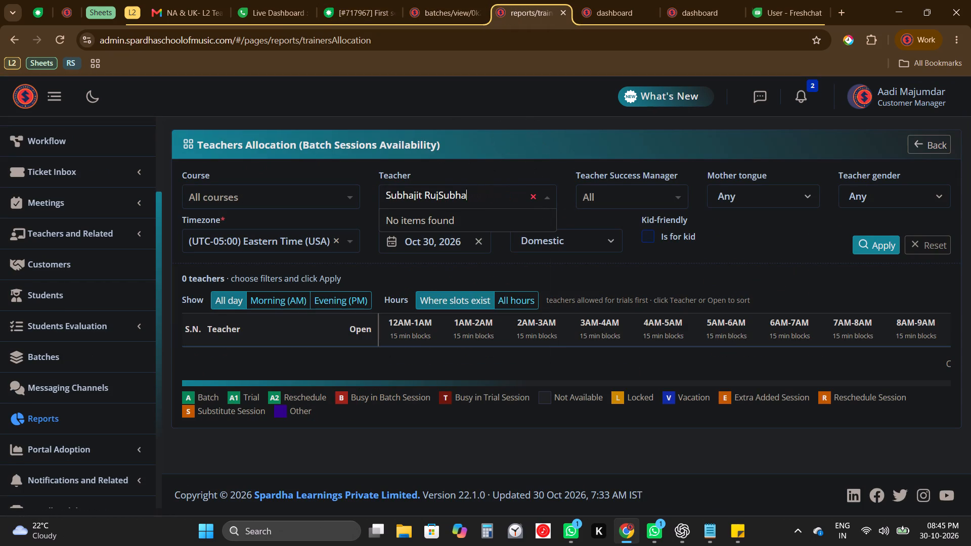
key(BackSpace)
key(BackSpace)
key(BackSpace)
key(BackSpace)
key(BackSpace)
key(Return)
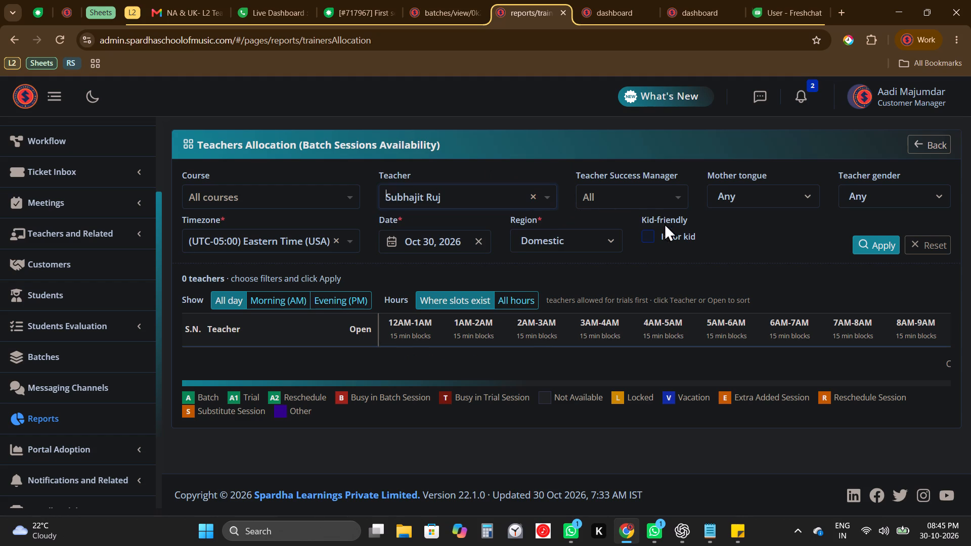
Set the Teachers Allocation region to North America and open the date picker.
click(595, 243)
key(Down)
key(Return)
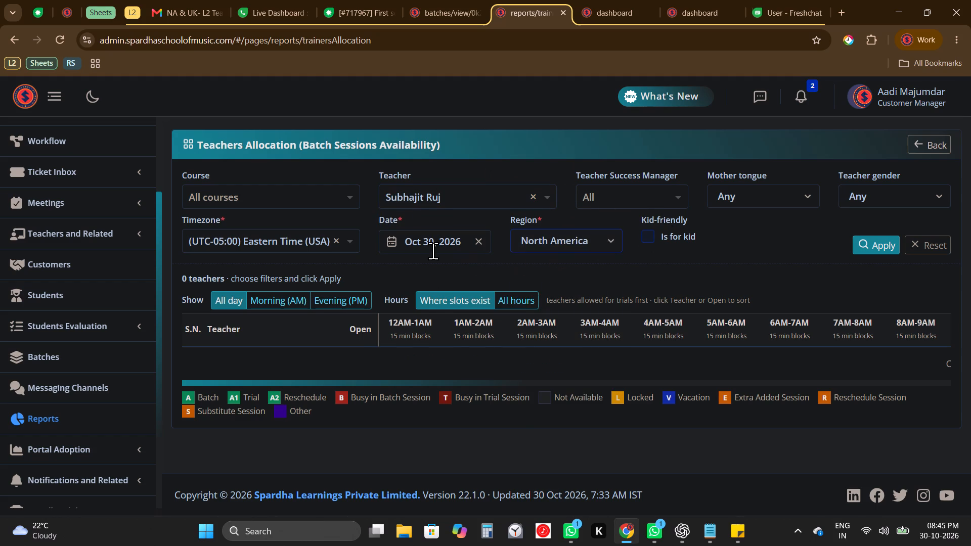
click(433, 250)
Examine the Acoustic Guitar batch's schedule for its class day and start time.
click(425, 0)
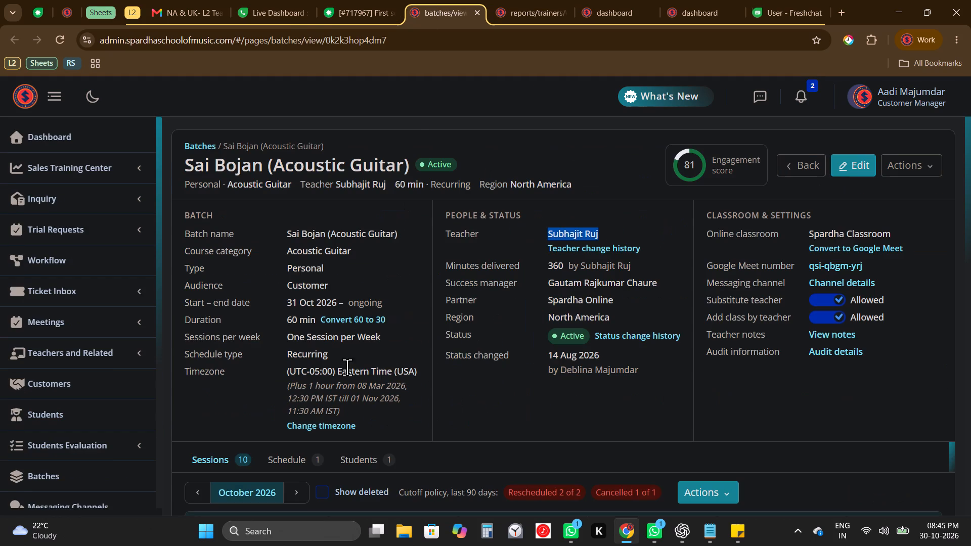
click(305, 452)
scroll(305, 452, down, 5)
scroll(449, 402, down, 2)
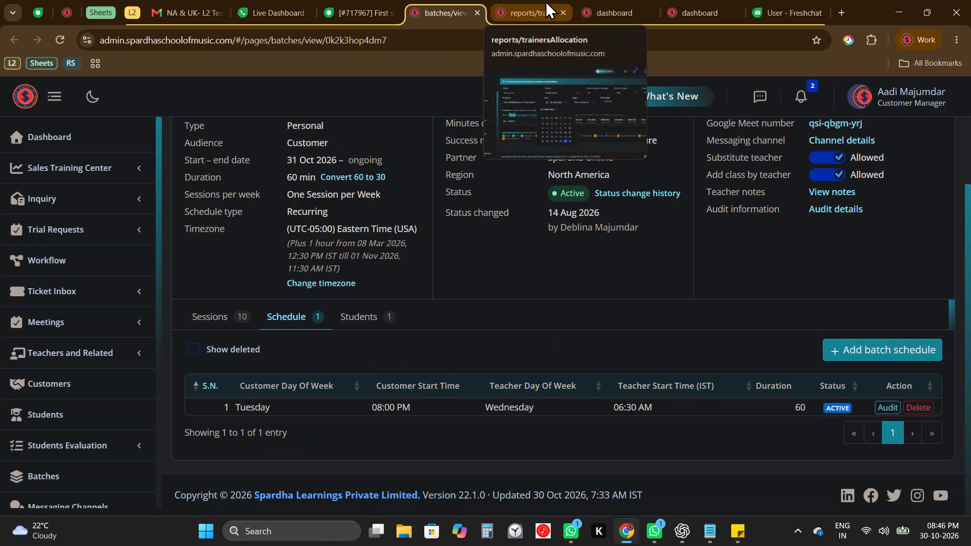
click(320, 0)
click(356, 312)
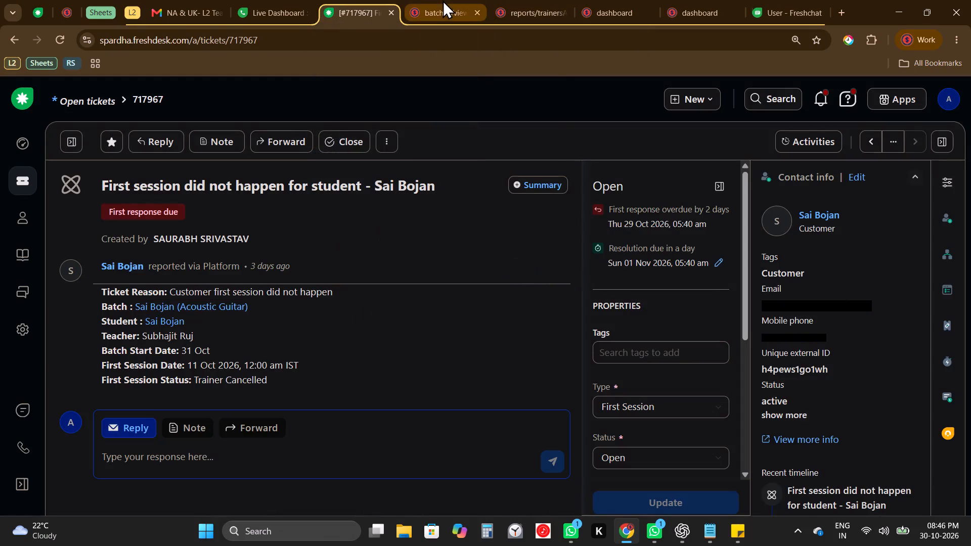
click(446, 0)
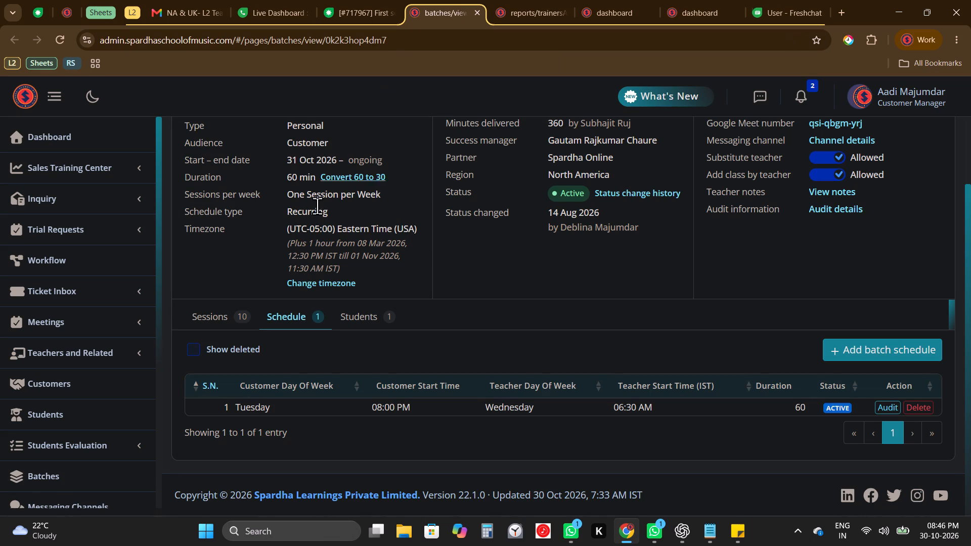
click(223, 320)
scroll(296, 231, down, 2)
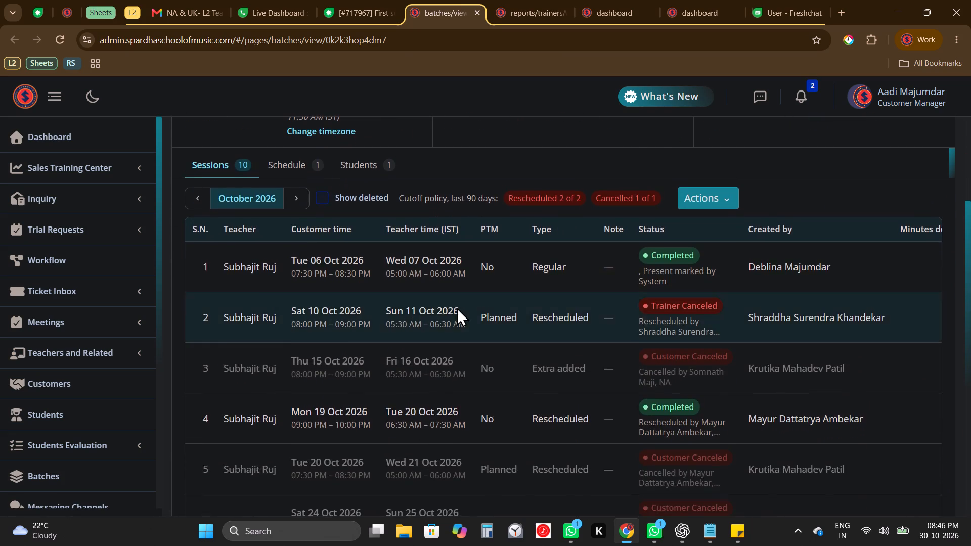
Capture a screenshot of the batch's October 2026 sessions table covering all ten sessions and copy it.
scroll(457, 307, down, 2)
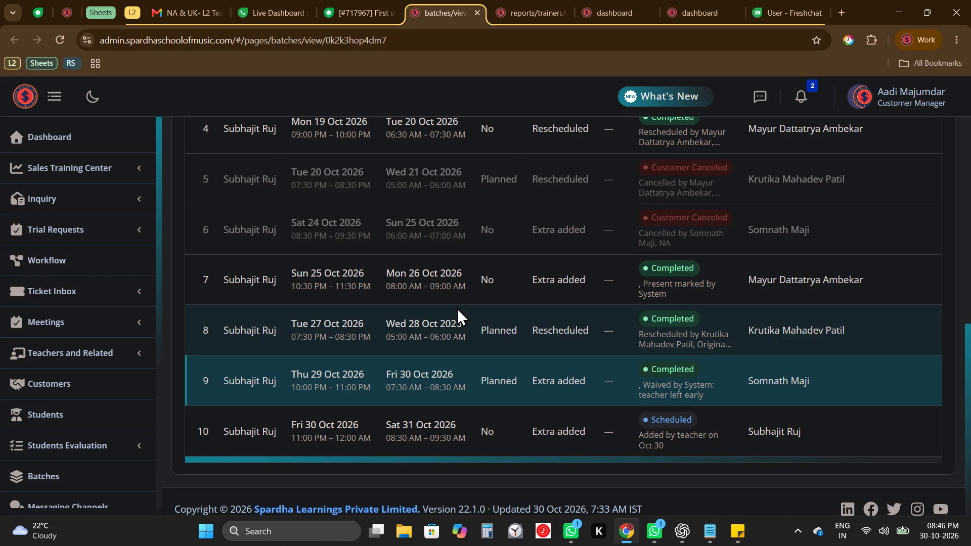
click(367, 0)
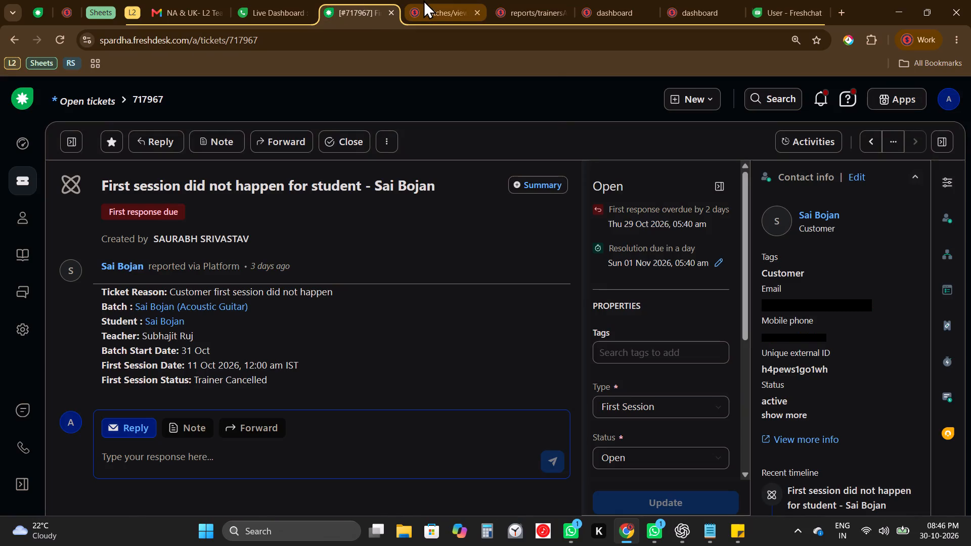
click(423, 0)
scroll(574, 269, up, 1)
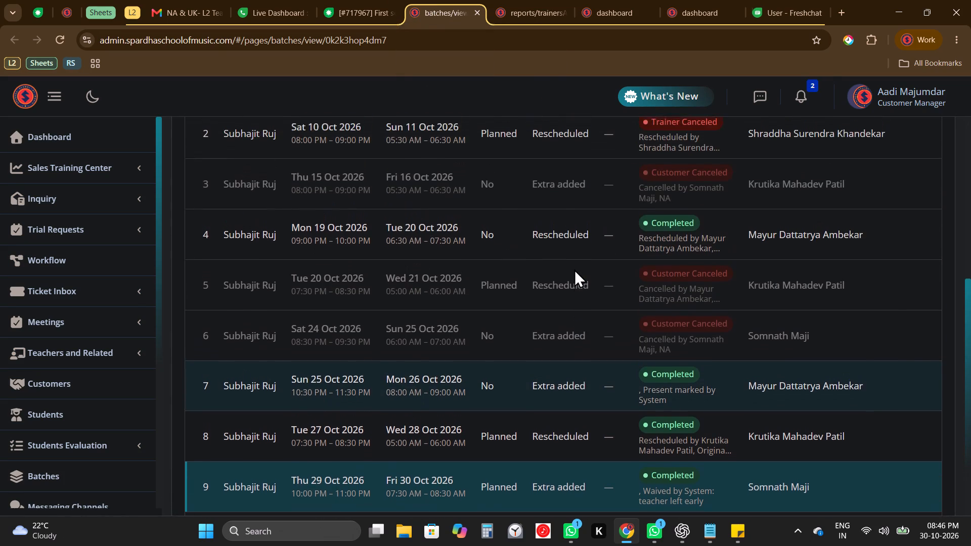
key(ctrl+minus)
key(ctrl+minus)
scroll(574, 269, up, 1)
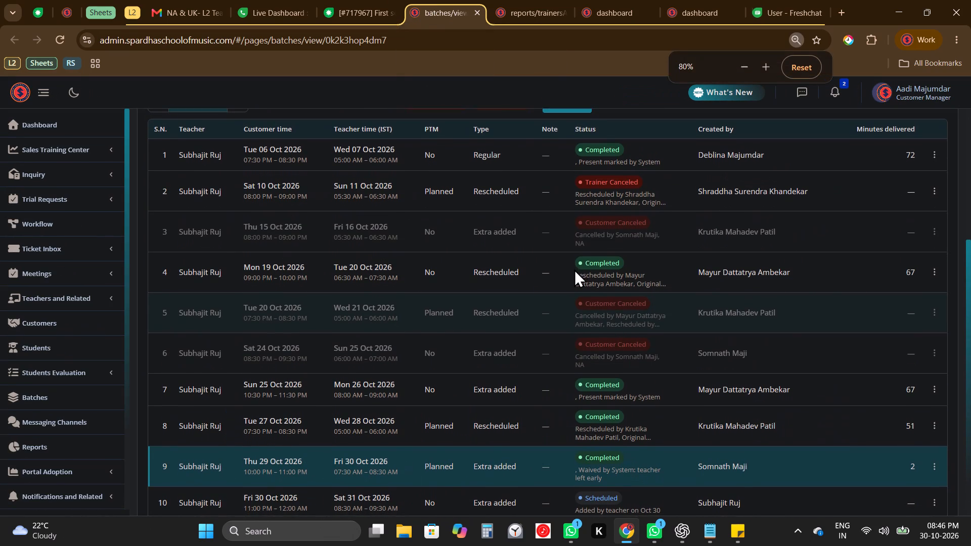
scroll(574, 269, up, 1)
click(353, 136)
key(Print)
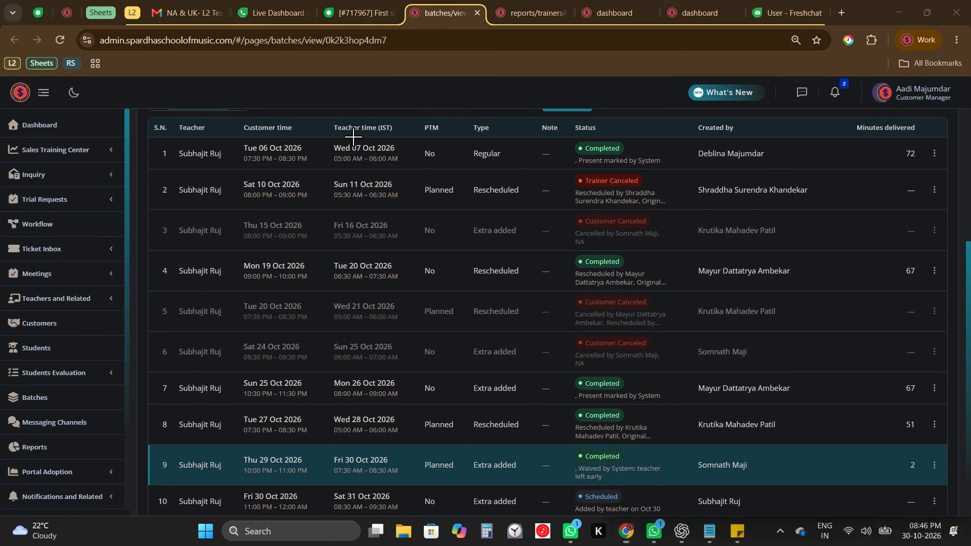
drag(145, 118, 891, 532)
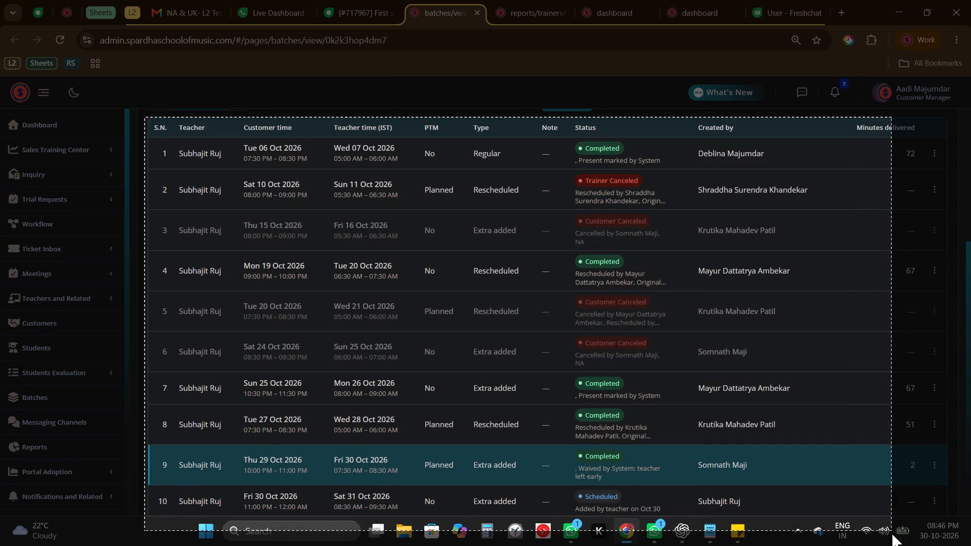
drag(891, 532, 882, 513)
key(ctrl+c)
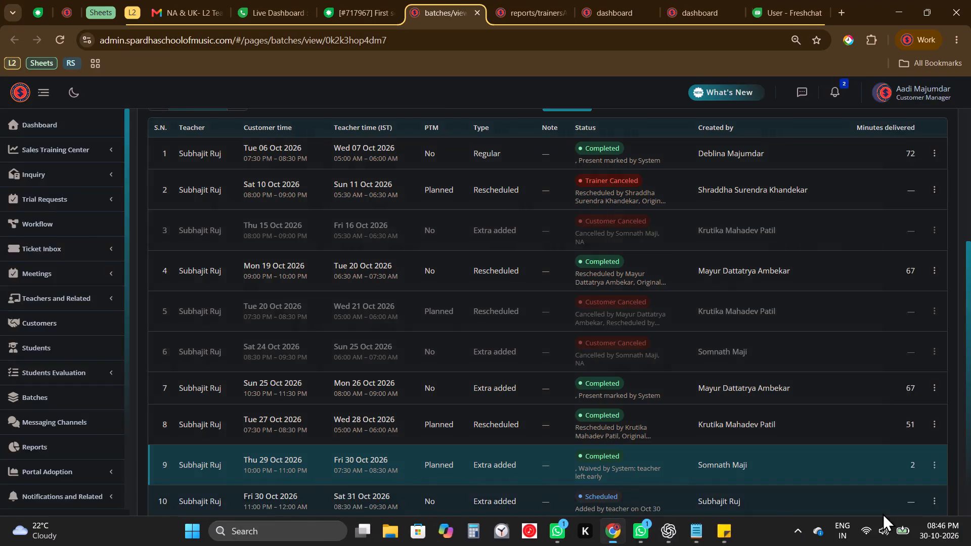
key(ctrl+plus)
key(ctrl+plus)
Add a note to ticket #717967 reading "It has already been resolved by L1" with the sessions screenshot, and copy the ticket number.
click(380, 0)
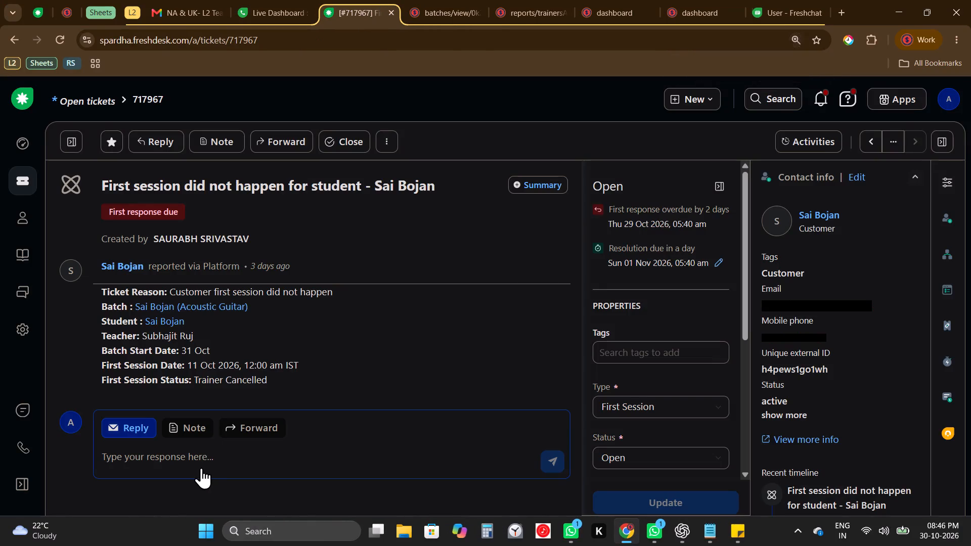
click(207, 423)
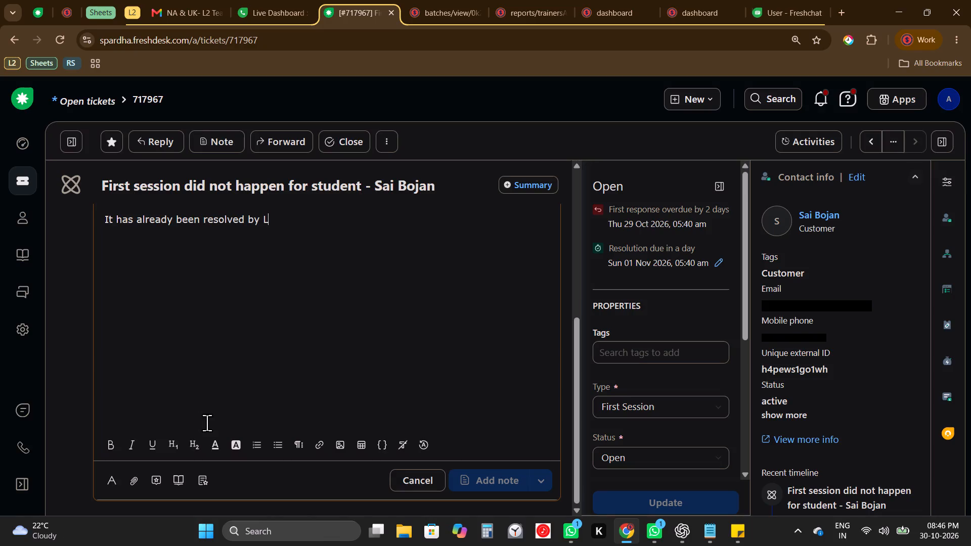
key(Return)
key(ctrl+v)
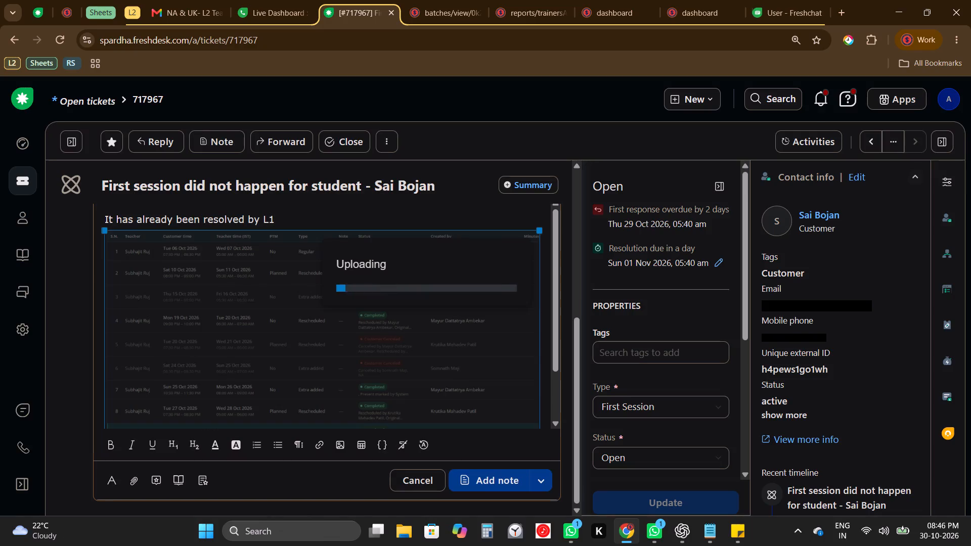
double_click(147, 101)
key(ctrl+c)
key(ctrl+c)
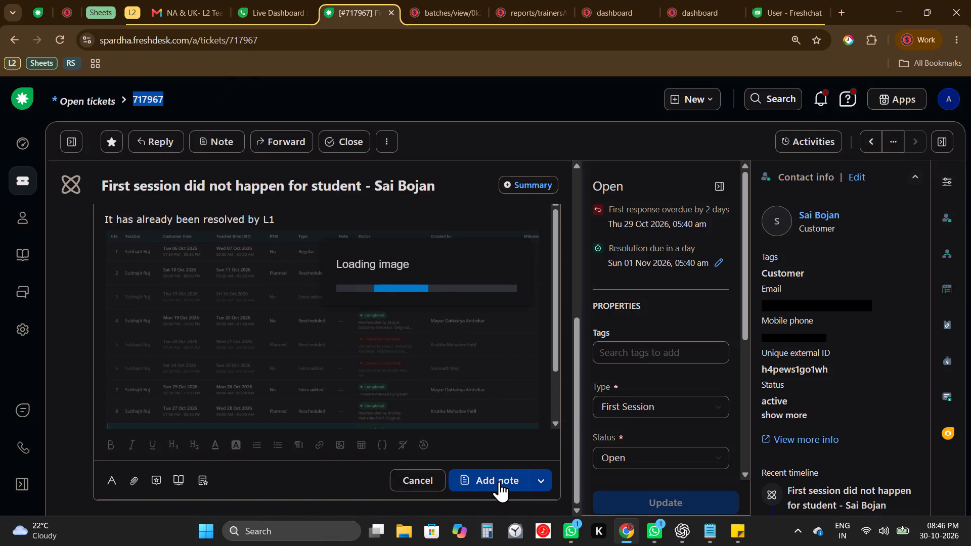
click(499, 481)
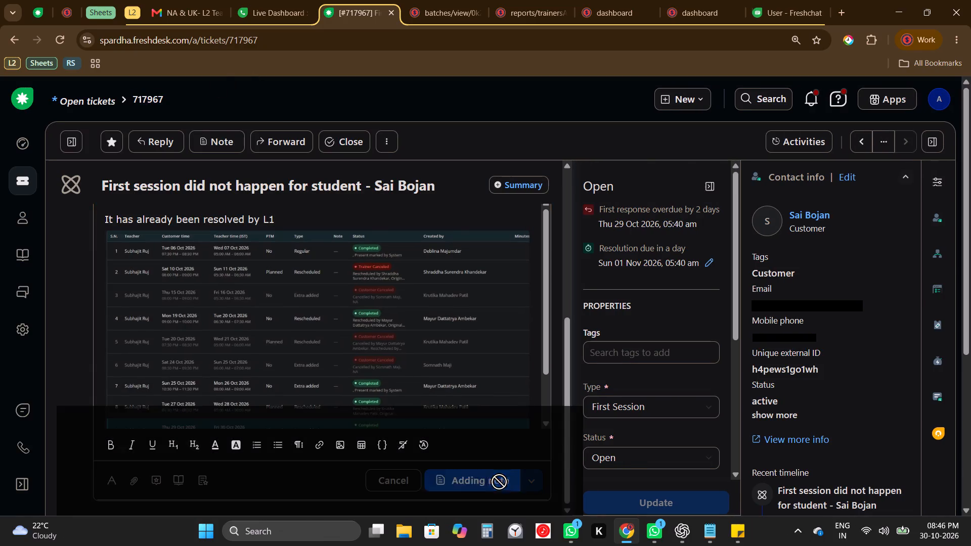
click(617, 456)
click(654, 440)
click(663, 496)
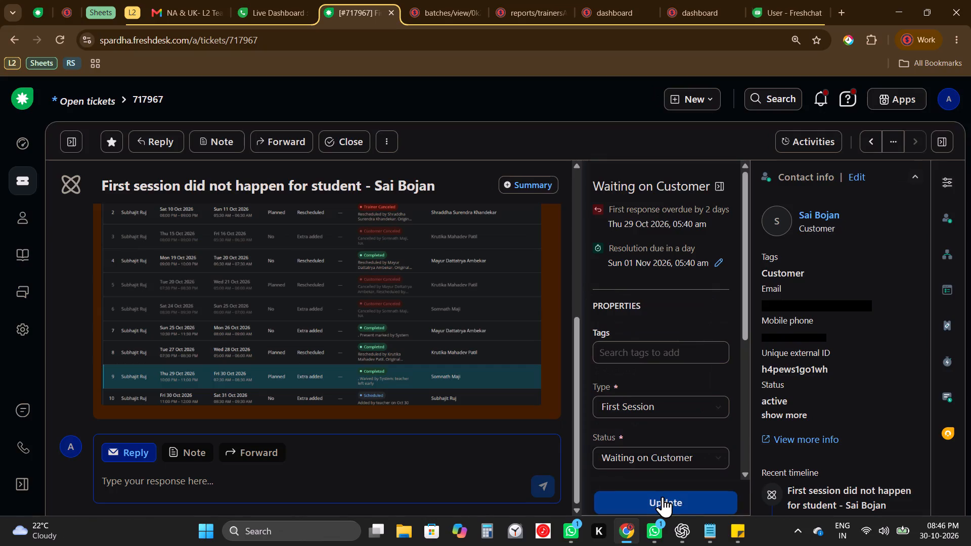
Add the line "CLOSE - 717967" below the bullet list at the end of the sticky note.
click(734, 518)
scroll(790, 376, down, 19)
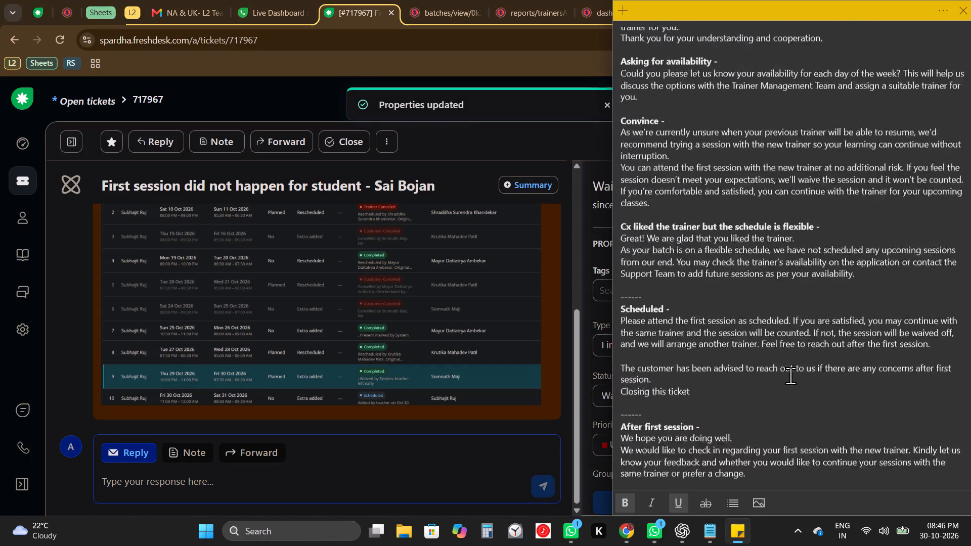
scroll(790, 376, down, 9)
click(774, 439)
key(Return)
key(Return)
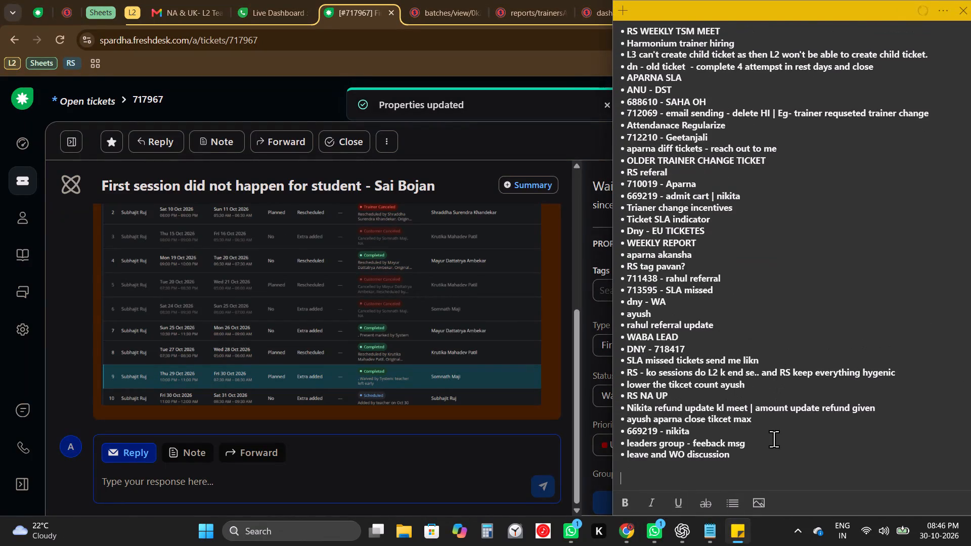
key(ctrl+v)
Look back through the sticky note's bullet list up to the Referrals and Doubts sections.
scroll(755, 311, up, 1)
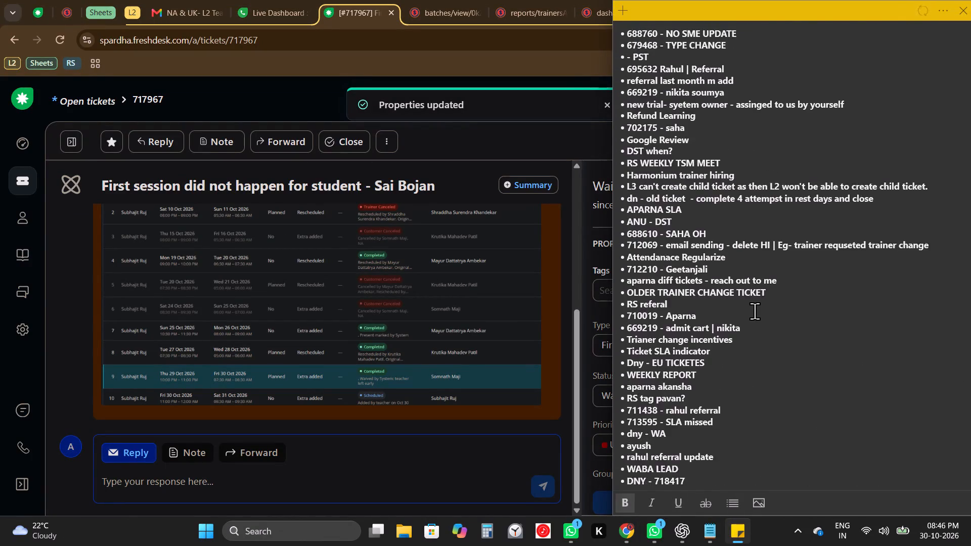
scroll(755, 311, up, 1)
scroll(755, 311, down, 1)
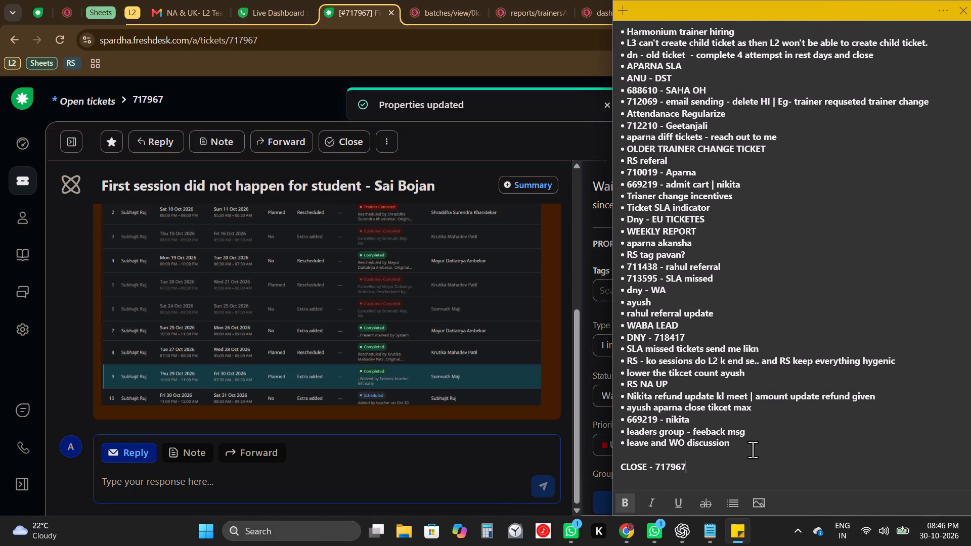
triple_click(810, 437)
scroll(810, 437, up, 2)
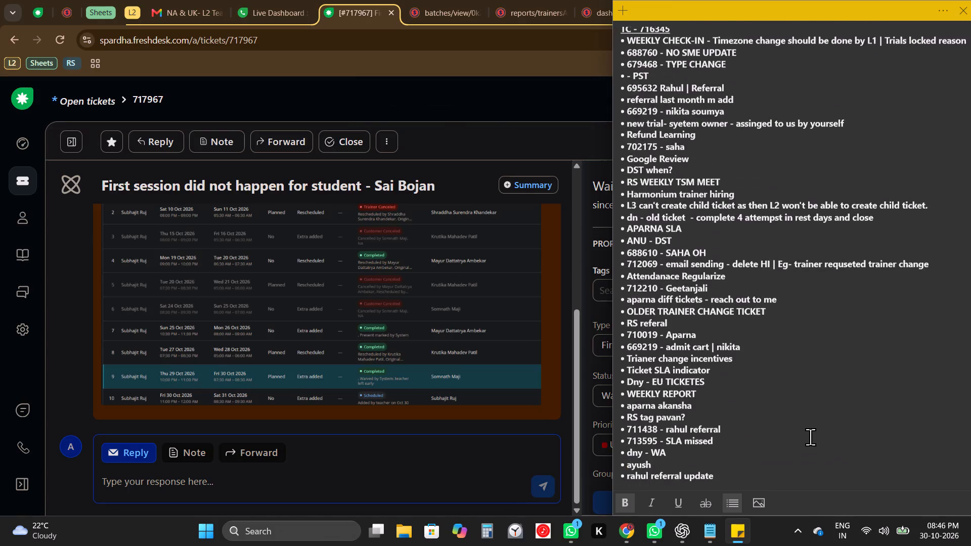
scroll(810, 437, up, 3)
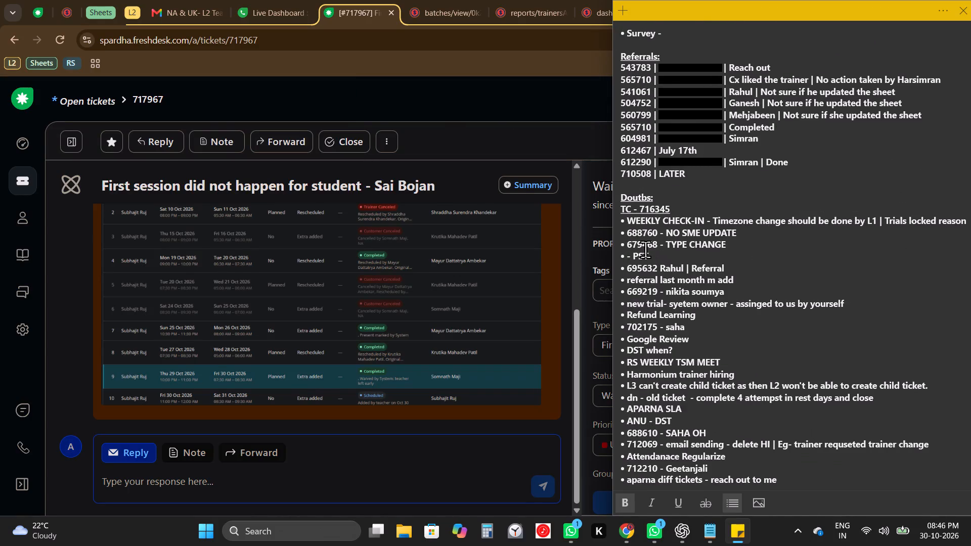
Return to the open tickets list, view the batch session feedback ticket #718534, and go back to the list.
click(532, 115)
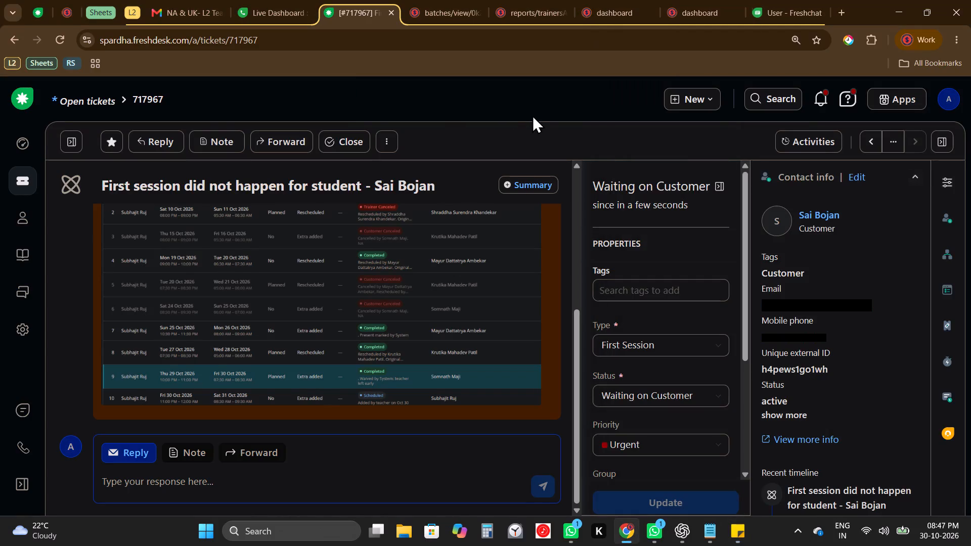
click(28, 178)
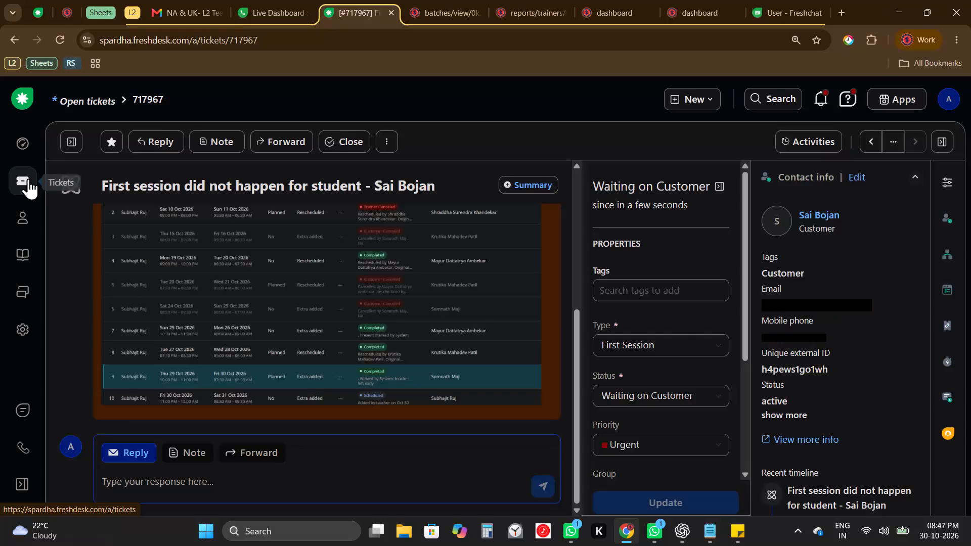
scroll(304, 332, down, 14)
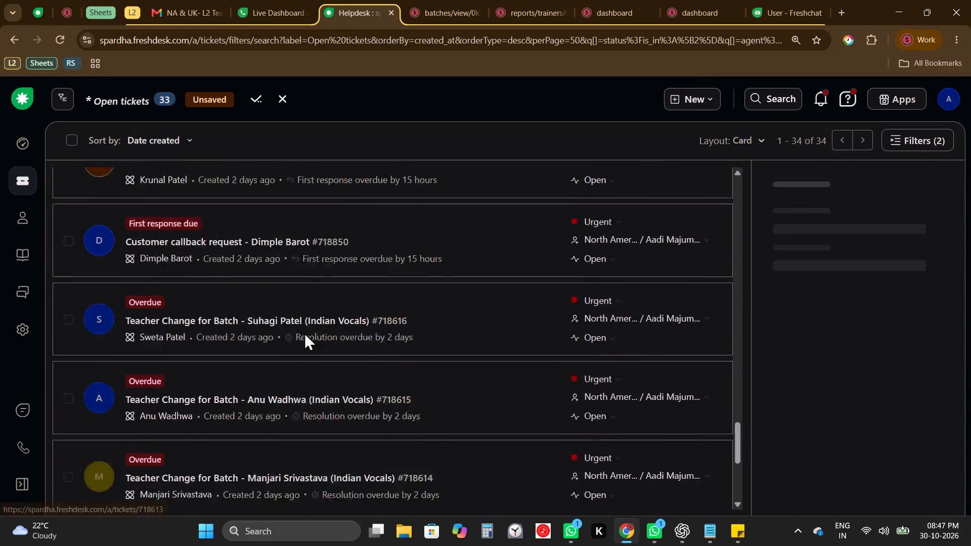
click(248, 435)
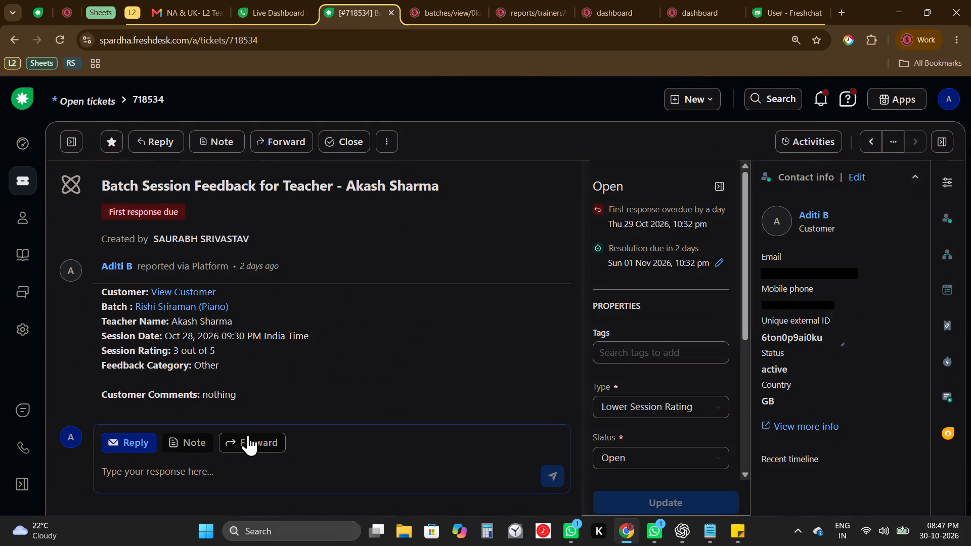
drag(22, 197, 28, 189)
click(28, 189)
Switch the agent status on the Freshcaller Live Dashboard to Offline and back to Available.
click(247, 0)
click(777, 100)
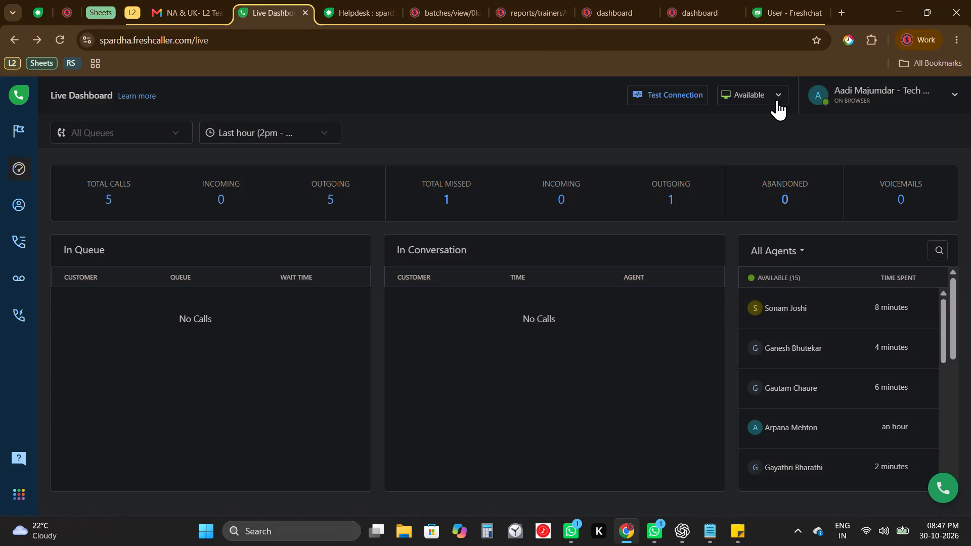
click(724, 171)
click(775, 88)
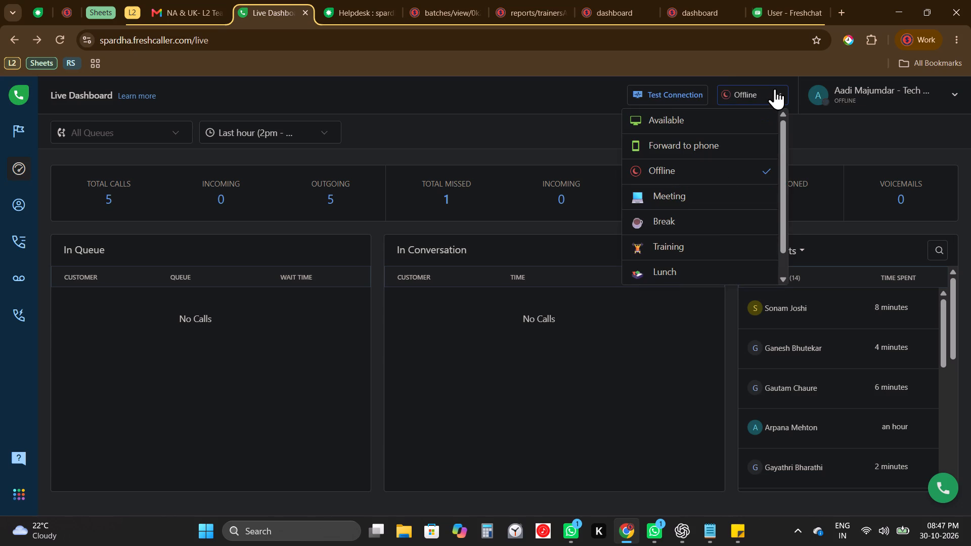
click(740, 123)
Close the KPI screenshot in Gmail chat, view Krutika's direct message conversation from the Home list, and close it.
click(215, 0)
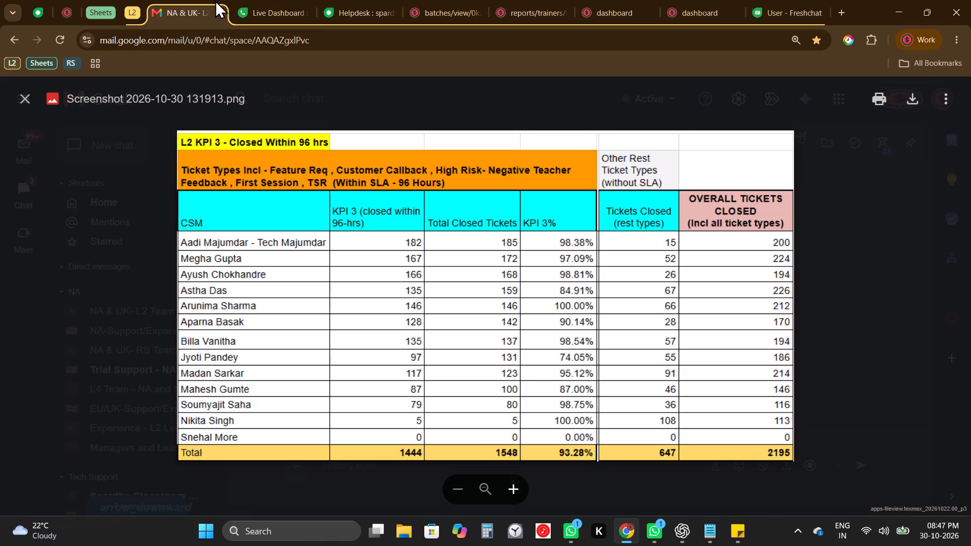
click(121, 195)
click(127, 197)
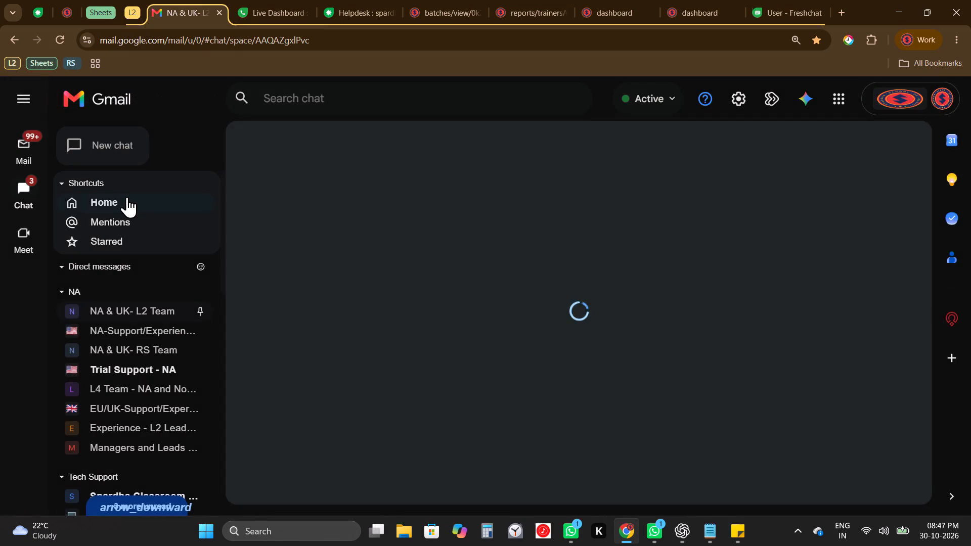
click(313, 0)
click(216, 0)
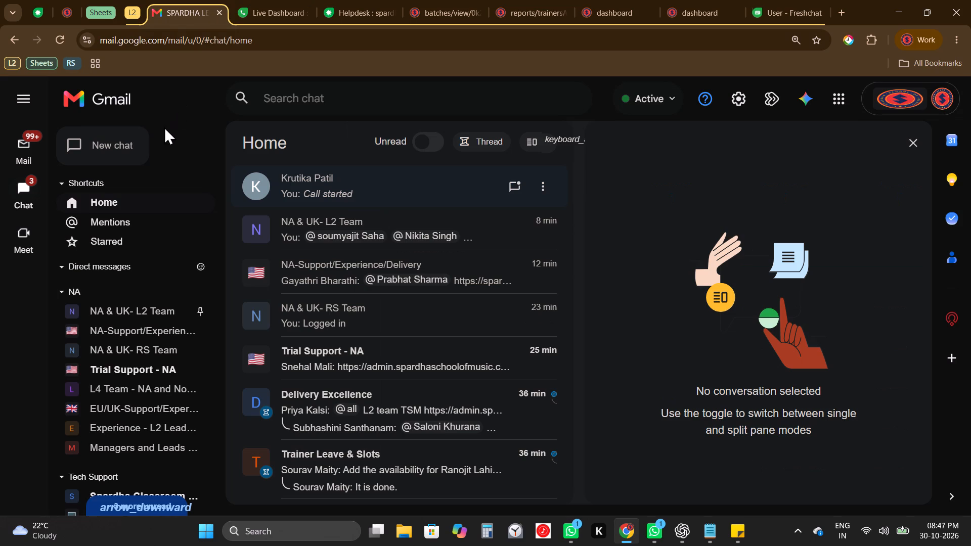
click(919, 143)
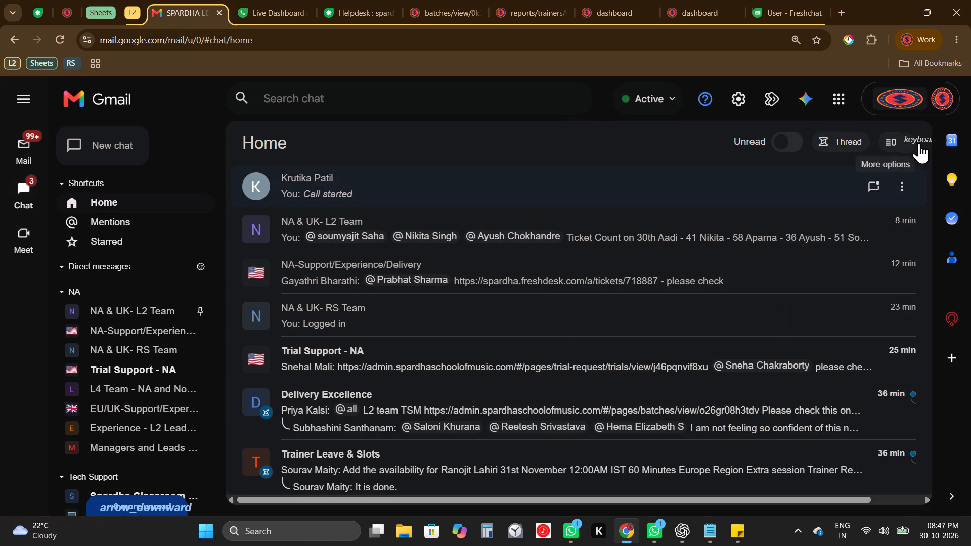
click(346, 189)
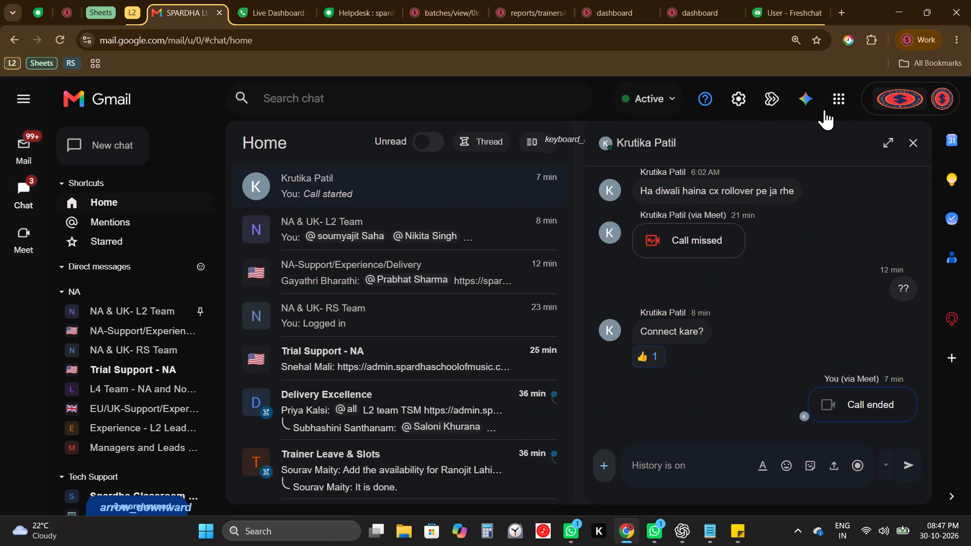
drag(914, 133, 912, 140)
click(912, 140)
Search the Freshcaller Live Dashboard's agents for "SAH" and clear the search.
double_click(315, 0)
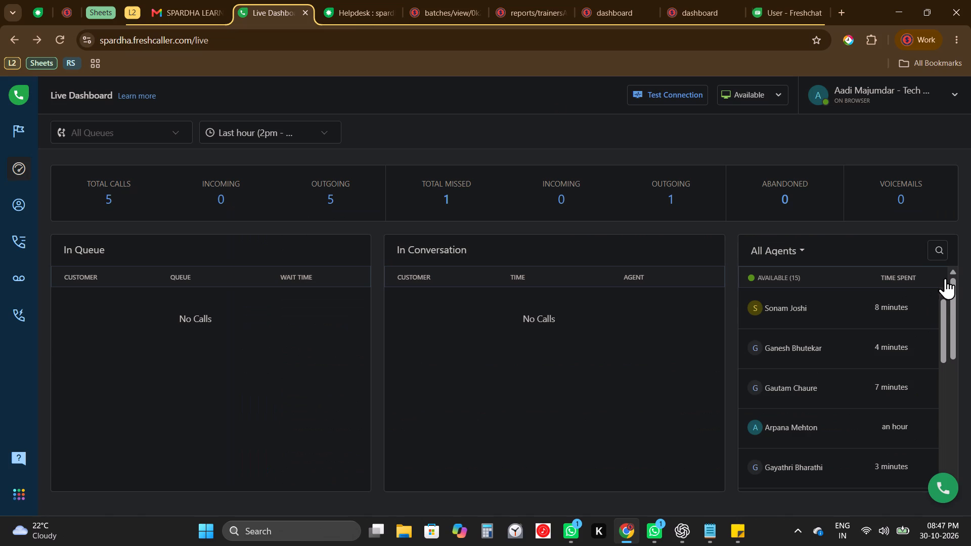
click(942, 257)
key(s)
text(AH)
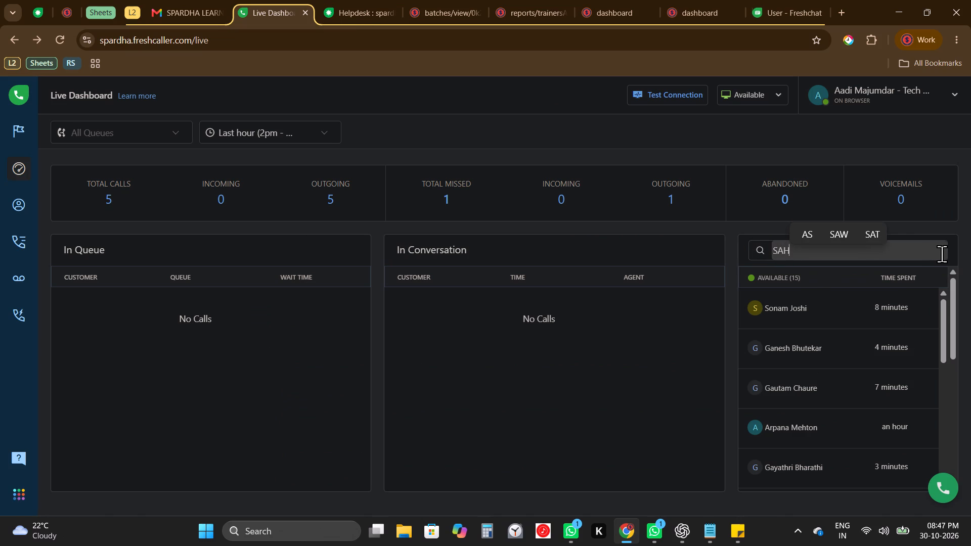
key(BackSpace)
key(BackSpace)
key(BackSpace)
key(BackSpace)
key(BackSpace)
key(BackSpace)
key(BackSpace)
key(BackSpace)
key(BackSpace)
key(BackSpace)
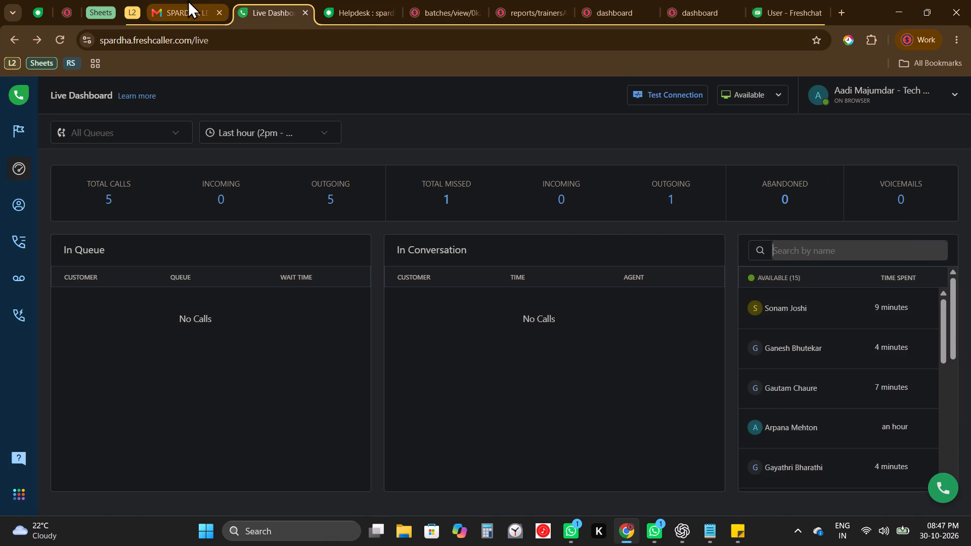
Open the web.doubletick.io link from Abhishek's direct messages in Gmail chat, look at its login page, and close it.
click(226, 9)
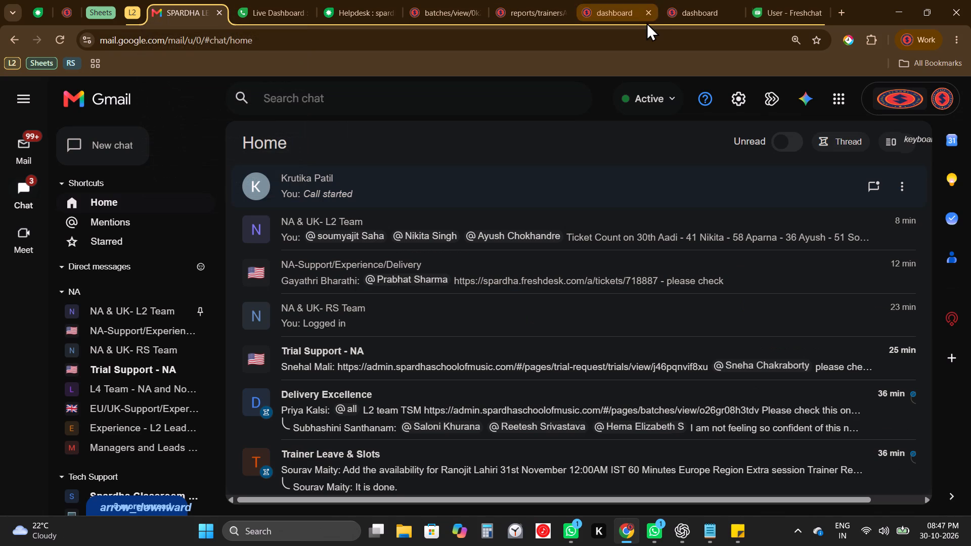
click(144, 266)
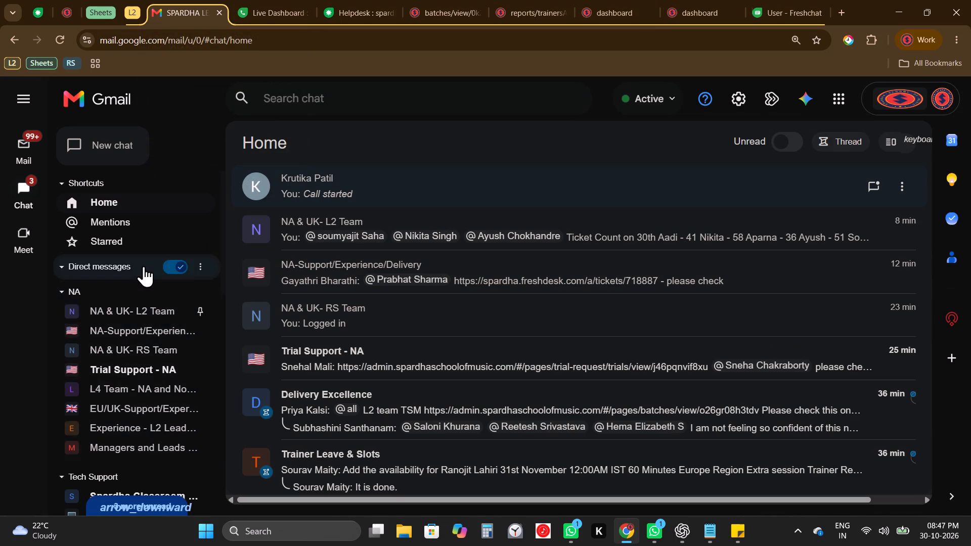
click(144, 266)
click(141, 263)
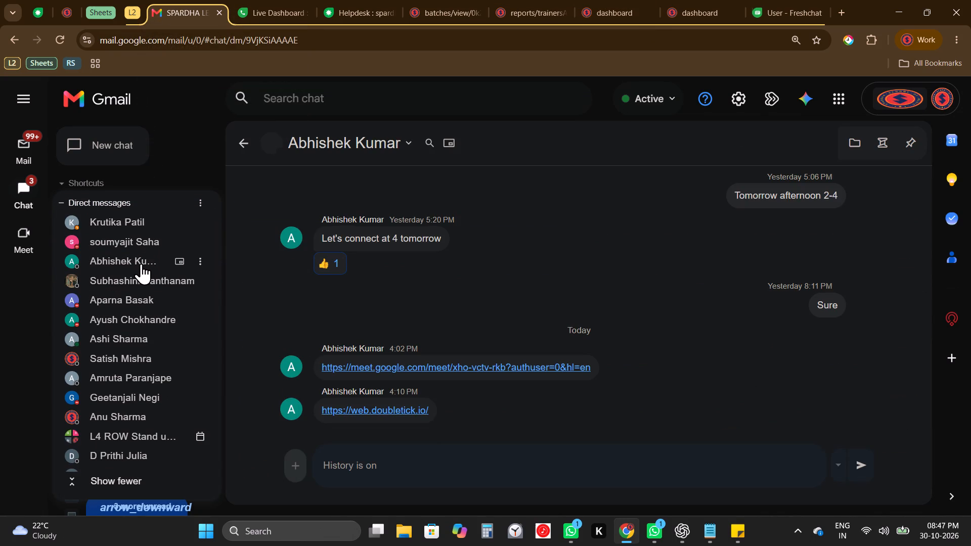
click(361, 414)
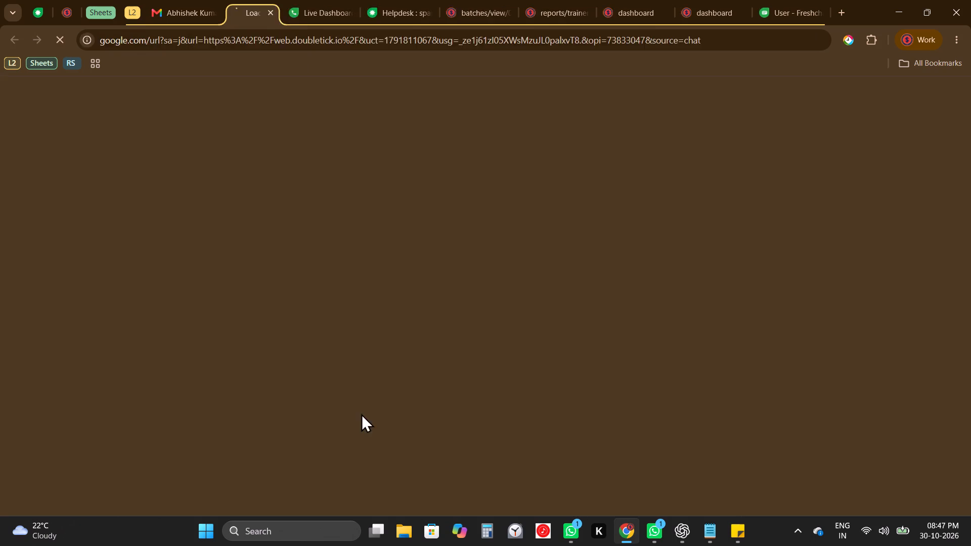
drag(270, 1, 227, 0)
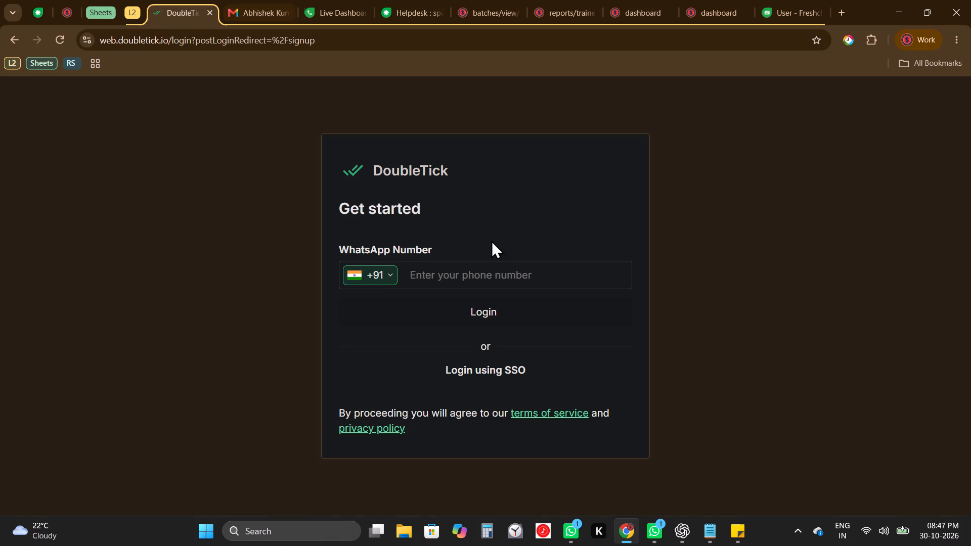
click(475, 281)
triple_click(475, 280)
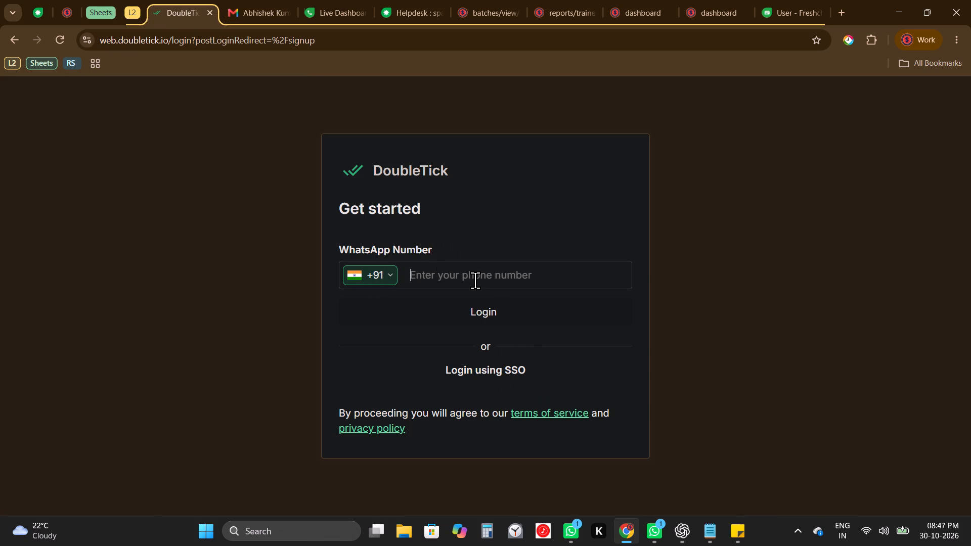
triple_click(475, 280)
click(204, 10)
click(205, 11)
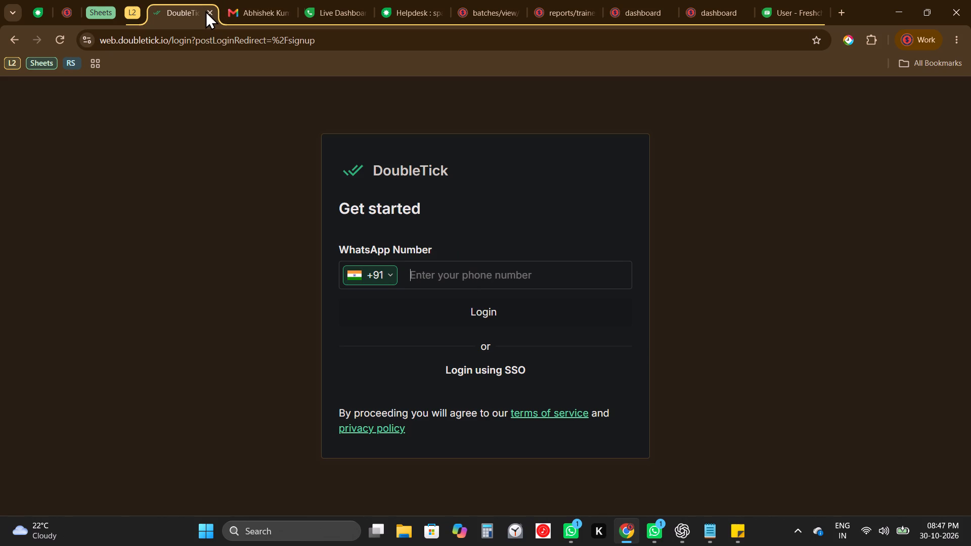
click(207, 12)
click(540, 277)
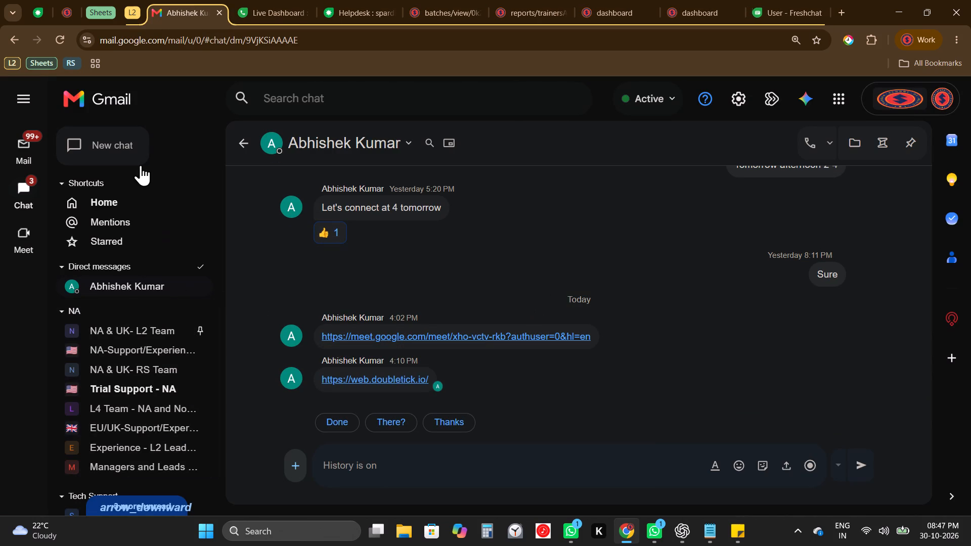
Return Gmail chat to its Home list and switch back to the Freshdesk open tickets list.
click(179, 208)
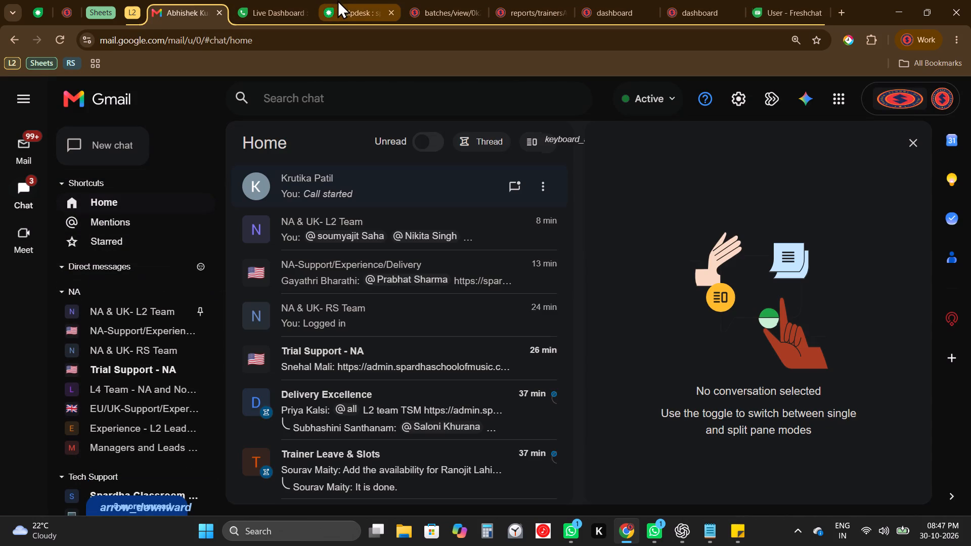
click(278, 0)
click(380, 0)
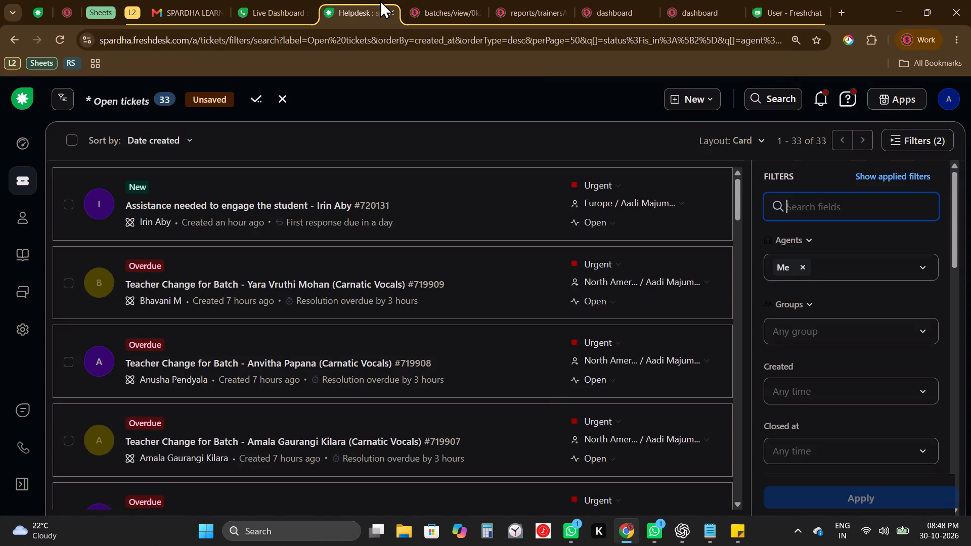
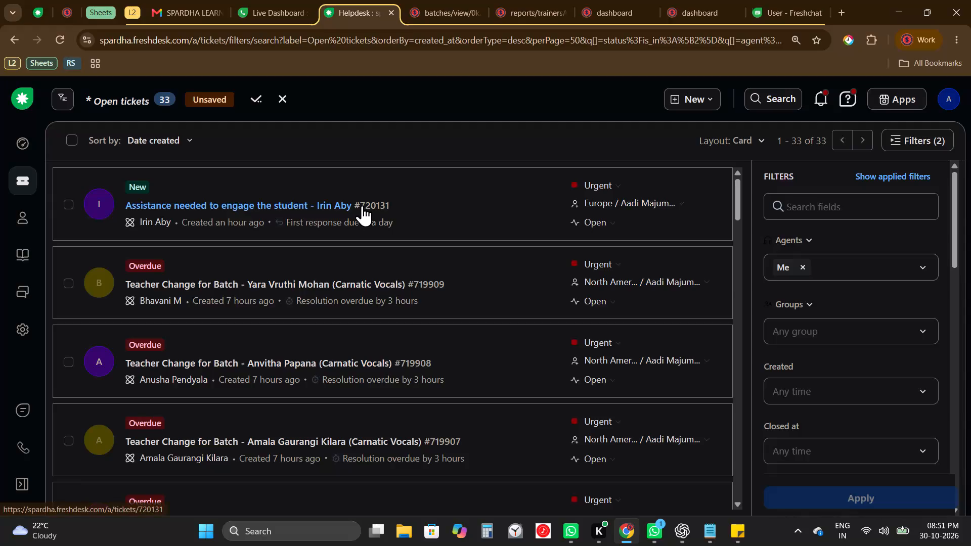
Open the Bharatanatyam Dance batch linked in ticket #720131, close the previous batch's page, and check the October 2026 sessions.
click(362, 205)
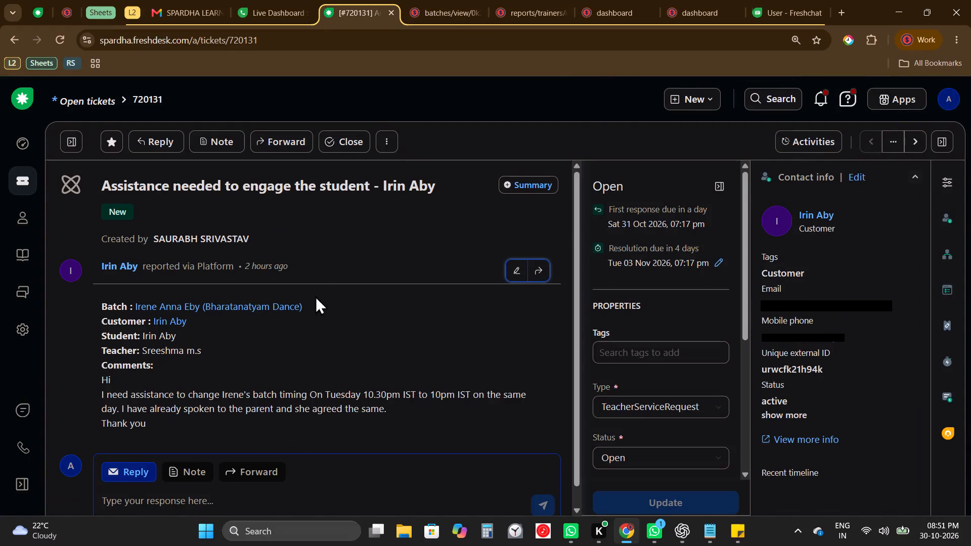
click(284, 305)
click(517, 13)
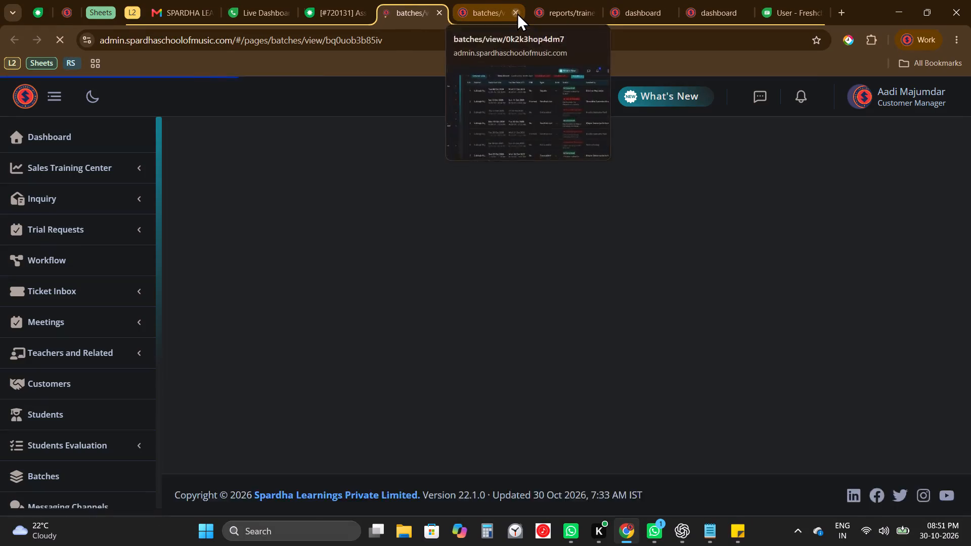
click(372, 0)
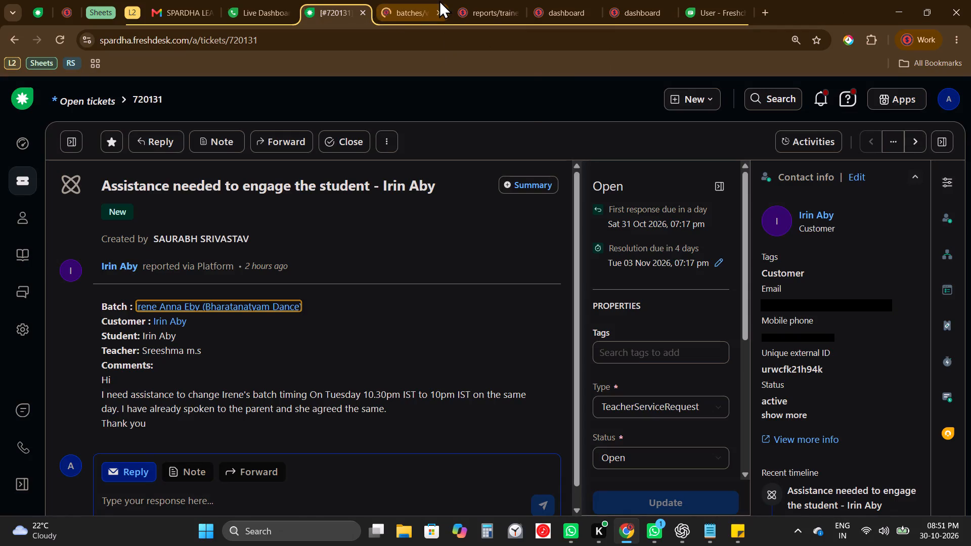
click(439, 0)
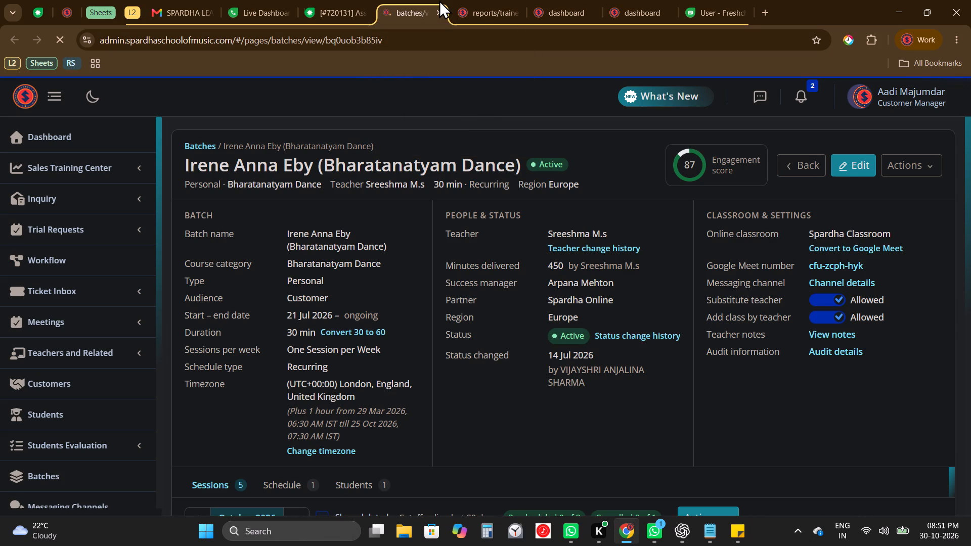
scroll(515, 358, down, 4)
scroll(312, 221, up, 1)
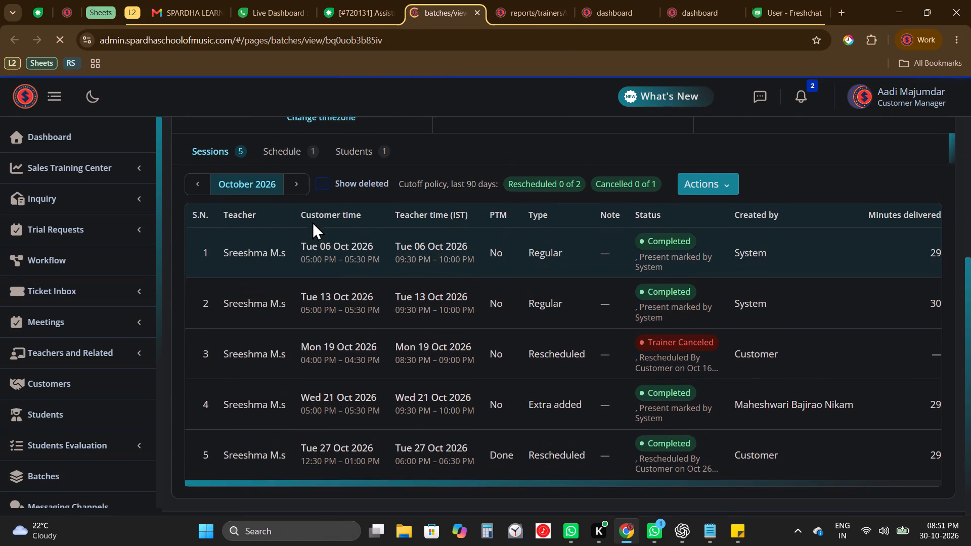
Check the batch's schedule against the timing change requested in ticket #720131.
click(307, 152)
click(398, 0)
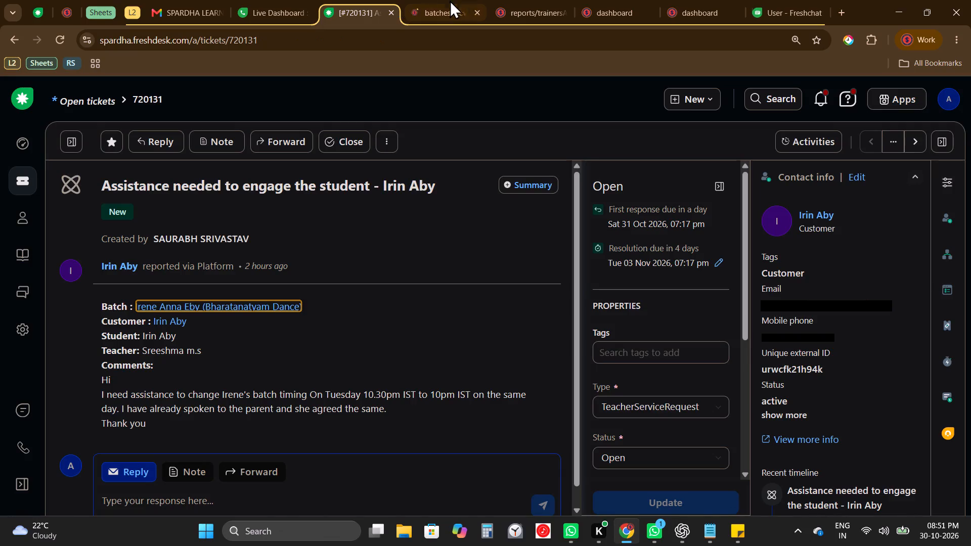
click(469, 0)
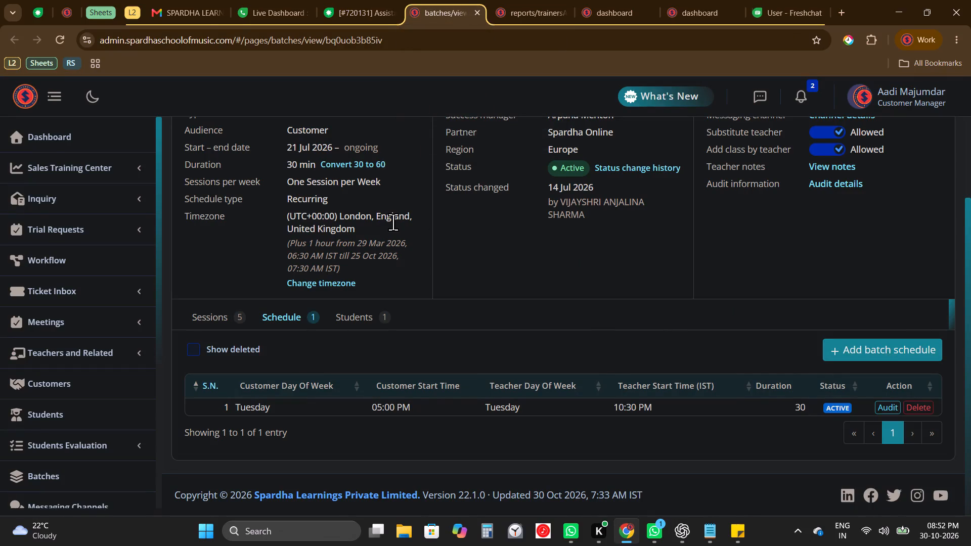
Set the Teachers Allocation timezone to the batch's (UTC+00:00) London, England, United Kingdom, copied from the batch details.
triple_click(401, 211)
key(ctrl+c)
key(ctrl+c)
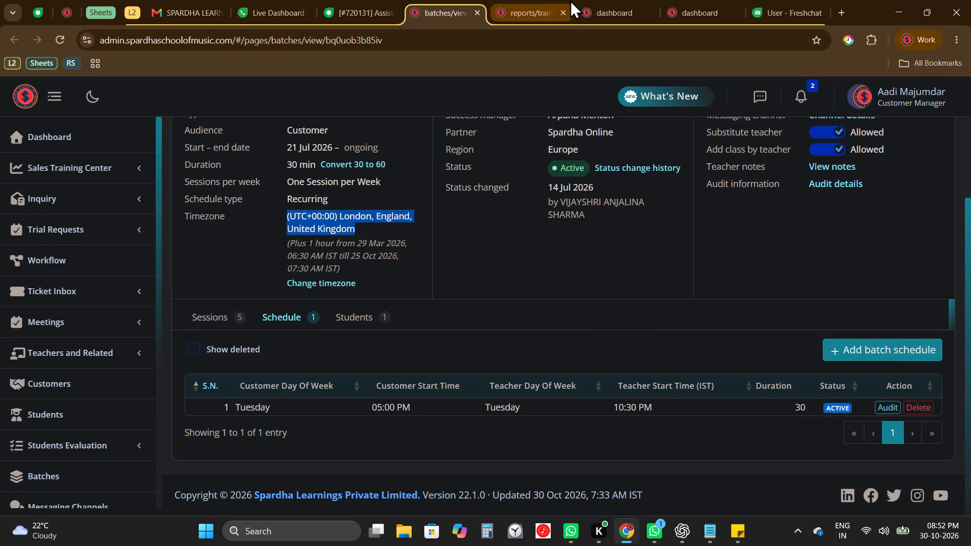
key(ctrl+c)
click(570, 0)
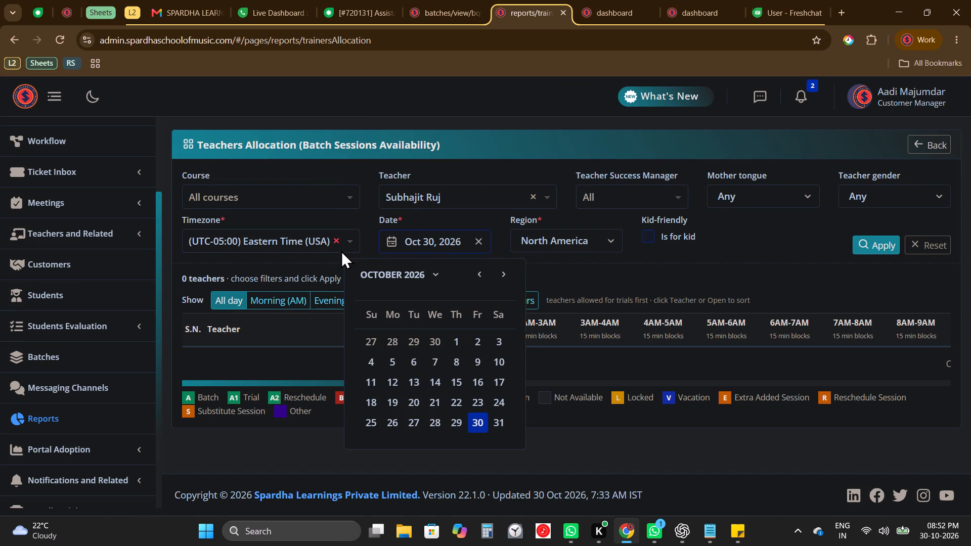
click(341, 250)
key(ctrl+v)
key(Return)
Set the Teachers Allocation teacher filter to the batch's teacher, copied from the batch details.
click(444, 0)
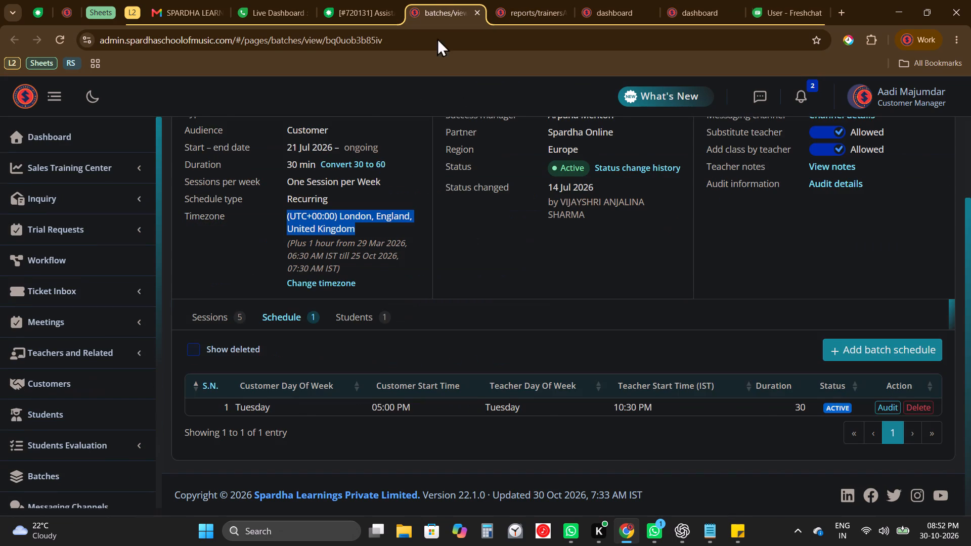
scroll(461, 248, up, 1)
triple_click(570, 138)
key(ctrl+c)
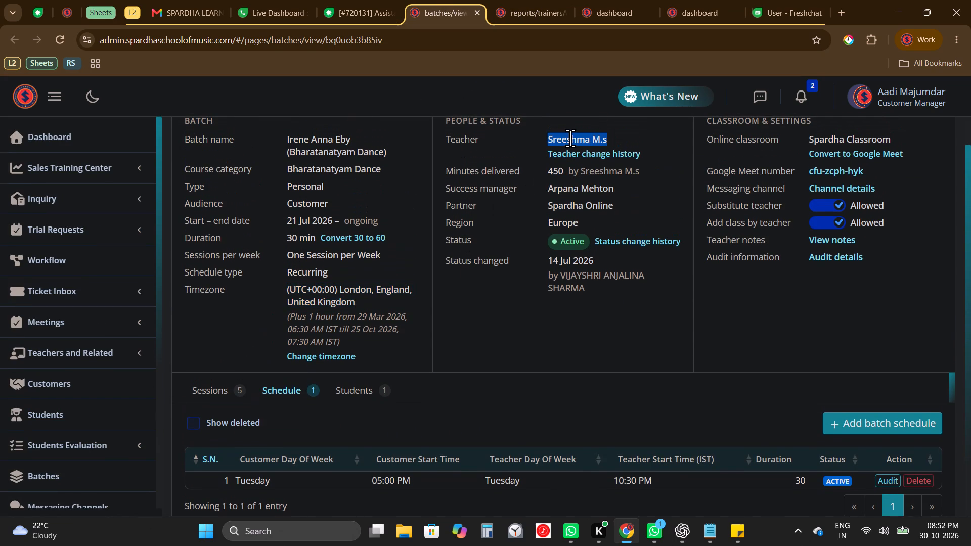
click(532, 0)
drag(517, 214, 527, 207)
click(527, 207)
click(539, 194)
key(ctrl+v)
key(Return)
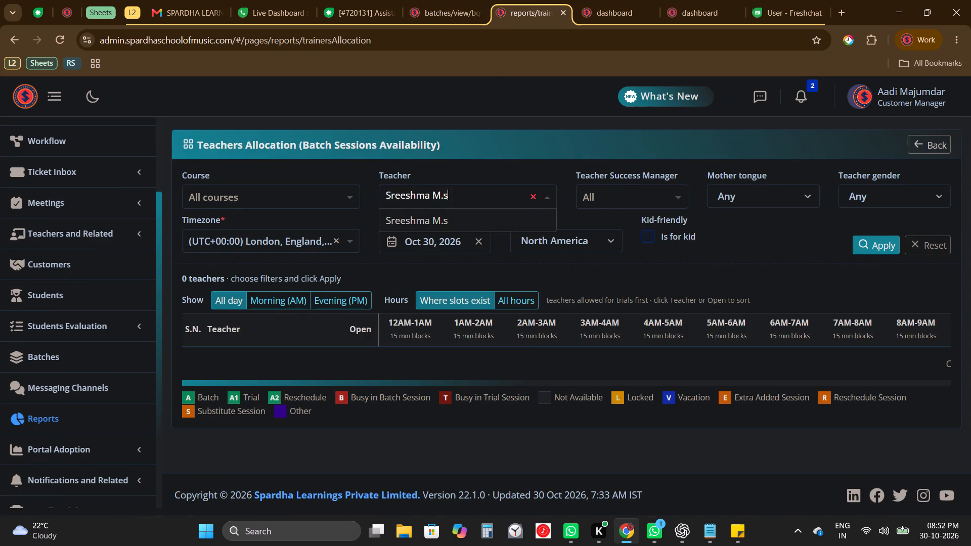
Set the allocation date to Nov 3, 2026 and apply the filters.
double_click(433, 234)
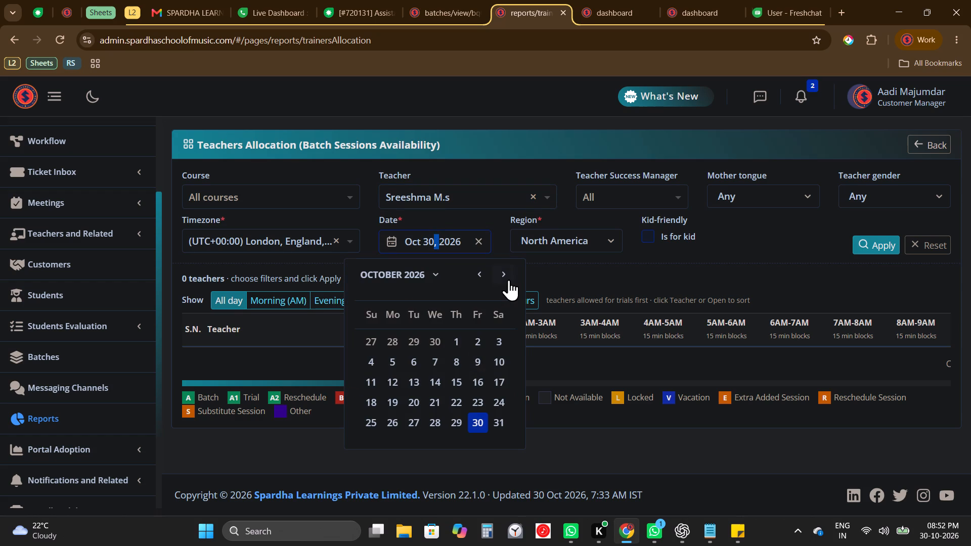
click(509, 280)
click(415, 341)
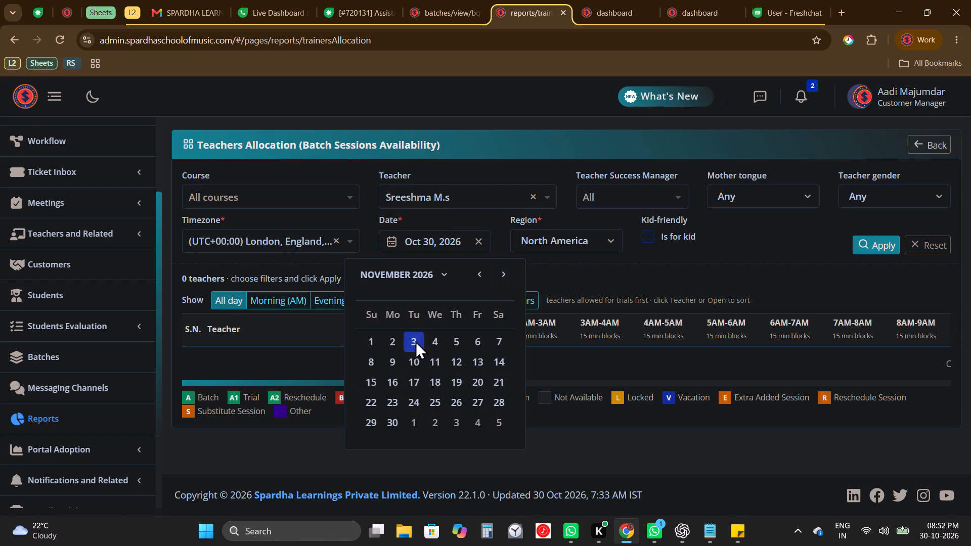
click(862, 243)
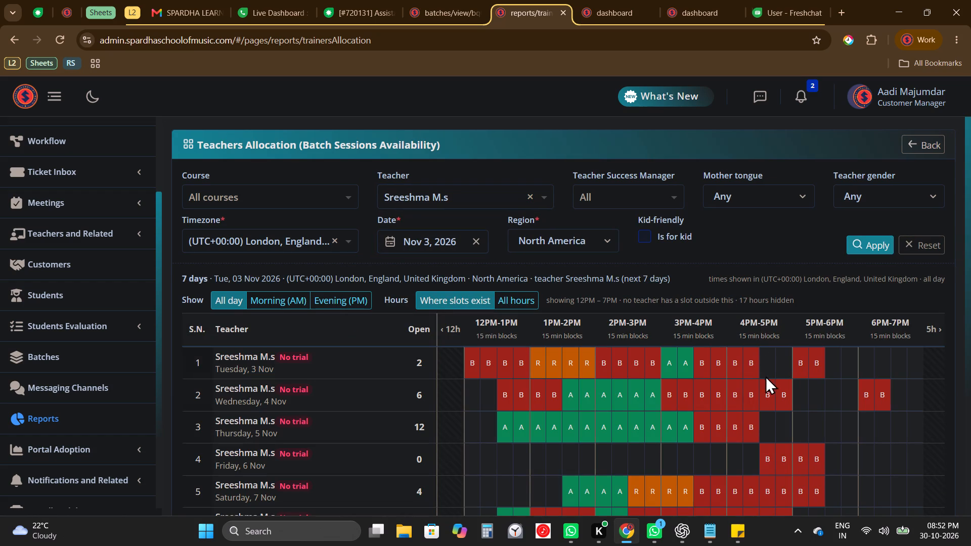
Capture the teacher's Tuesday, 3 Nov availability row with its hour headings up to 5PM-6PM and copy the screenshot.
scroll(766, 379, left, 2)
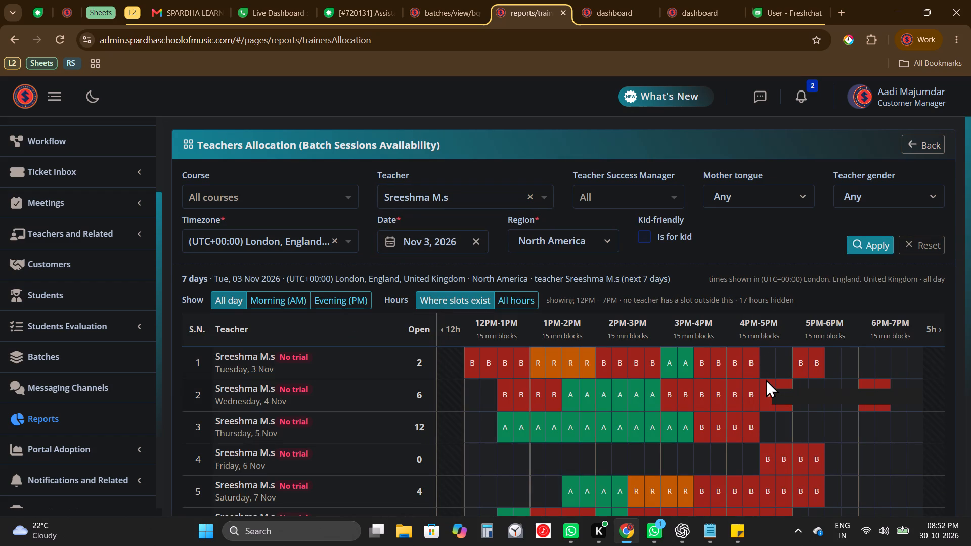
scroll(766, 379, left, 1)
click(766, 362)
click(790, 359)
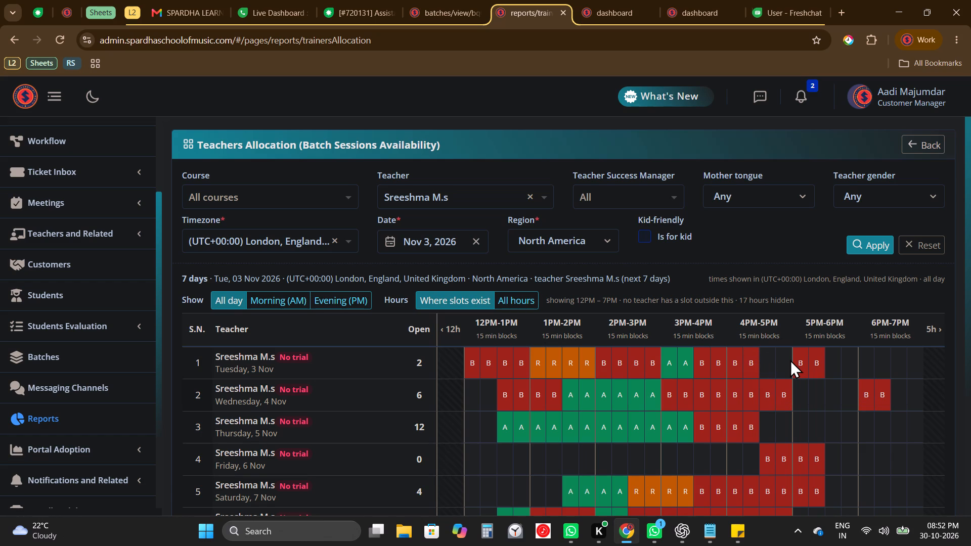
key(Print)
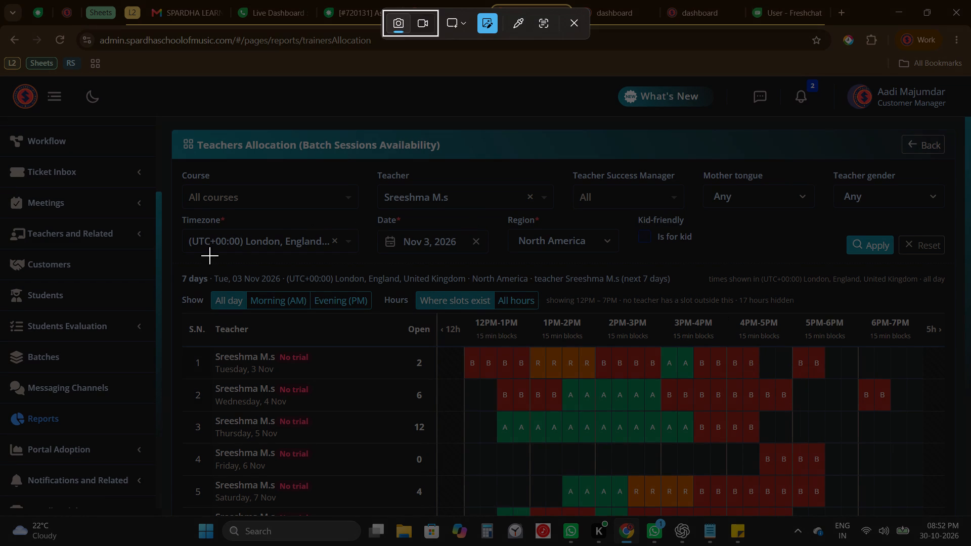
drag(180, 309, 875, 383)
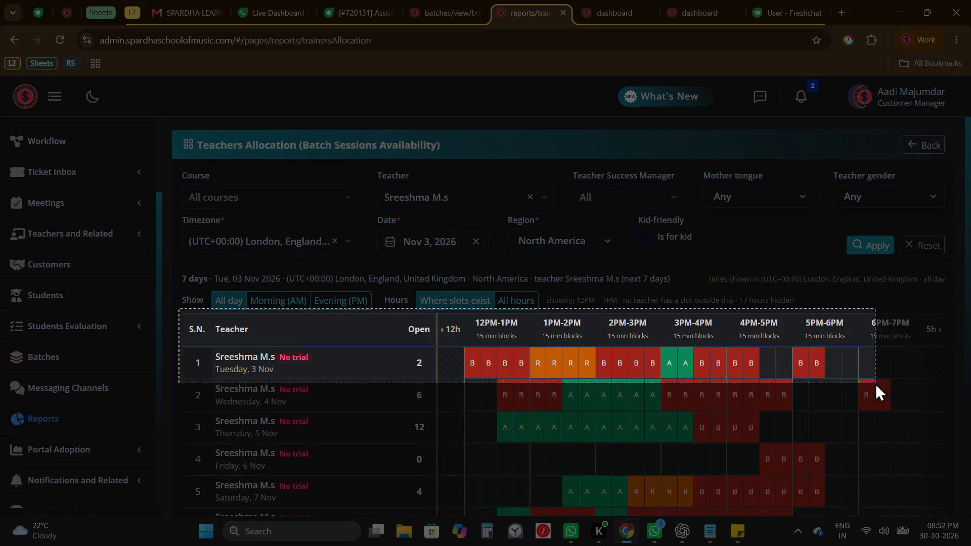
drag(875, 383, 862, 380)
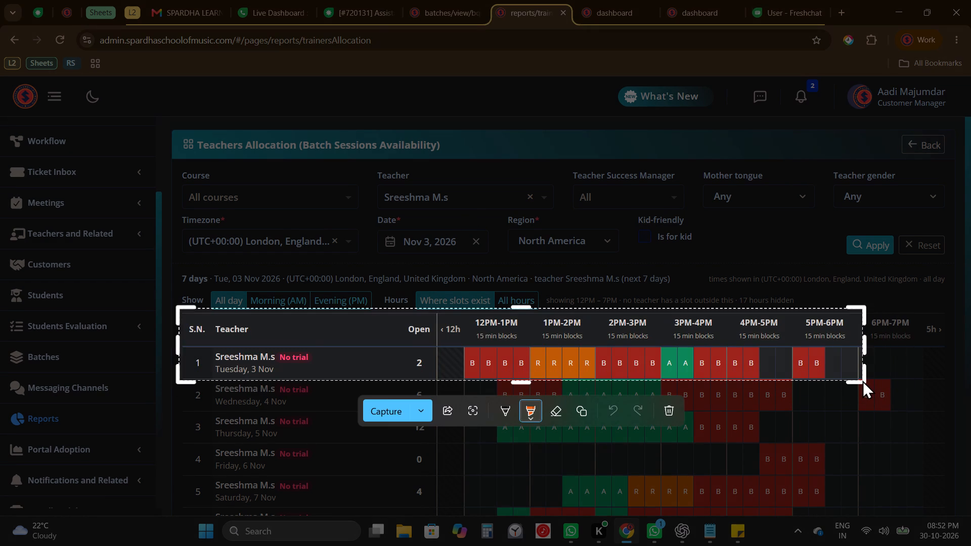
key(ctrl+c)
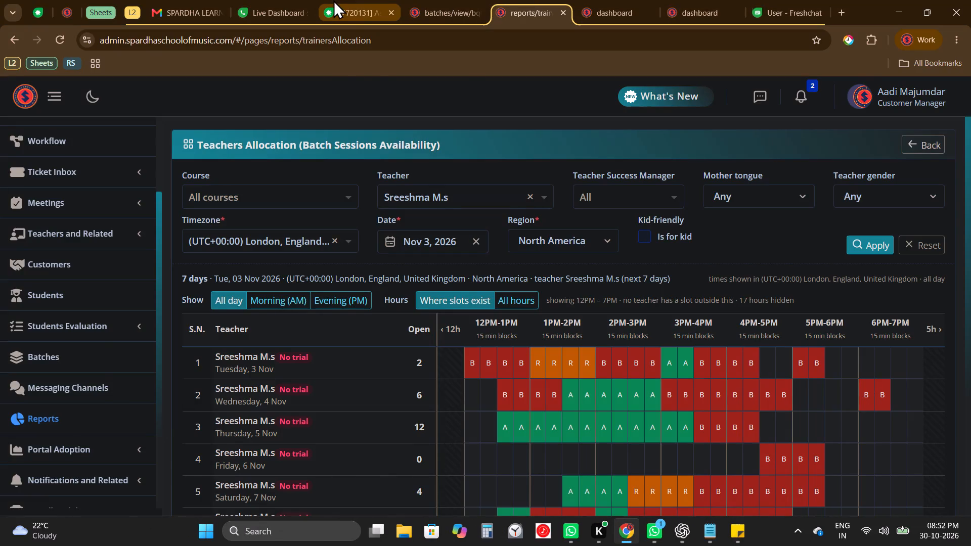
click(333, 0)
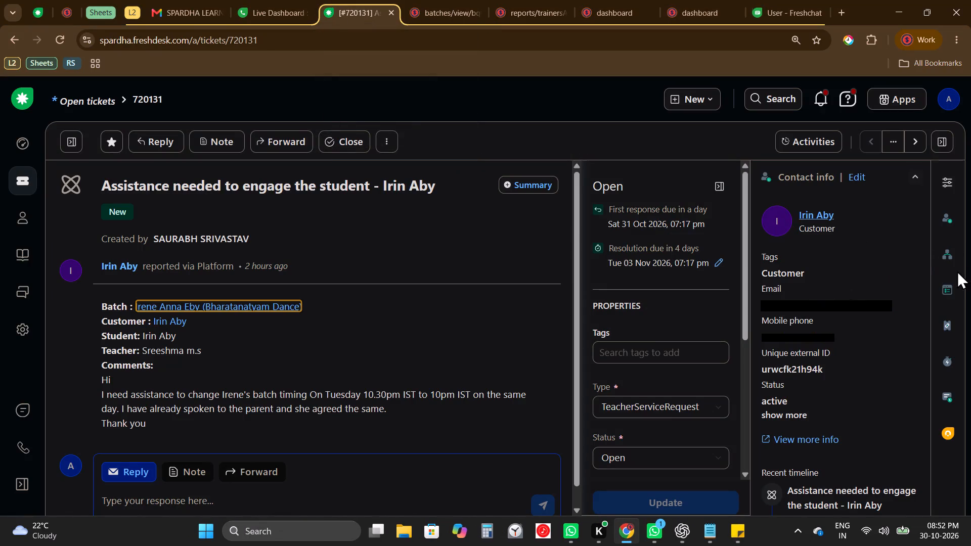
click(952, 260)
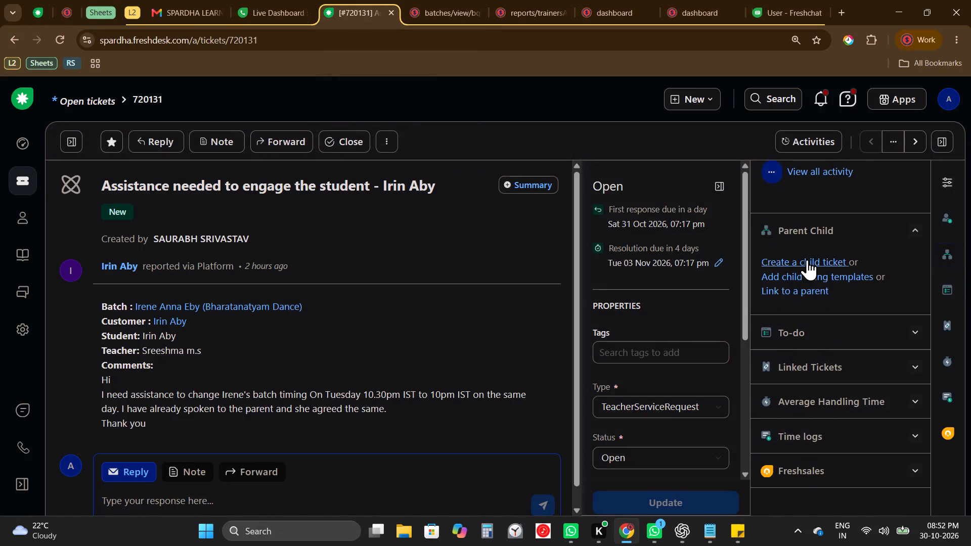
click(807, 259)
scroll(665, 335, down, 5)
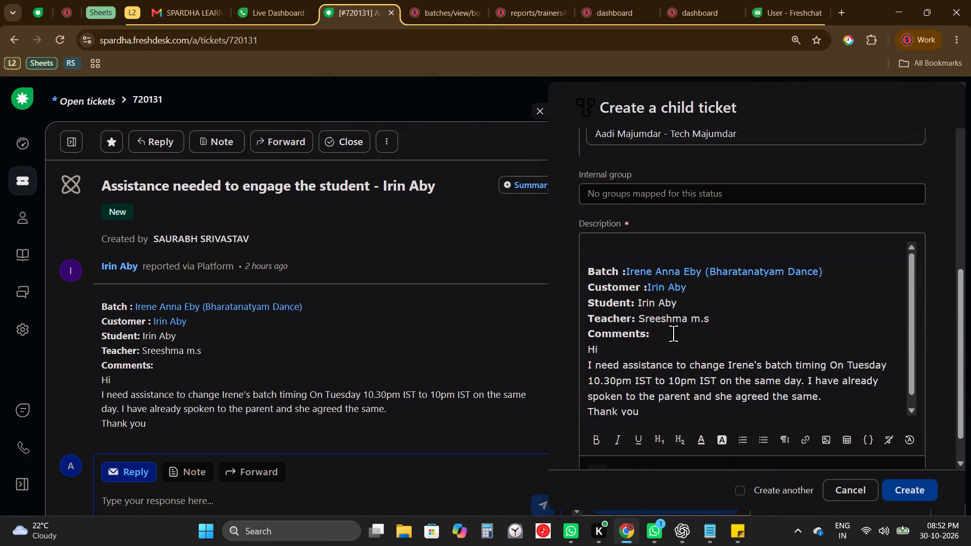
click(753, 367)
key(Return)
key(Return)
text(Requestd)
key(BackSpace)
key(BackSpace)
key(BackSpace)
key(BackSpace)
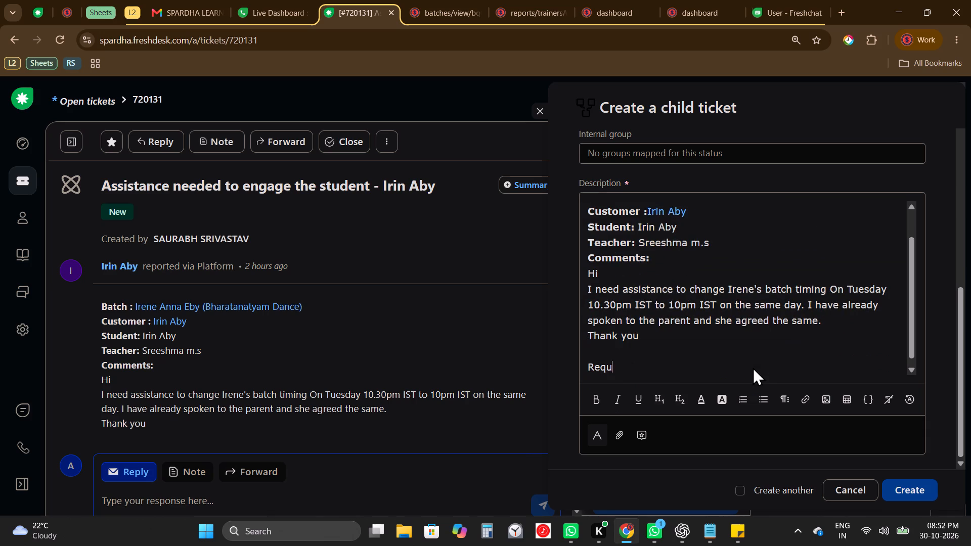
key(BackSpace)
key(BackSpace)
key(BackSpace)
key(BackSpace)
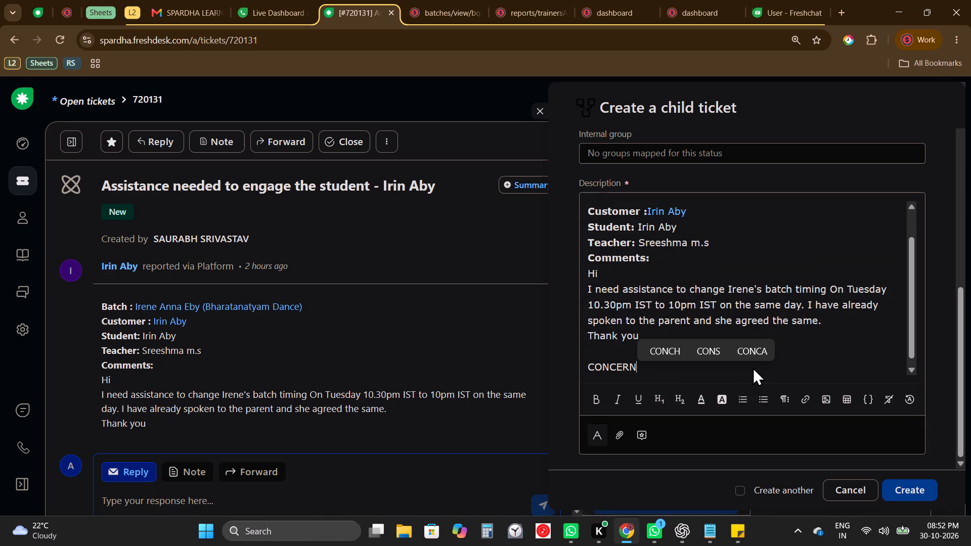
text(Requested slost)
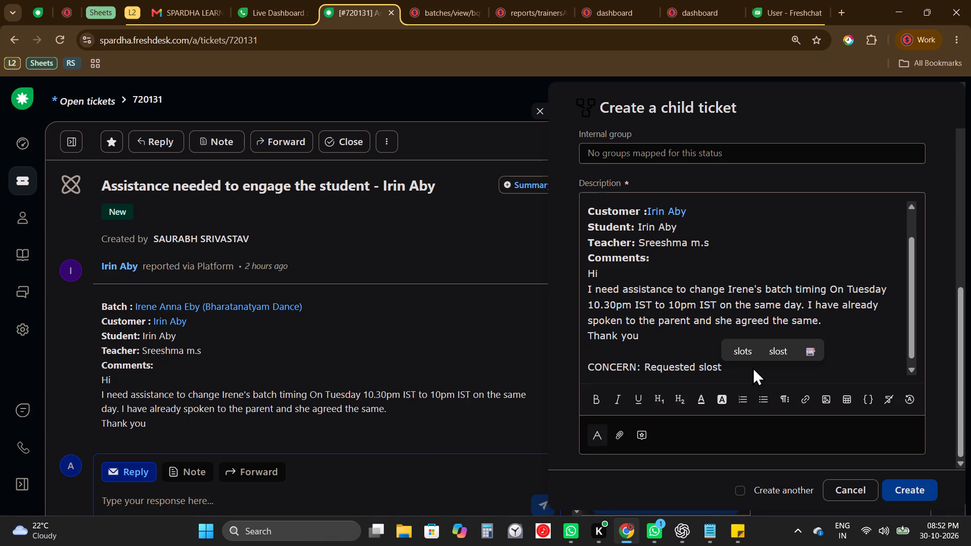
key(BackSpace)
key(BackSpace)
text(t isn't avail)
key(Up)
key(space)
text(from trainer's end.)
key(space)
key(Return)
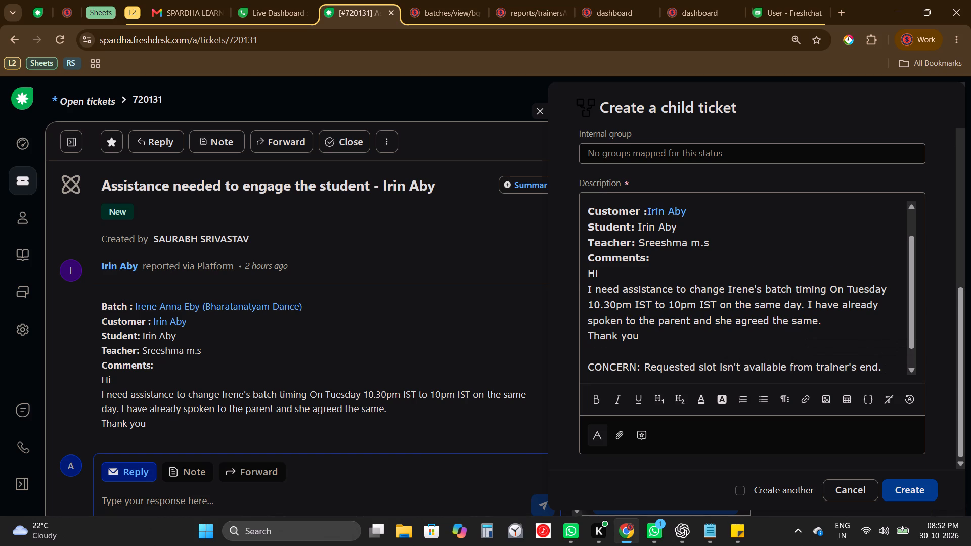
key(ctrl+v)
Set the child ticket's group to TSM Desk and create the ticket.
scroll(783, 246, up, 2)
scroll(810, 169, up, 1)
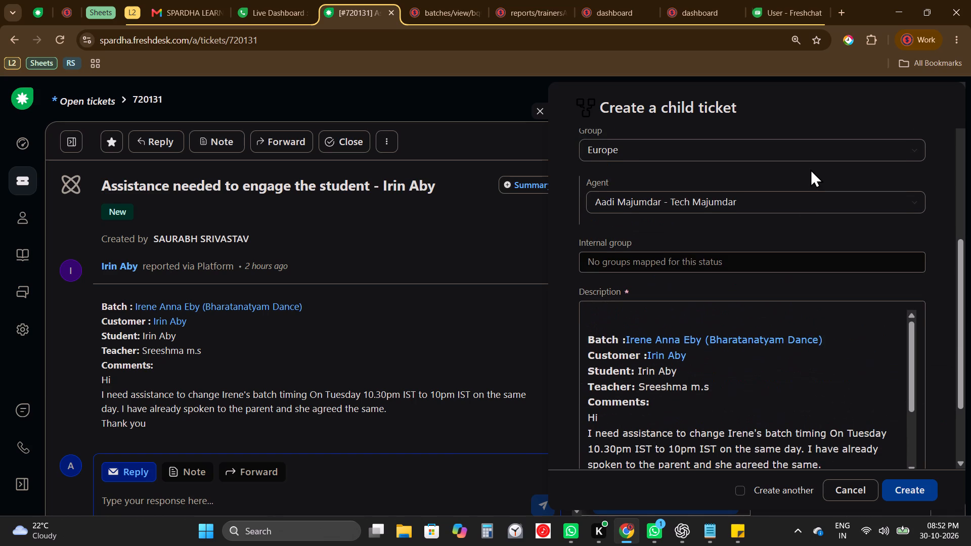
click(822, 154)
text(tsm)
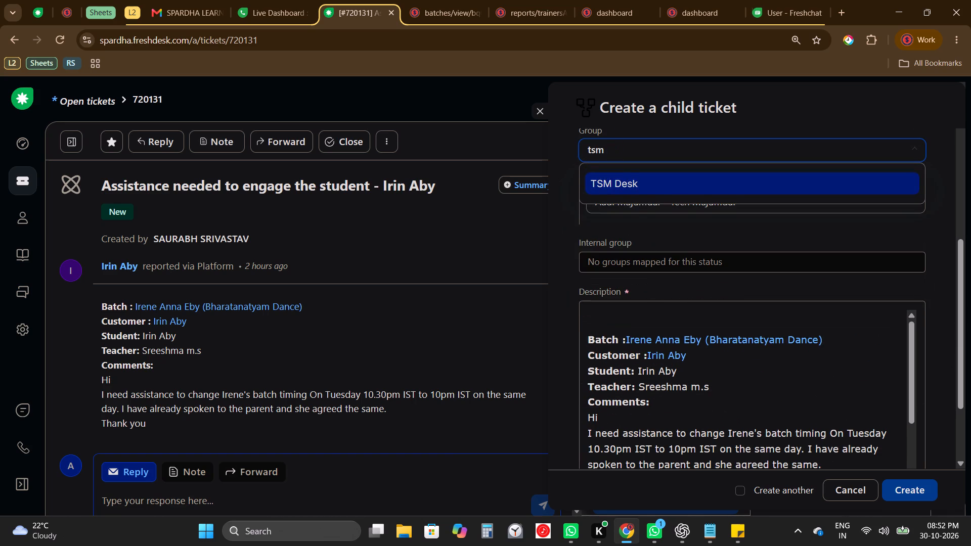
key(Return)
scroll(773, 318, down, 4)
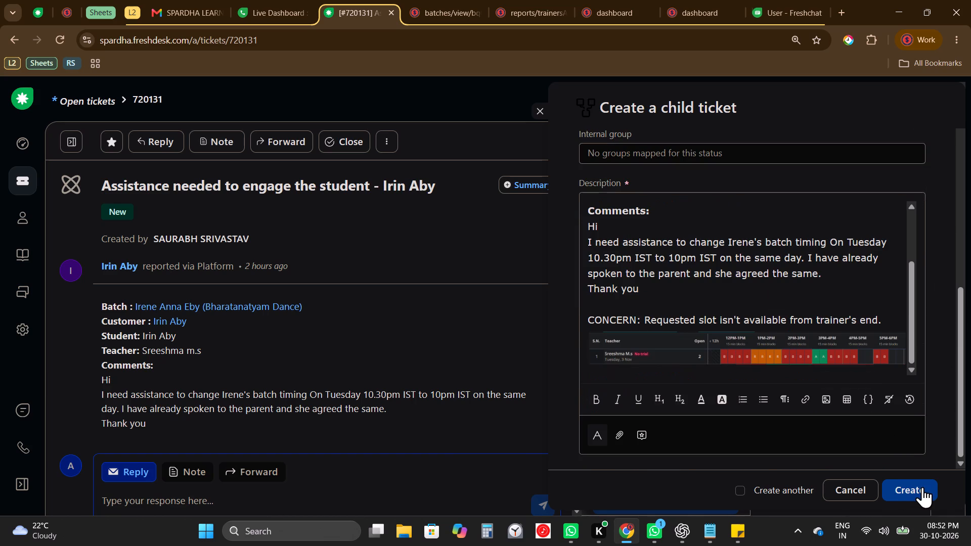
click(922, 487)
Add the private note "CREATED A CHILD TICKET." to ticket #720131 and update its status to Waiting on Customer.
click(203, 460)
click(200, 470)
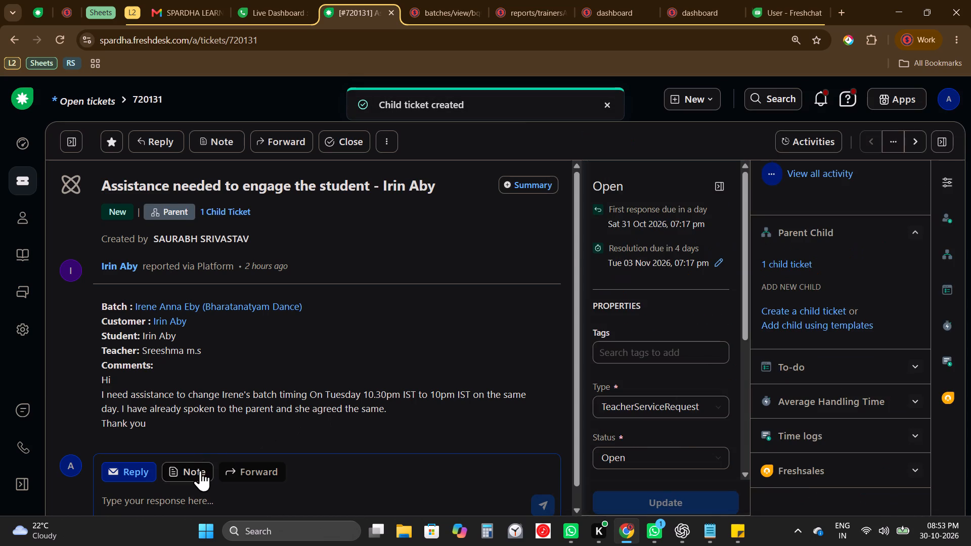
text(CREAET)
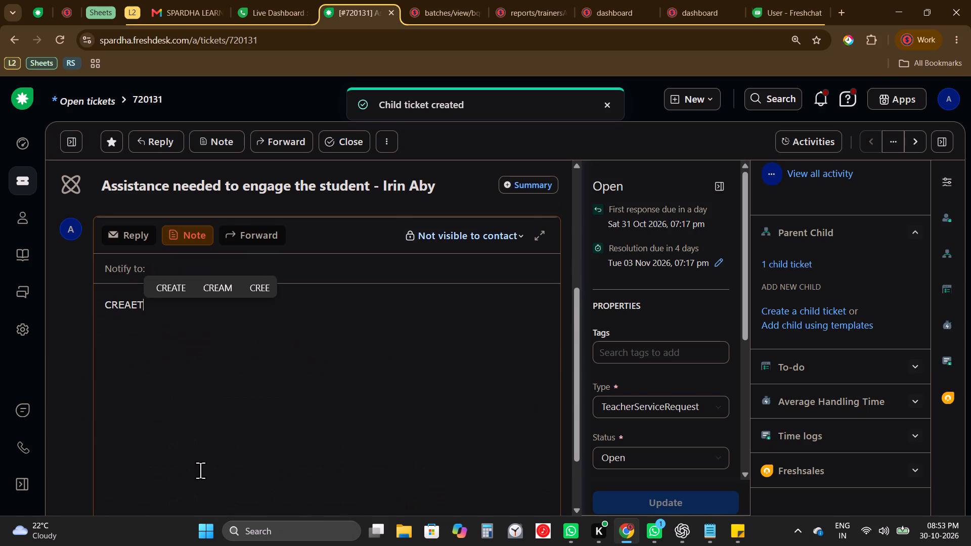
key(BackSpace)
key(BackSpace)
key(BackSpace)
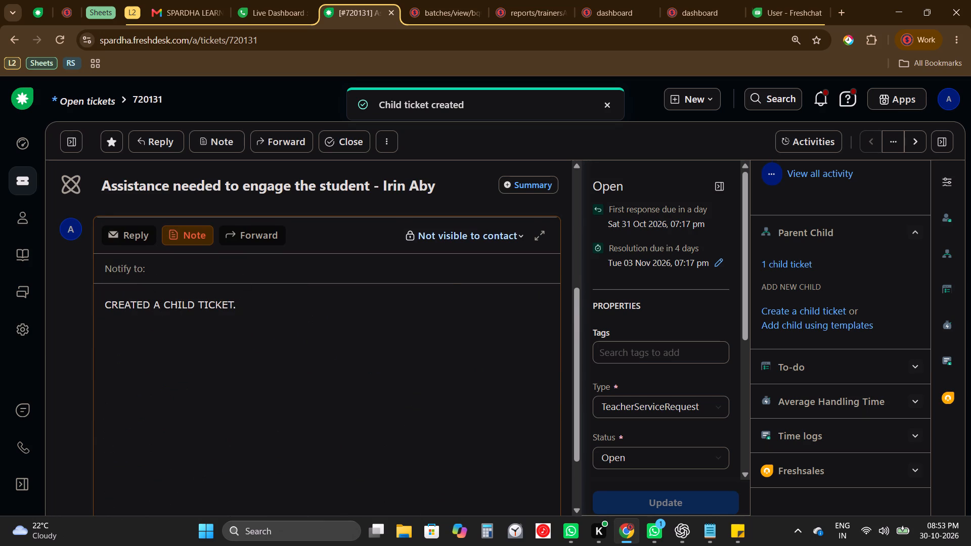
drag(641, 453, 673, 429)
click(673, 429)
click(681, 496)
scroll(506, 420, down, 5)
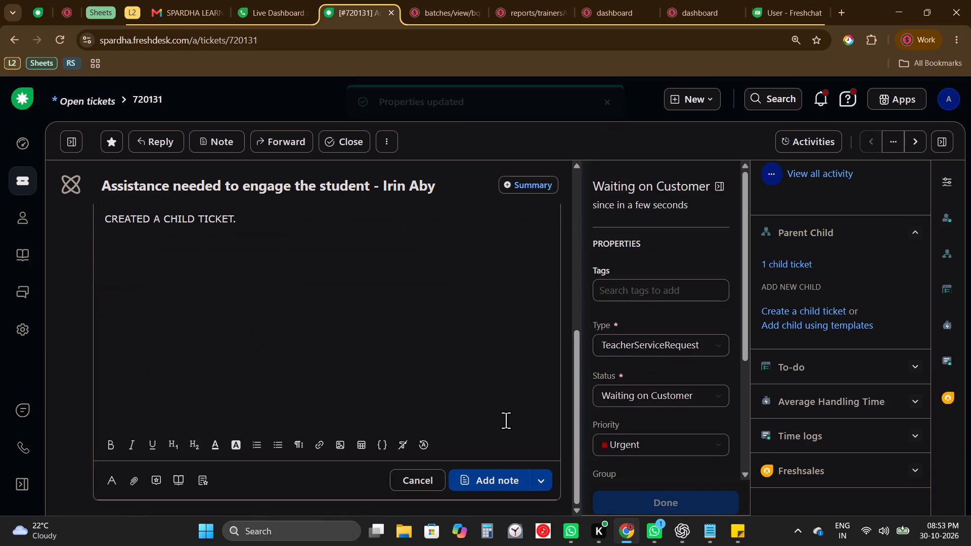
click(512, 480)
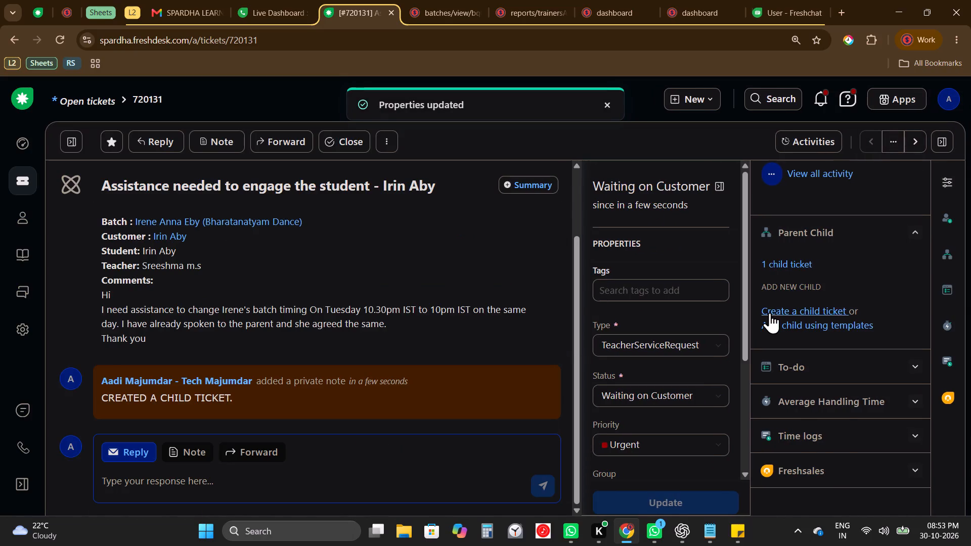
Go to the next open ticket, #719909, open its Carnatic Vocals batch page and close the previous batch page.
scroll(770, 312, up, 7)
click(921, 137)
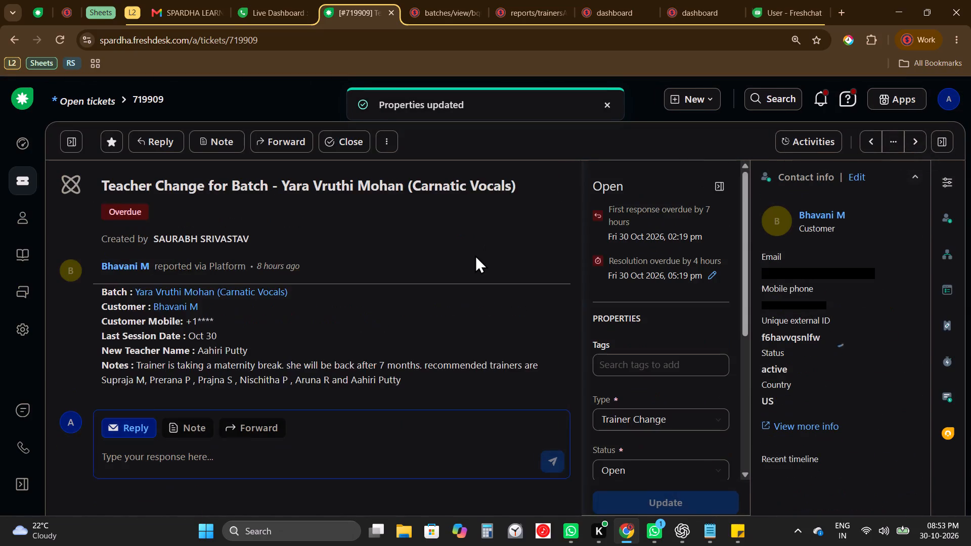
click(401, 299)
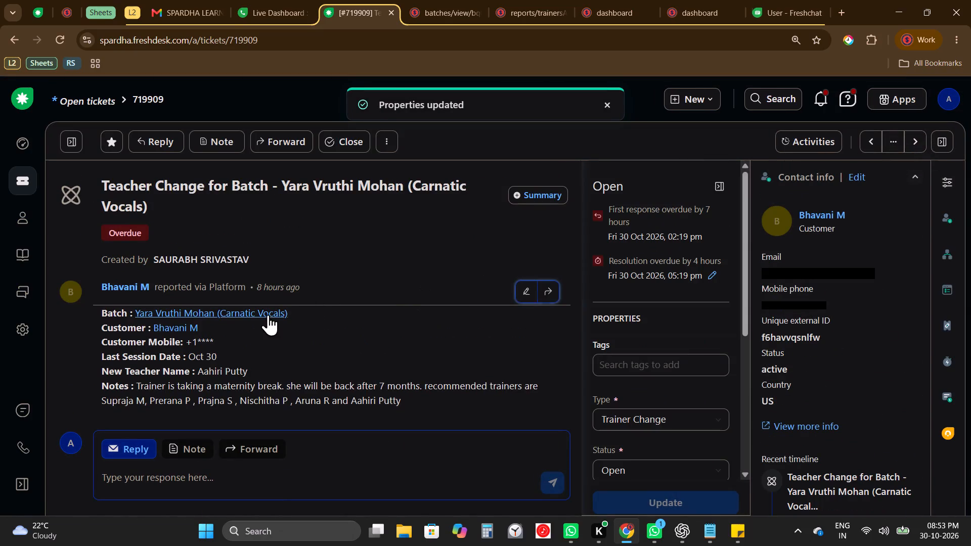
click(267, 314)
click(518, 11)
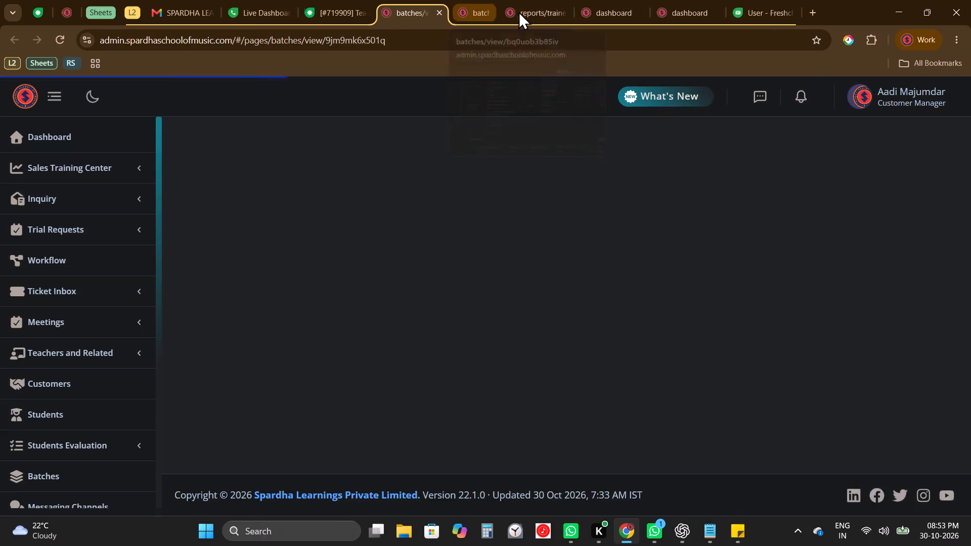
Return to Freshdesk and open the list of open tickets.
click(338, 0)
click(18, 185)
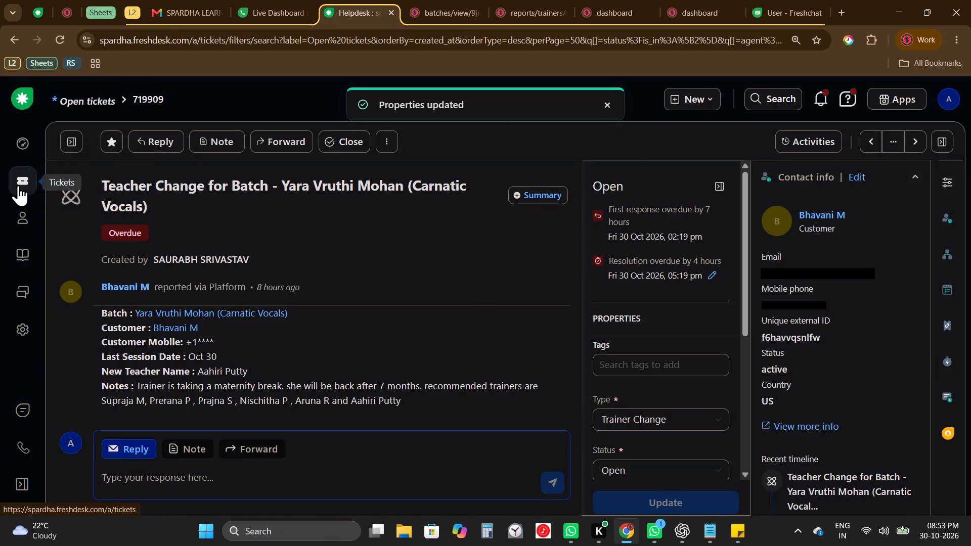
Find ticket #719760, the batch session feedback for a teacher, in the open tickets list and open it.
click(18, 185)
scroll(291, 353, down, 4)
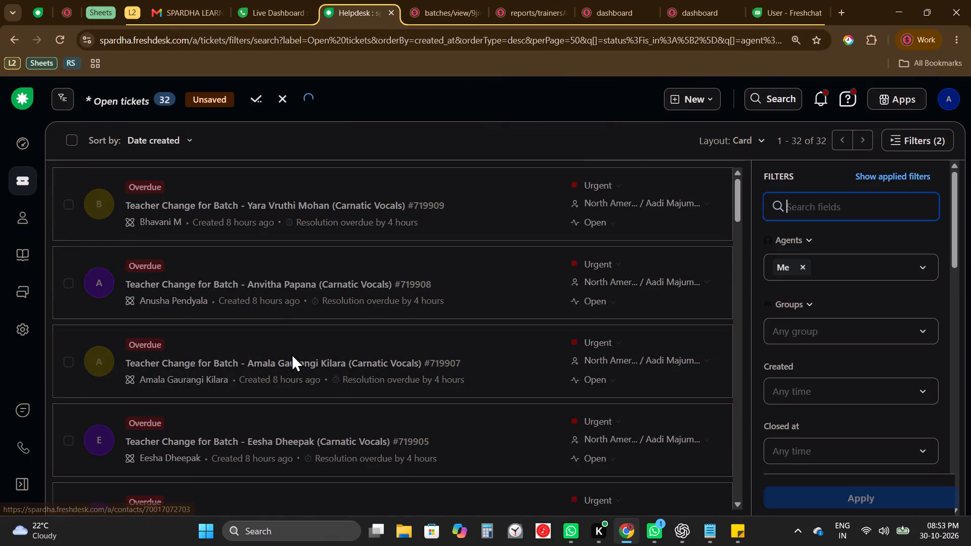
scroll(291, 353, down, 1)
scroll(379, 201, down, 4)
scroll(379, 201, up, 2)
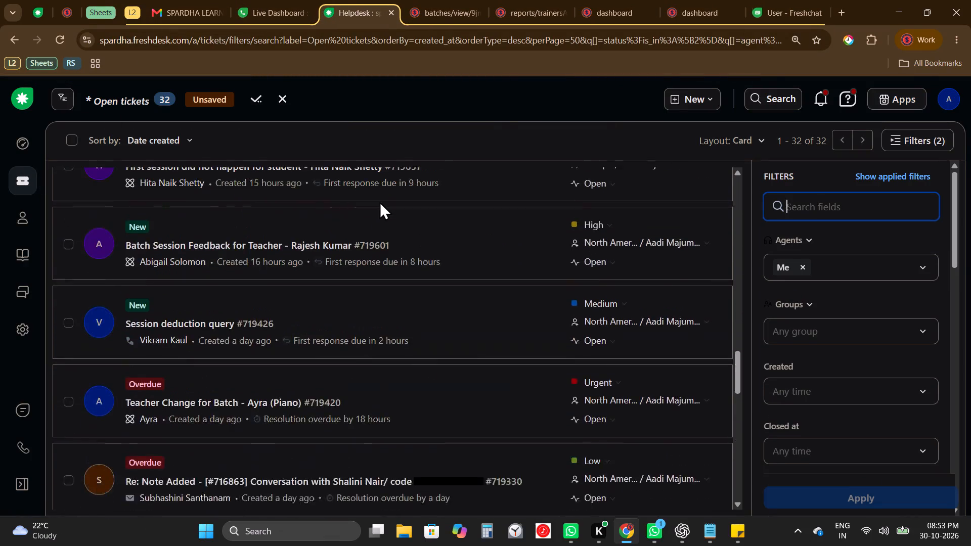
scroll(379, 201, up, 3)
click(291, 324)
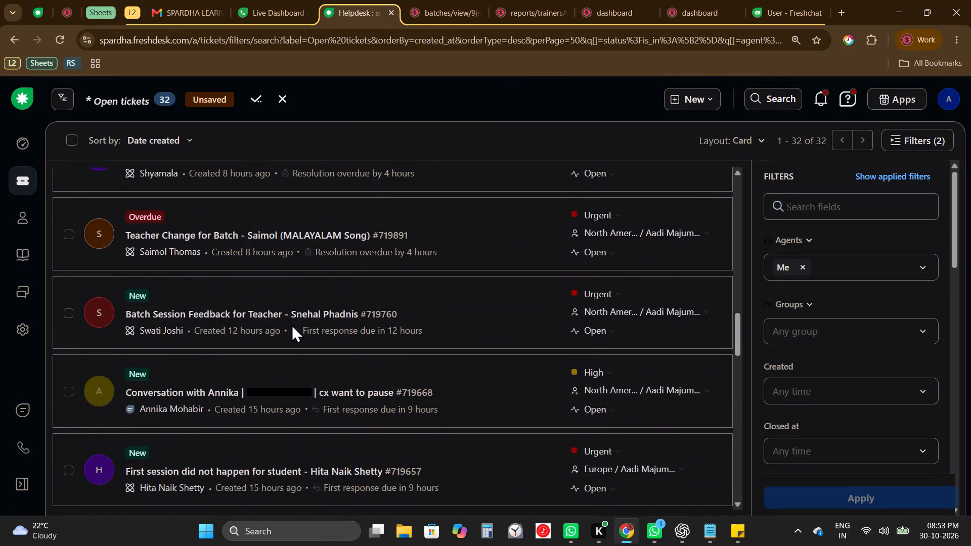
click(324, 305)
click(322, 313)
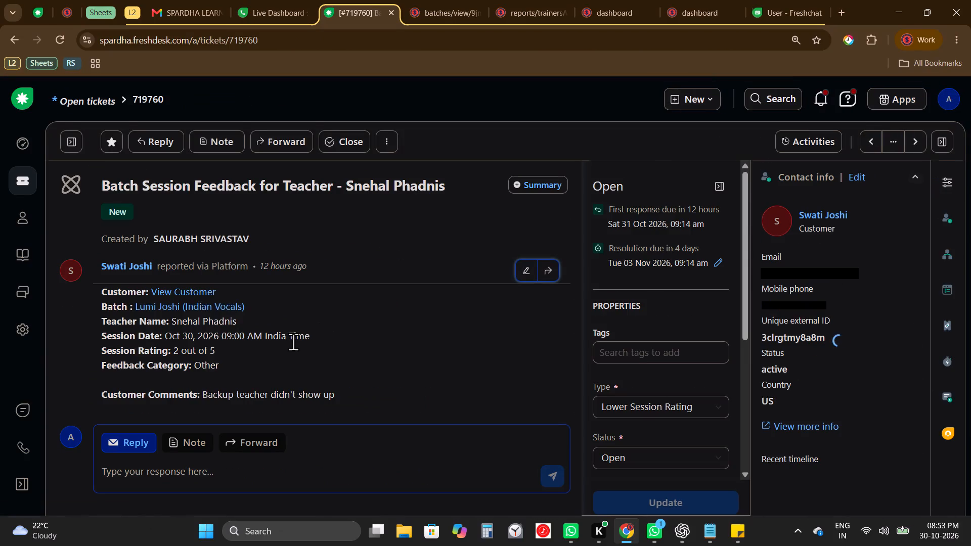
Open the ticket's linked Indian Vocals batch page and close the previous ticket's batch page.
click(230, 302)
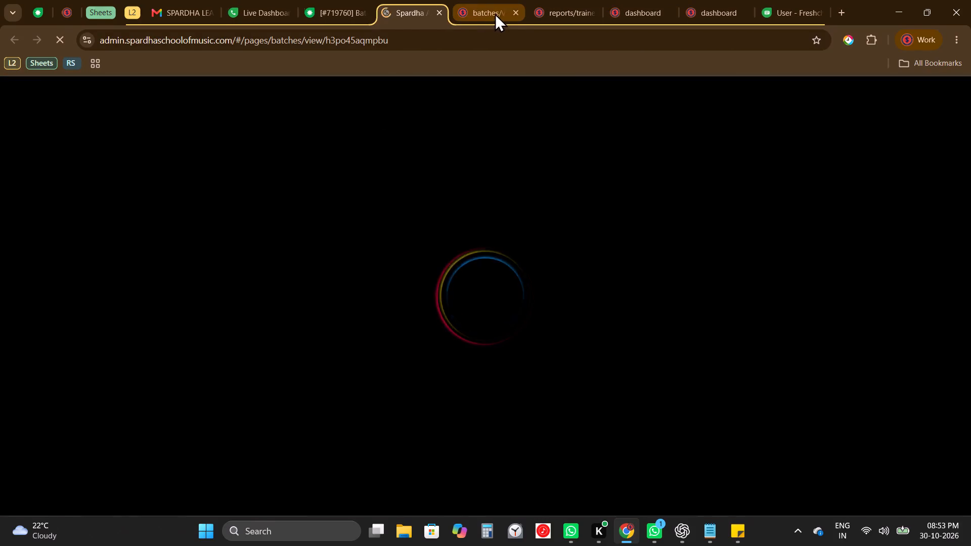
click(515, 12)
scroll(452, 329, down, 6)
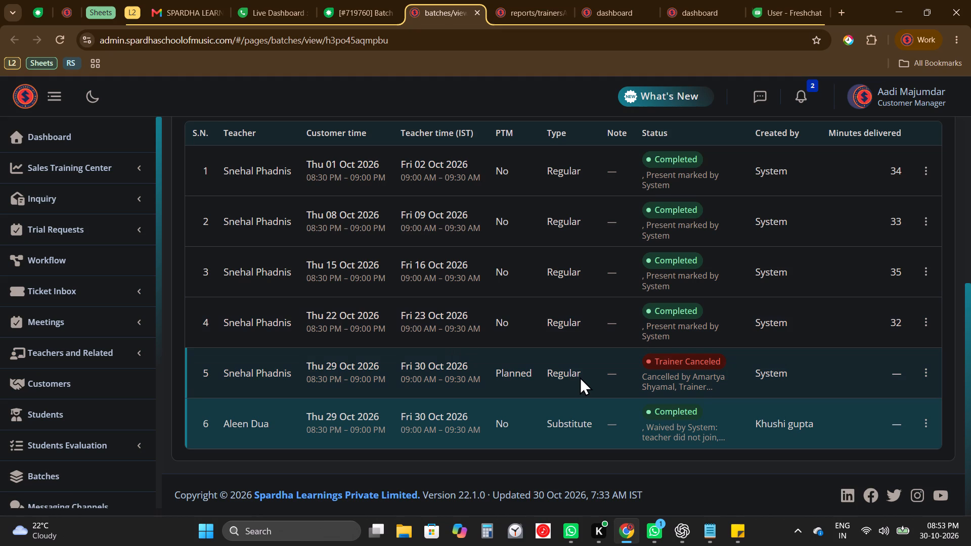
scroll(341, 199, up, 2)
click(295, 220)
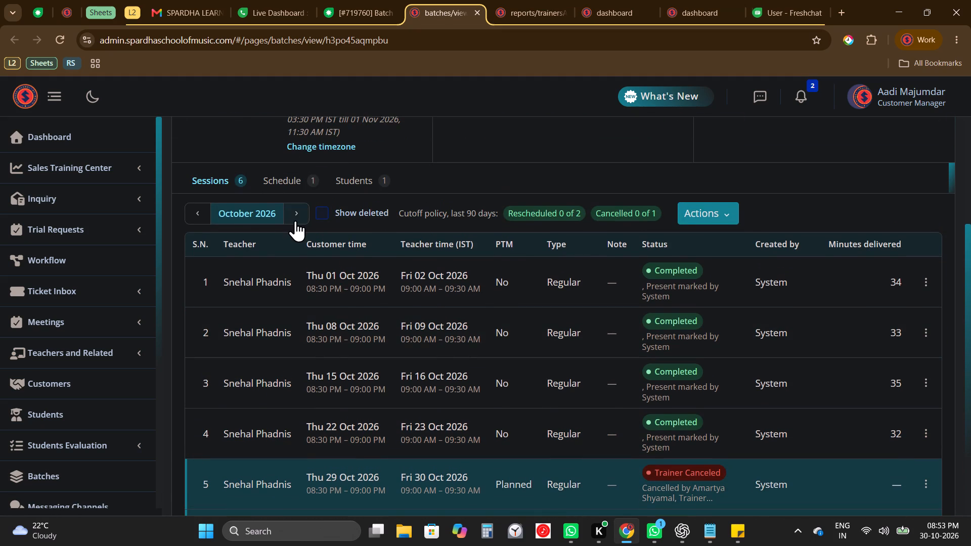
click(196, 254)
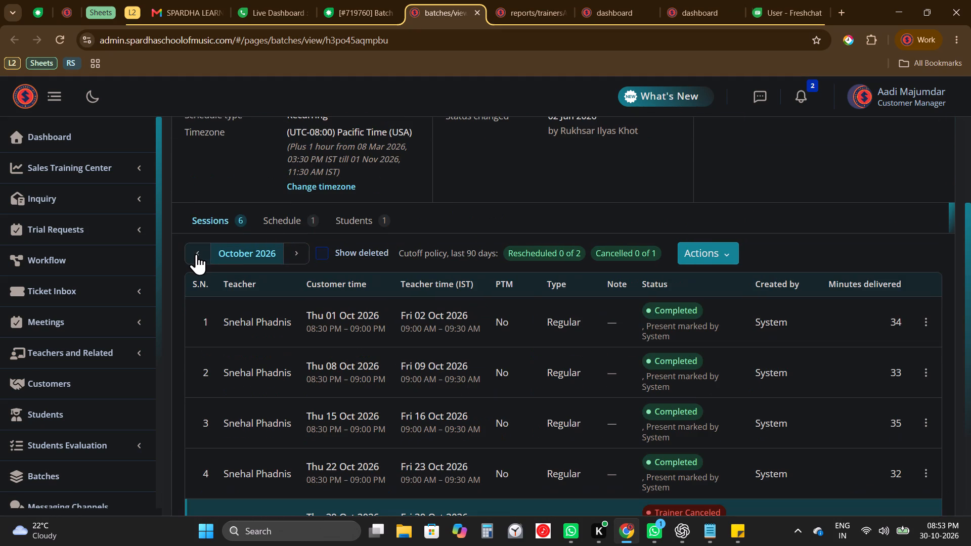
scroll(350, 315, down, 1)
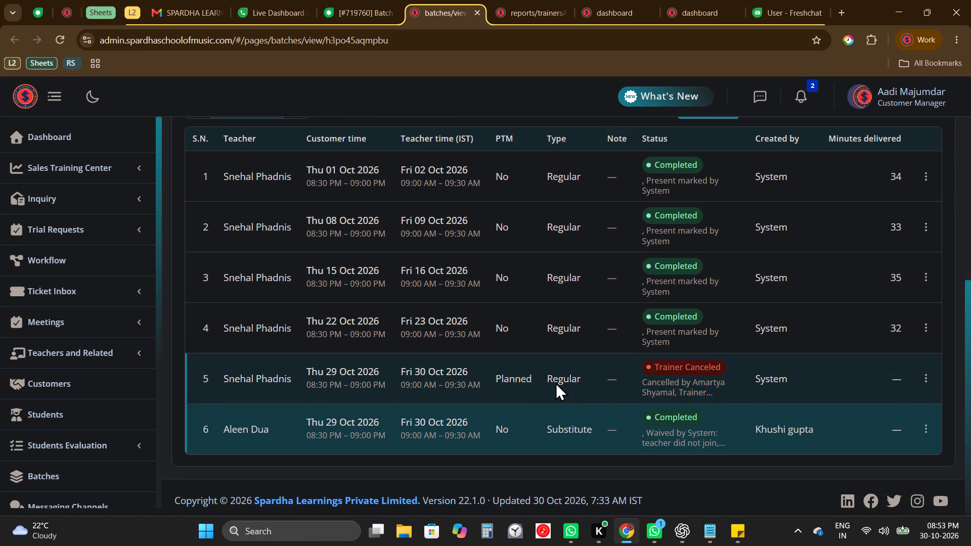
scroll(555, 382, up, 1)
click(504, 273)
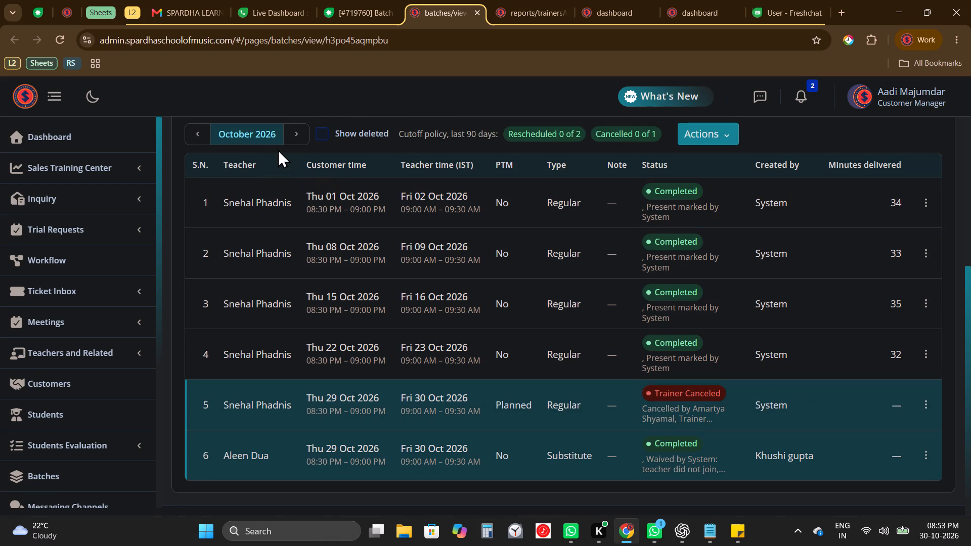
click(341, 21)
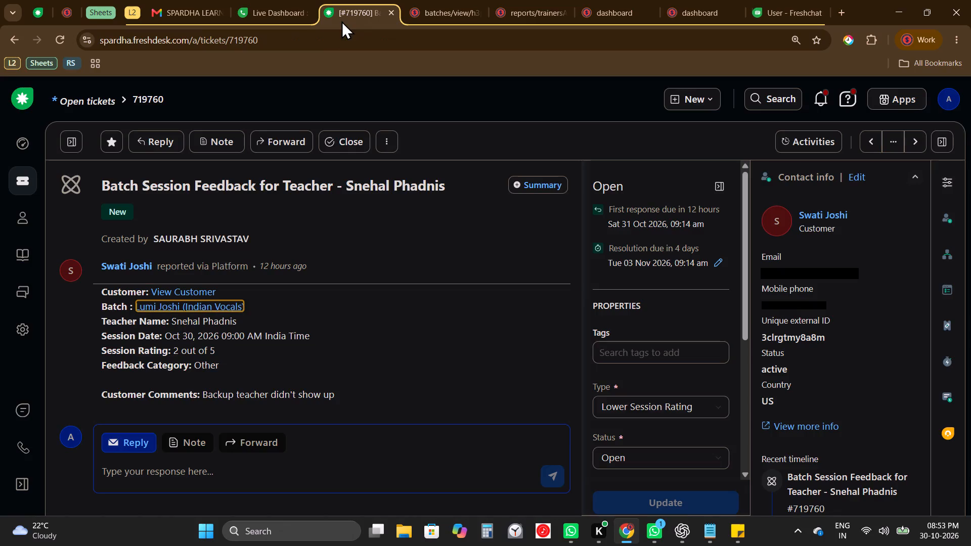
click(296, 0)
click(441, 0)
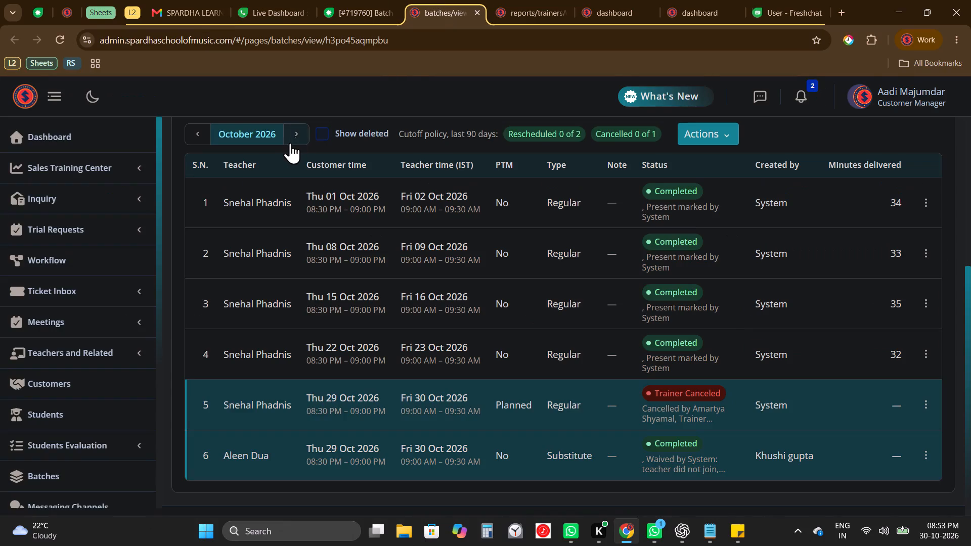
click(308, 128)
click(371, 0)
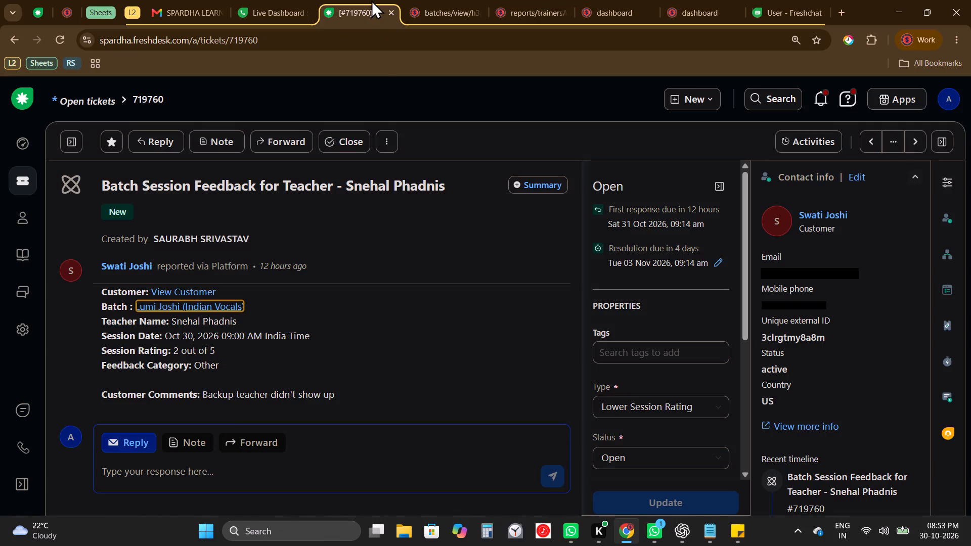
click(921, 140)
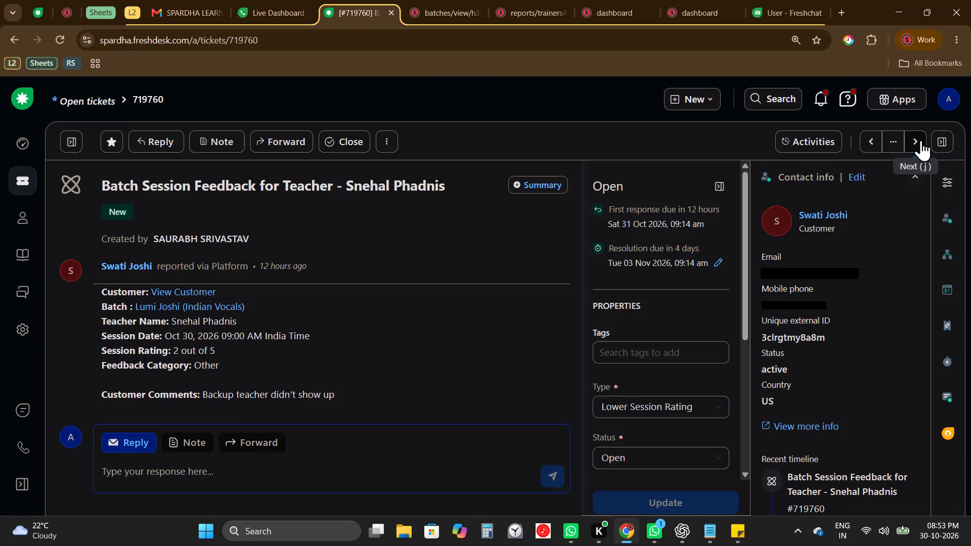
click(866, 133)
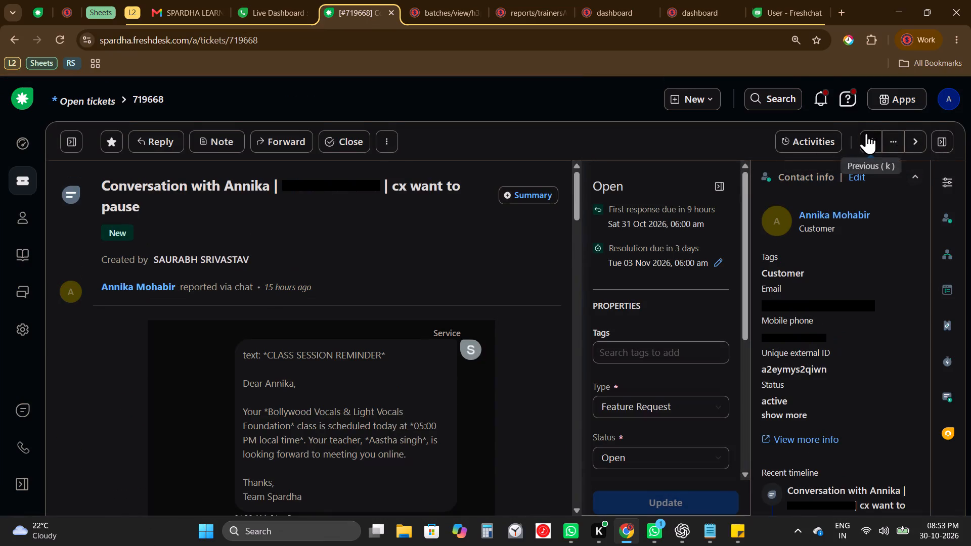
scroll(389, 266, down, 4)
click(192, 436)
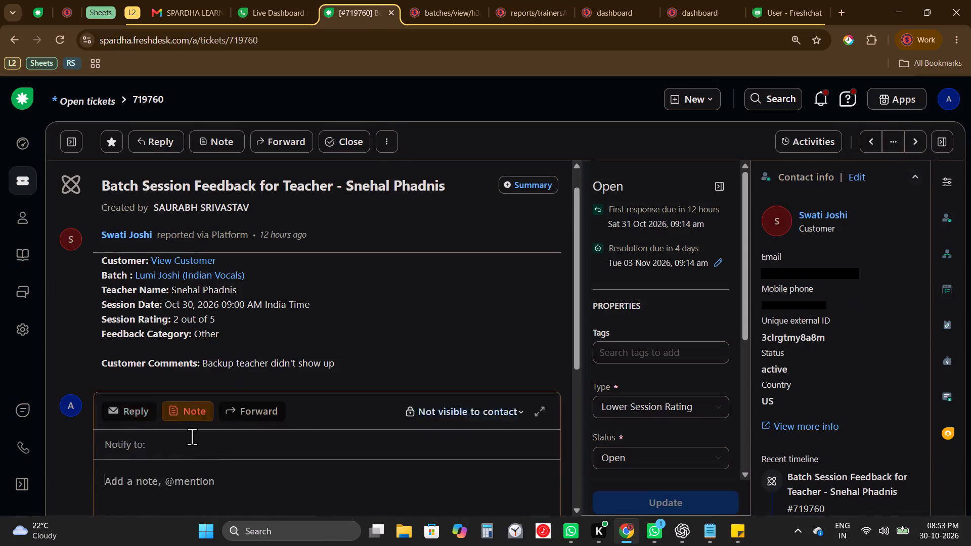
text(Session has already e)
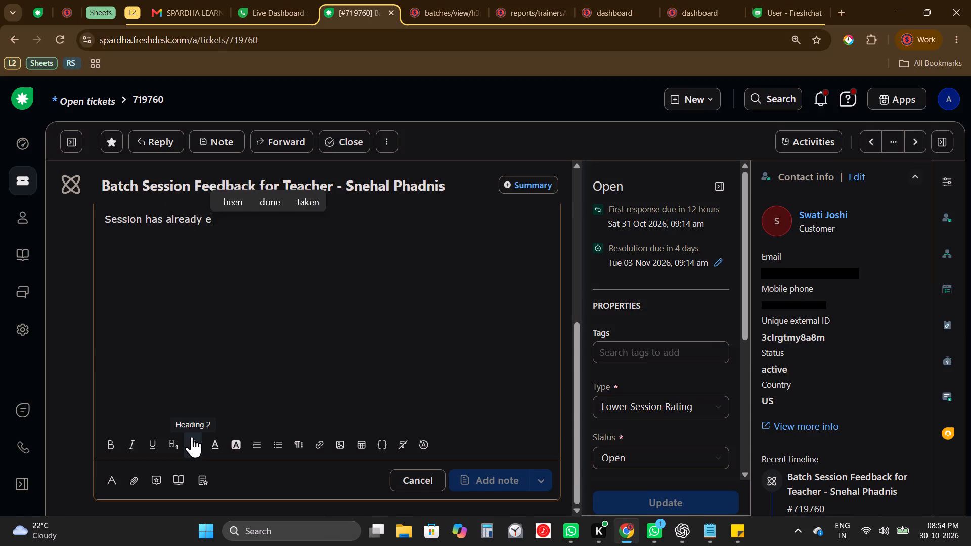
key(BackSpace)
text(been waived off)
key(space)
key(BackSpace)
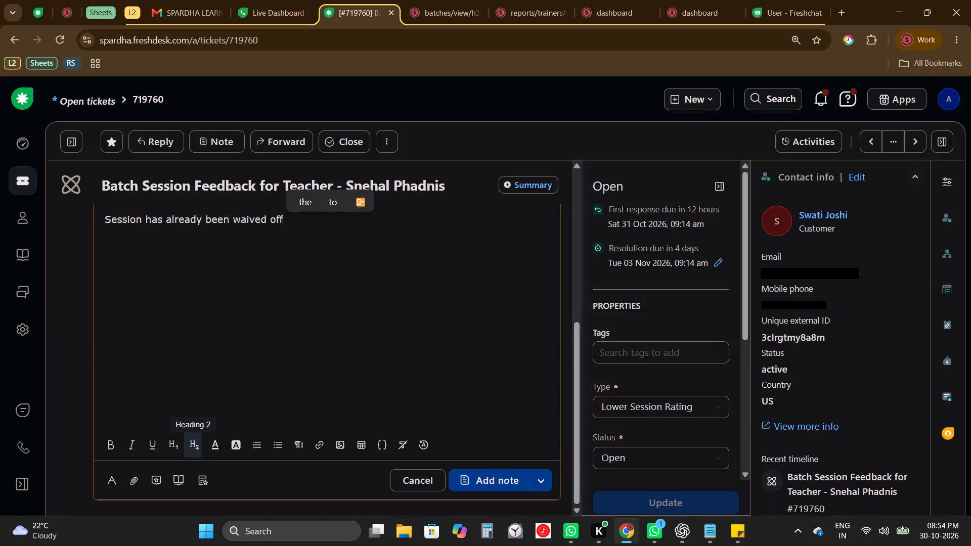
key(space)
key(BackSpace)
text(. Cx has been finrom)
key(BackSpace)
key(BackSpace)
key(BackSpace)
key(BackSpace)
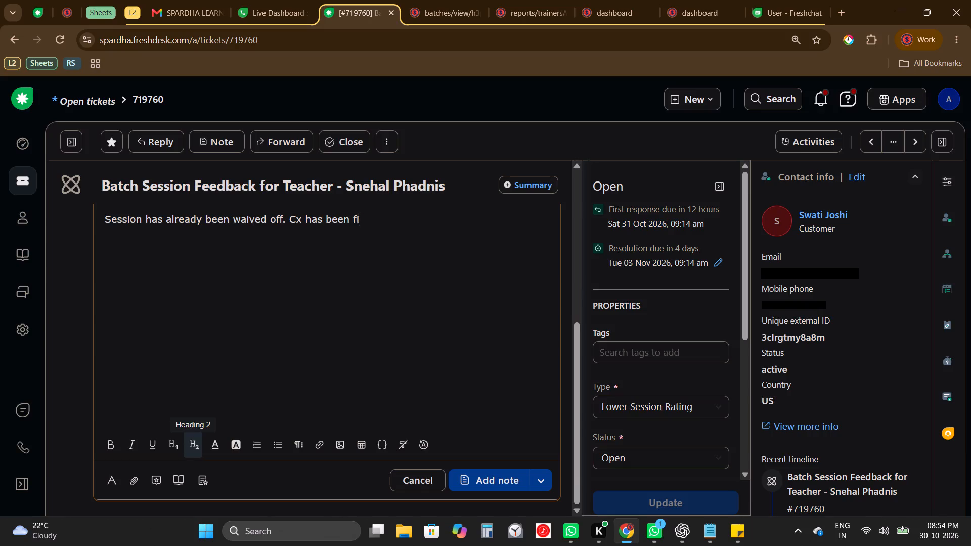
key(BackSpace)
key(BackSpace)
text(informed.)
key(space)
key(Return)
Write "Closing this ticket." as the note's second line and add the note to ticket #719760.
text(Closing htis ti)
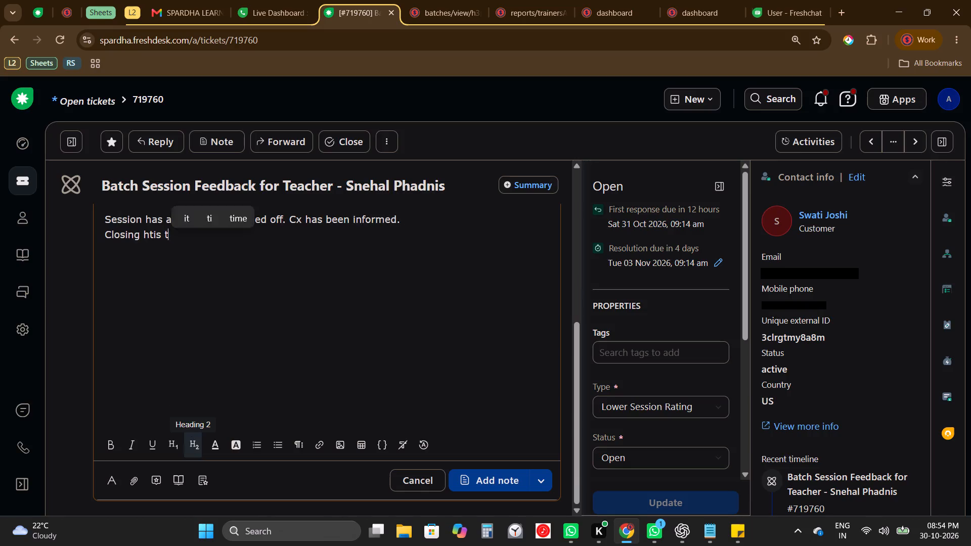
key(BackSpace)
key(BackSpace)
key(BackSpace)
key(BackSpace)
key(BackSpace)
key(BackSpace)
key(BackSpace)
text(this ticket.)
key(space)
click(486, 475)
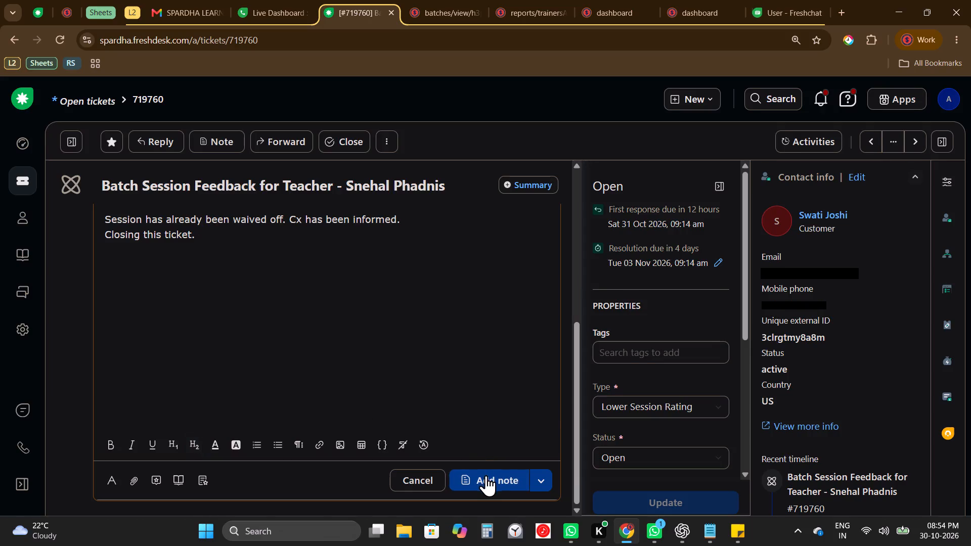
Update ticket #719760's status to Waiting on Customer and copy the ticket number.
click(633, 451)
click(677, 428)
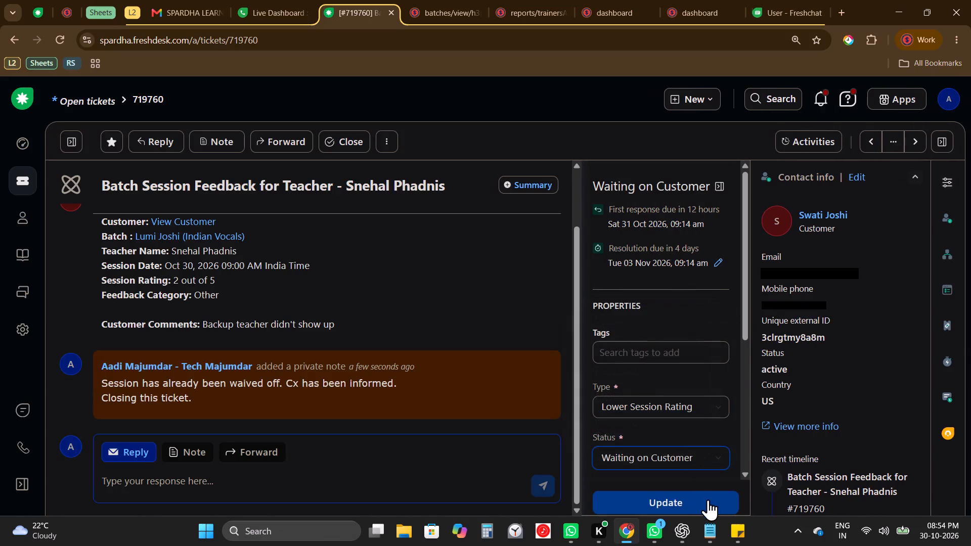
click(708, 499)
double_click(151, 103)
key(ctrl+c)
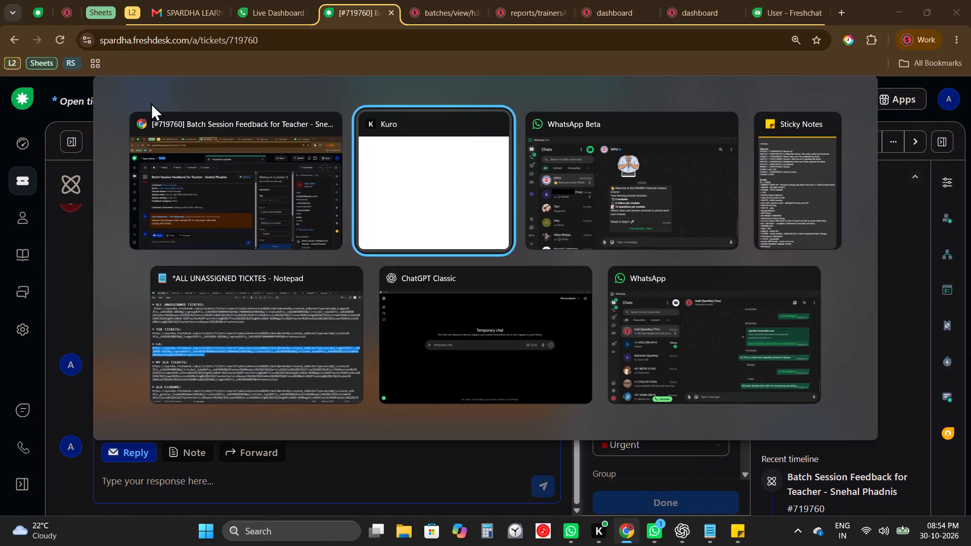
scroll(681, 296, down, 4)
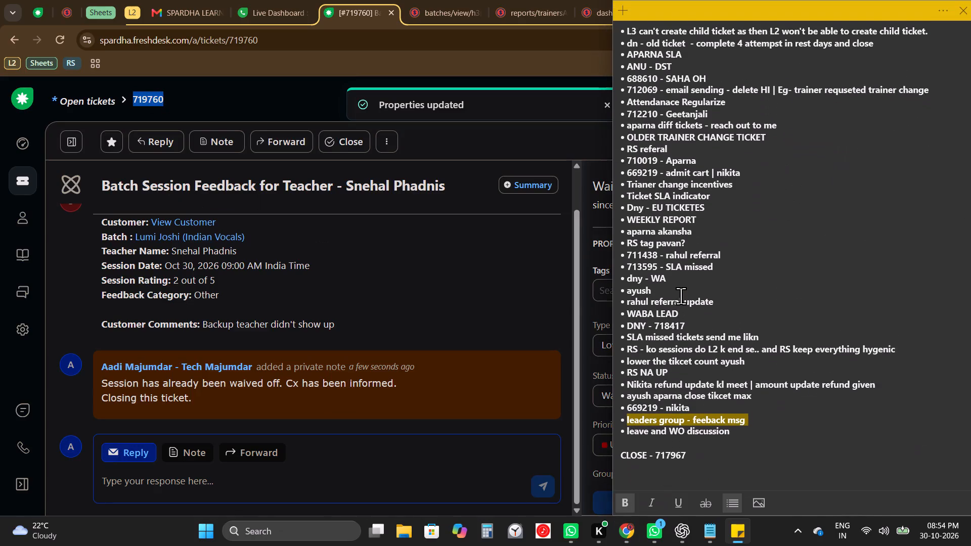
click(806, 464)
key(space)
key(ctrl+v)
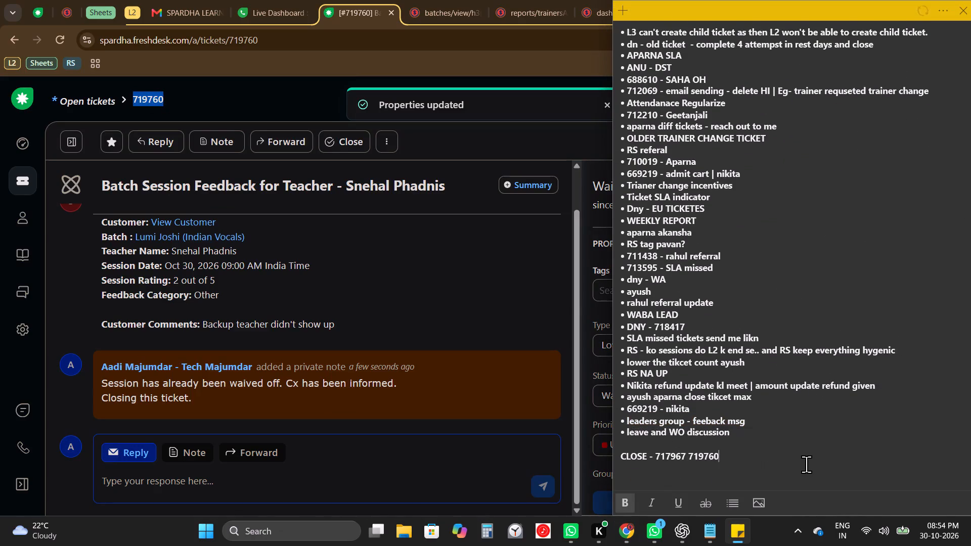
click(429, 172)
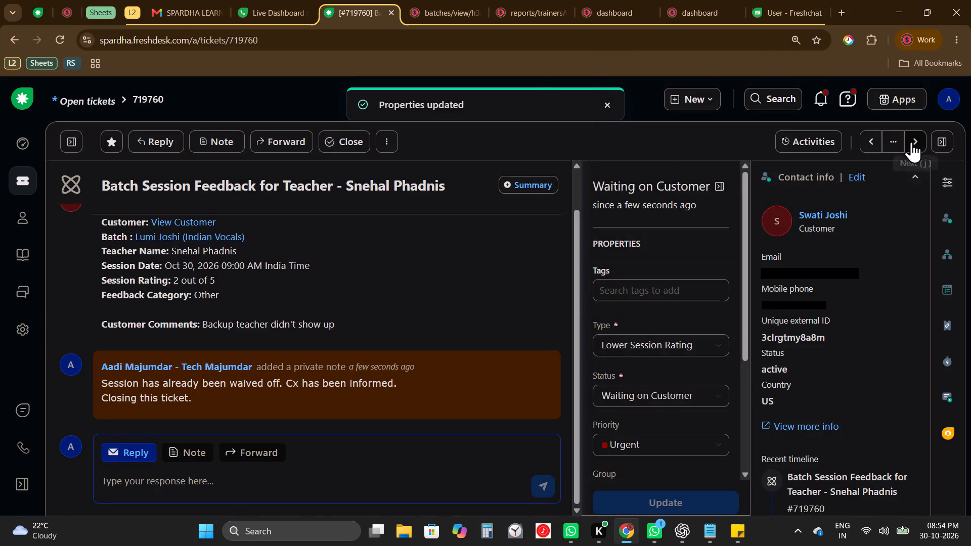
click(911, 142)
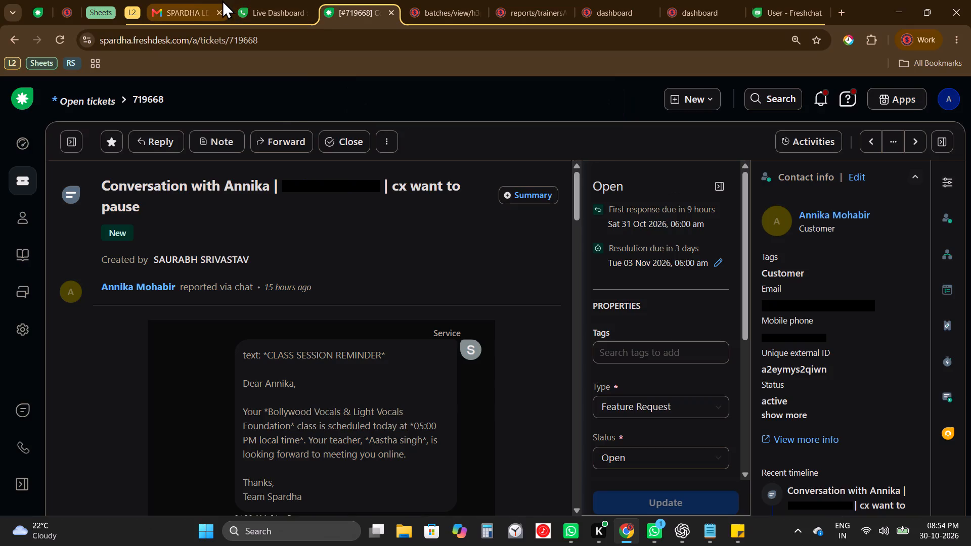
Check the scheduled meetings in Gmail's Meet section and return to the Chat home.
click(186, 0)
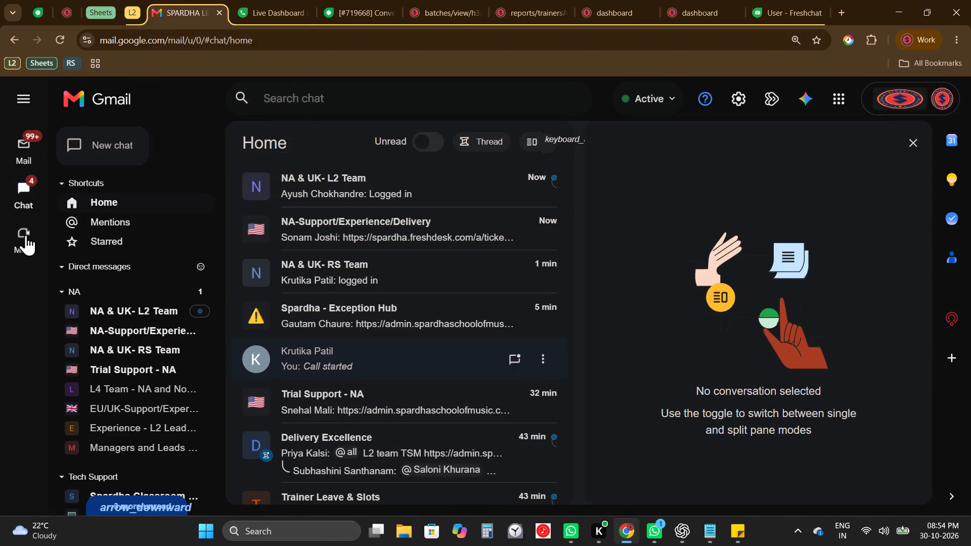
click(26, 235)
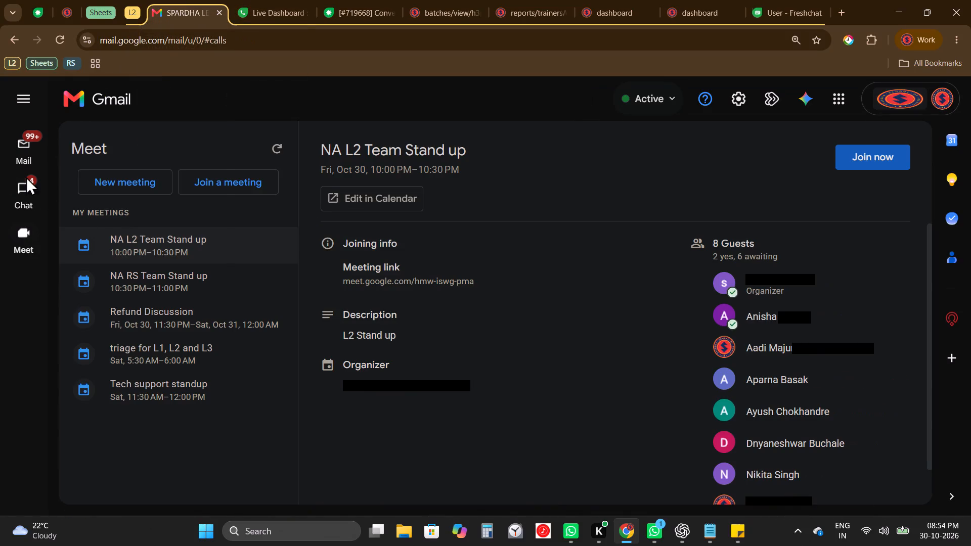
click(26, 177)
click(26, 178)
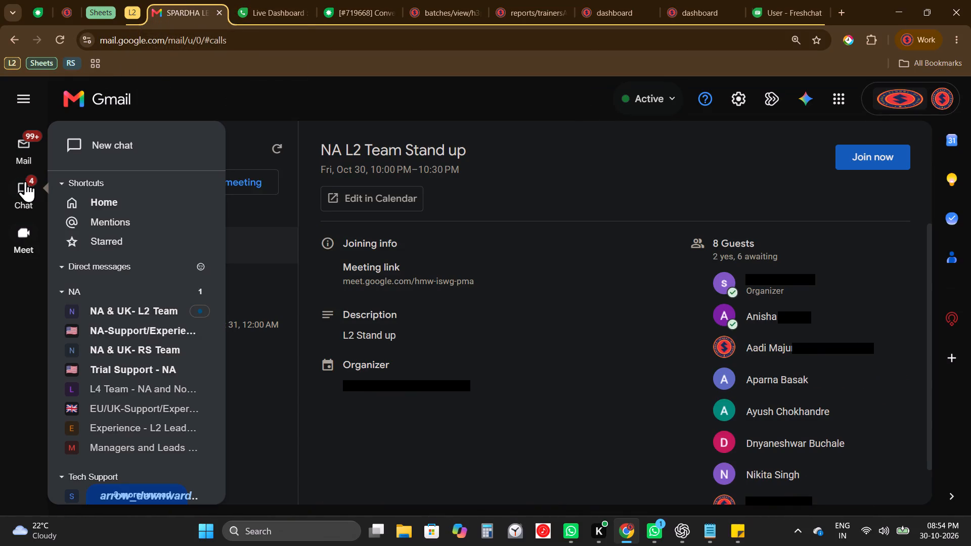
click(25, 181)
click(108, 195)
click(358, 0)
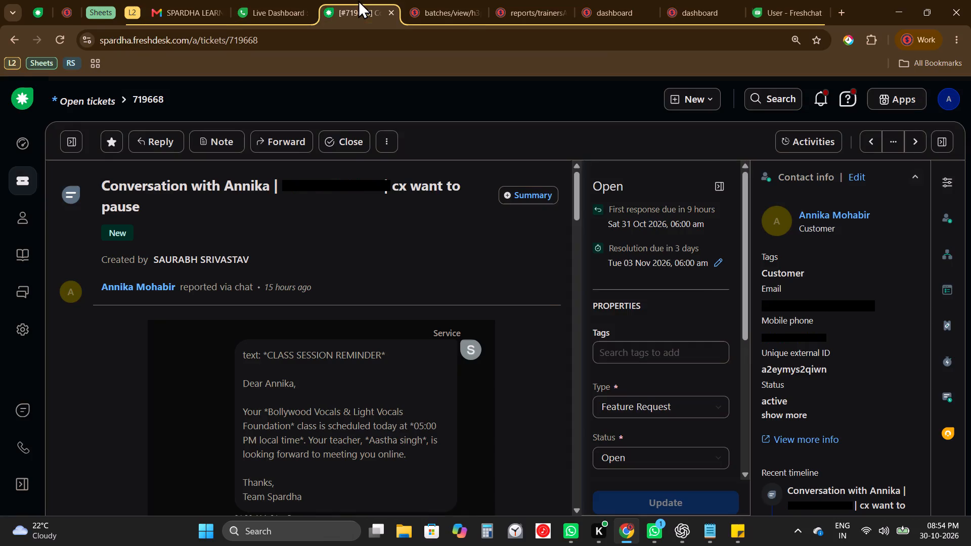
scroll(399, 305, down, 7)
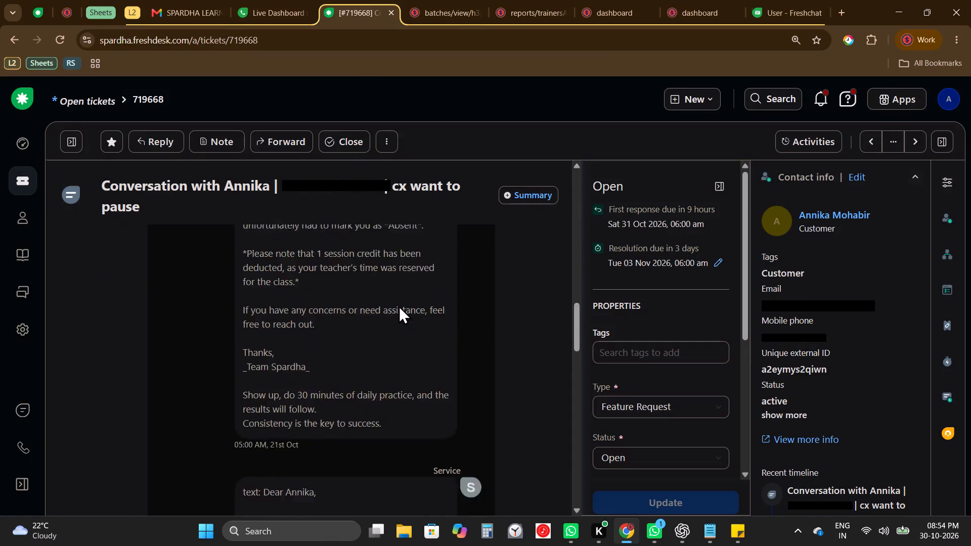
scroll(399, 305, down, 12)
scroll(399, 305, up, 3)
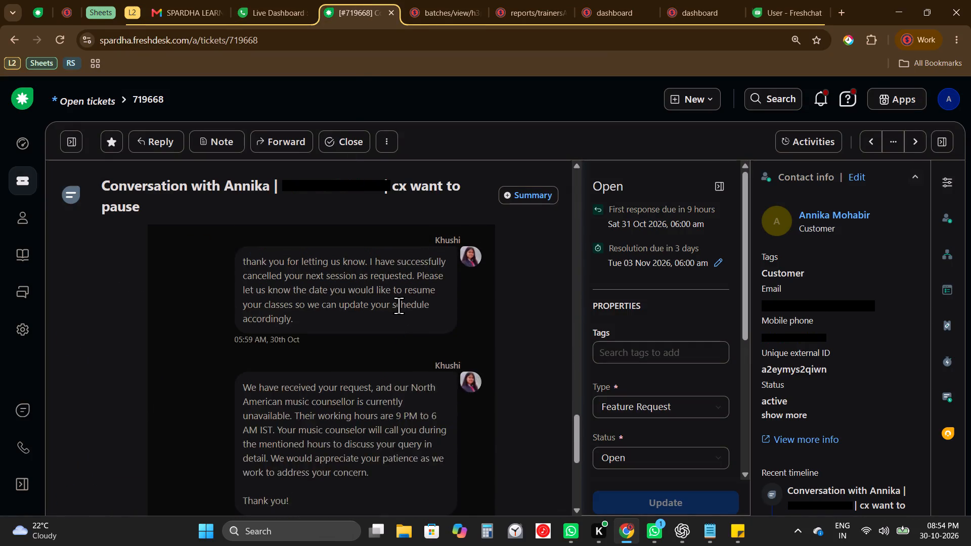
scroll(399, 305, up, 5)
click(267, 410)
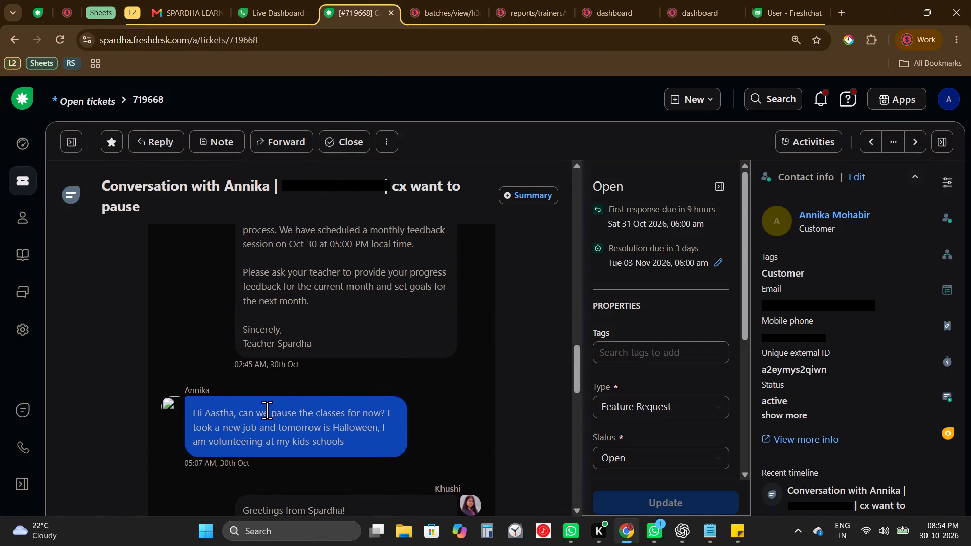
drag(267, 410, 375, 454)
click(375, 454)
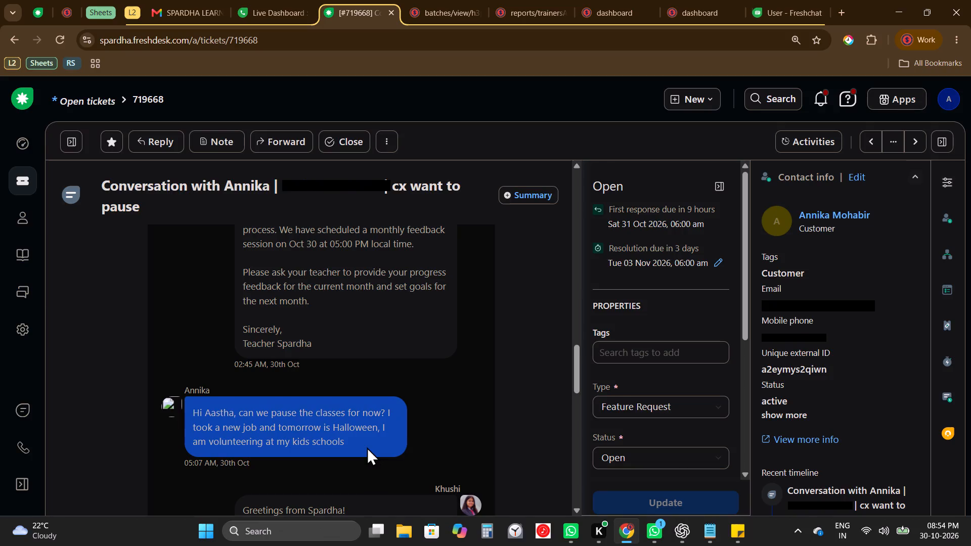
click(367, 447)
drag(367, 447, 183, 400)
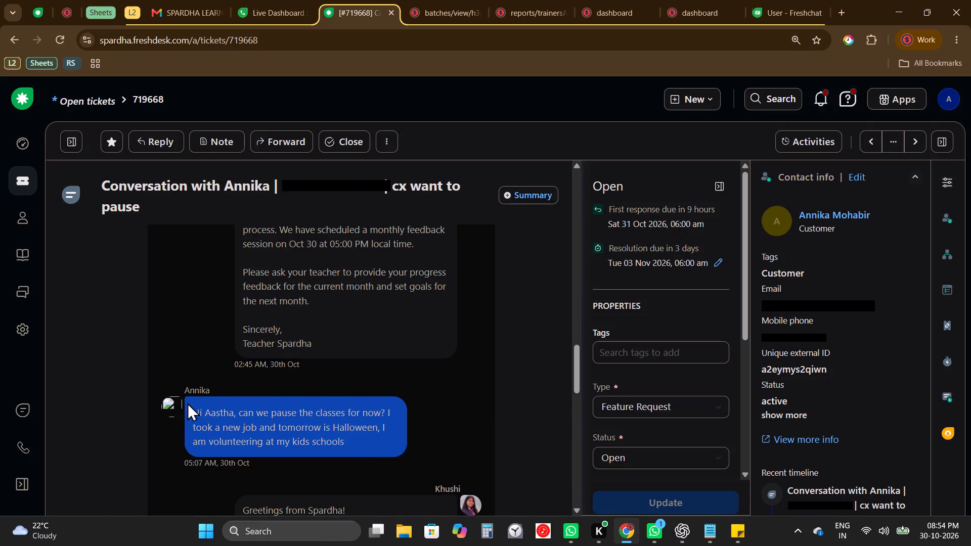
click(197, 408)
drag(197, 408, 349, 446)
click(349, 446)
scroll(349, 446, down, 5)
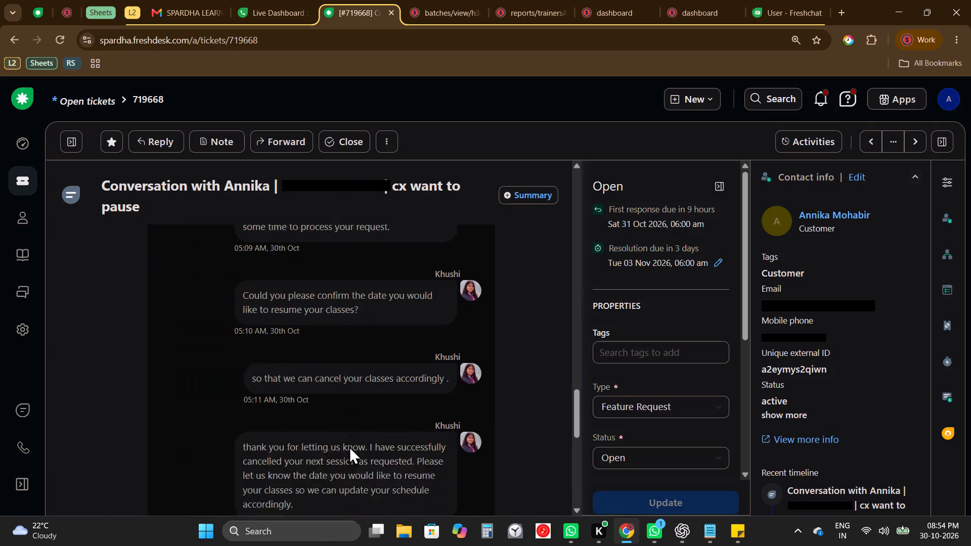
scroll(349, 446, down, 1)
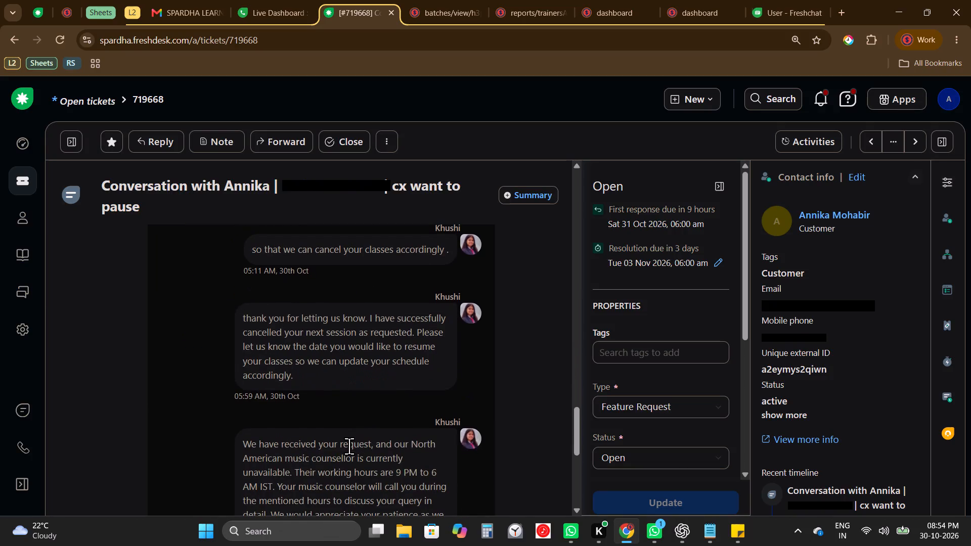
scroll(349, 446, up, 1)
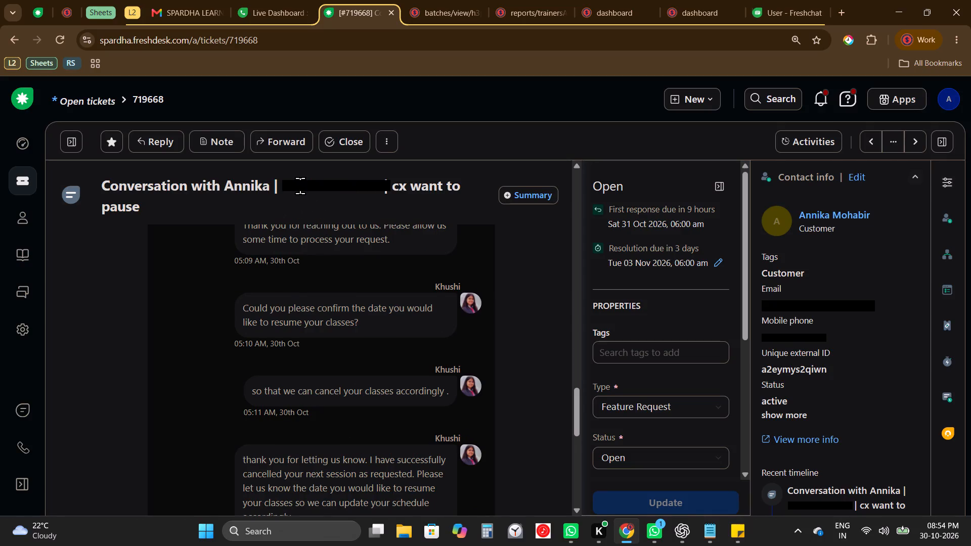
drag(300, 186, 375, 175)
drag(375, 175, 380, 176)
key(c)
key(ctrl+c)
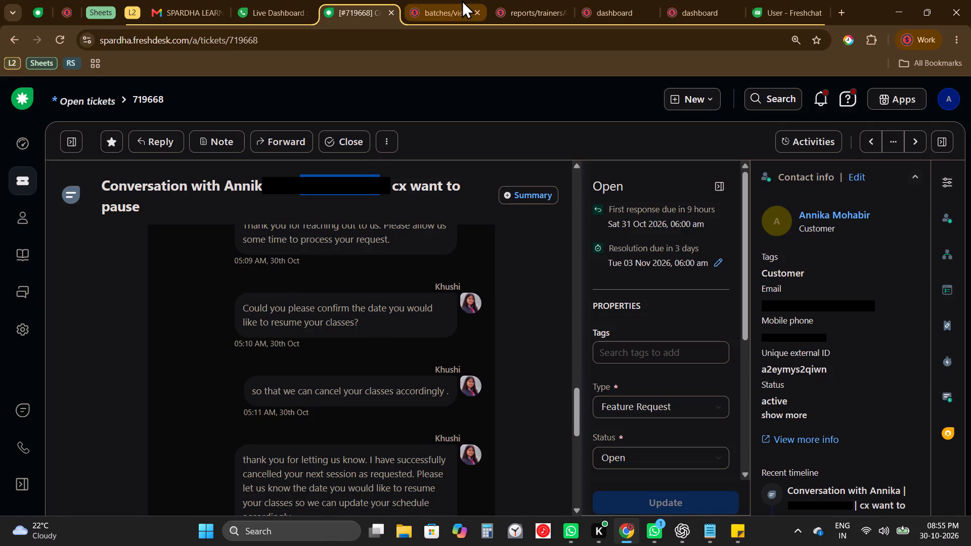
click(462, 0)
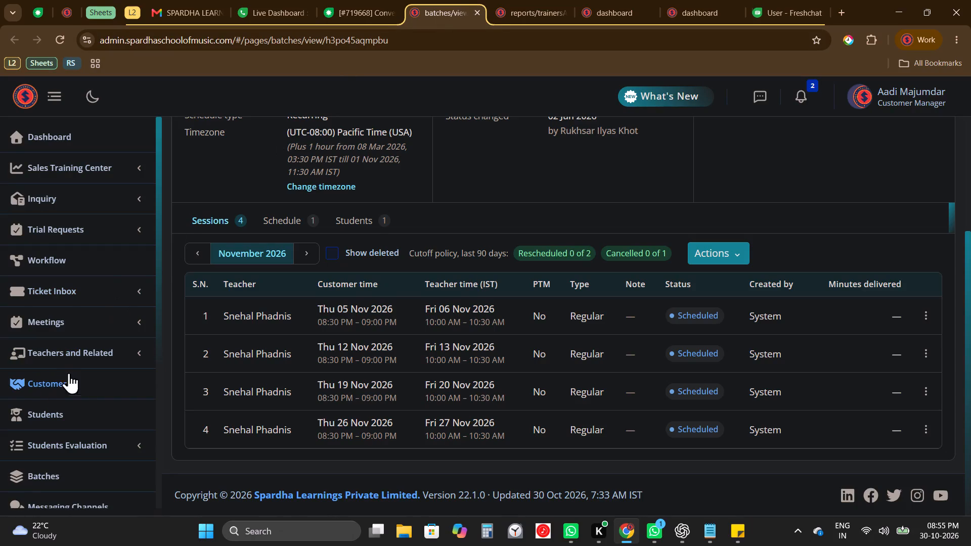
click(84, 419)
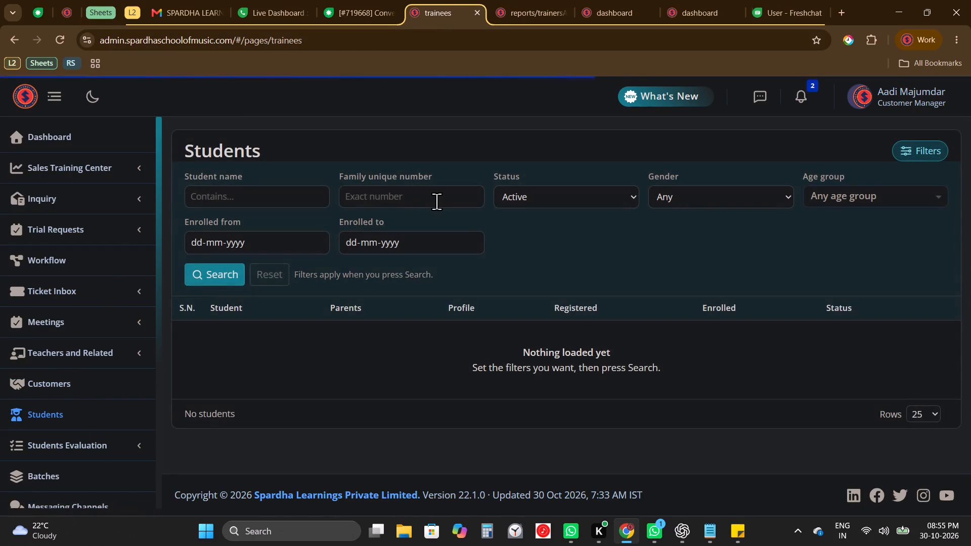
click(436, 201)
key(ctrl+v)
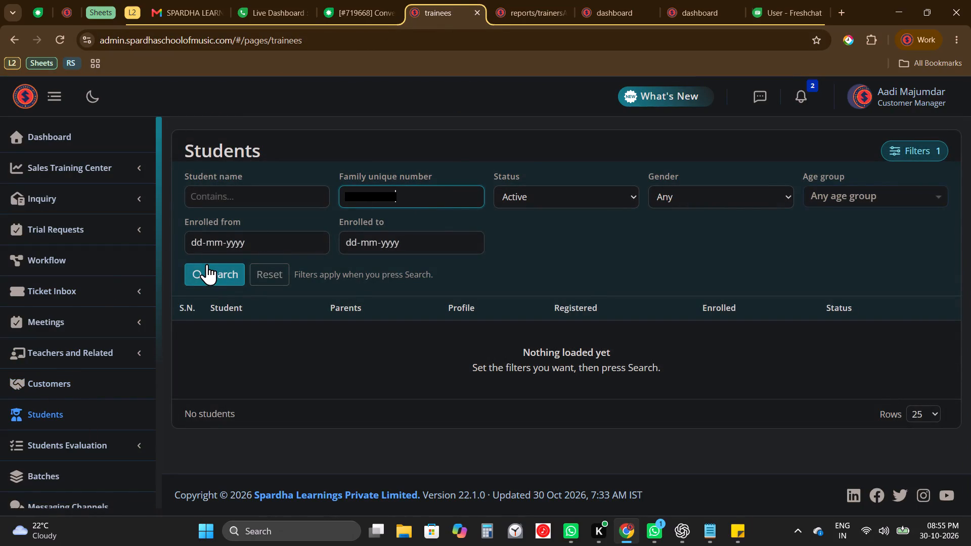
click(217, 269)
Open the matching student's Indian Vocals batch and review its sessions for October and November 2026.
click(437, 336)
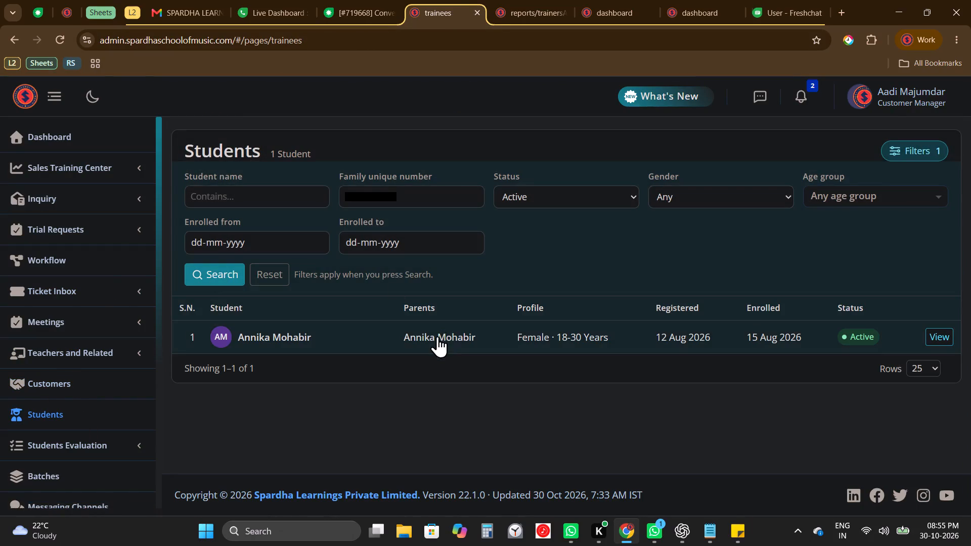
click(278, 327)
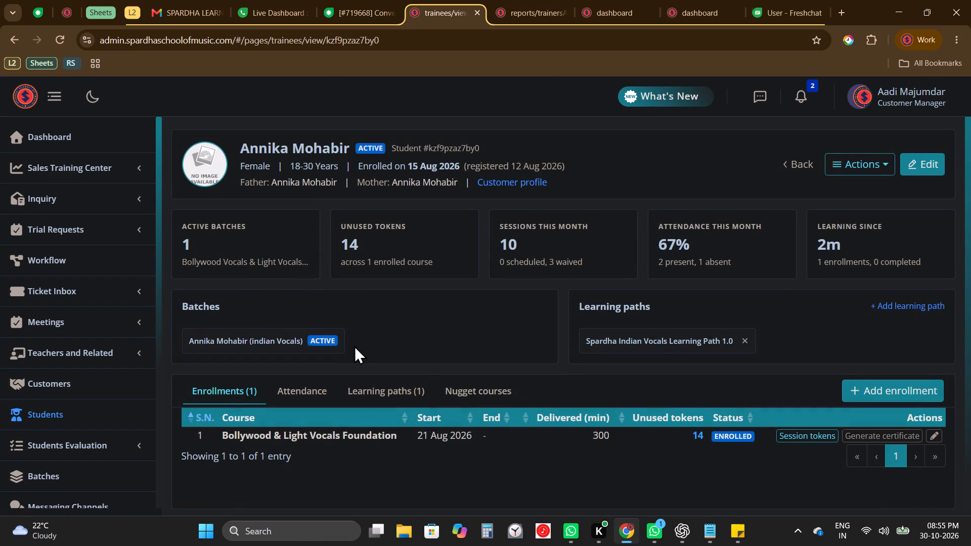
click(327, 343)
scroll(328, 409, down, 6)
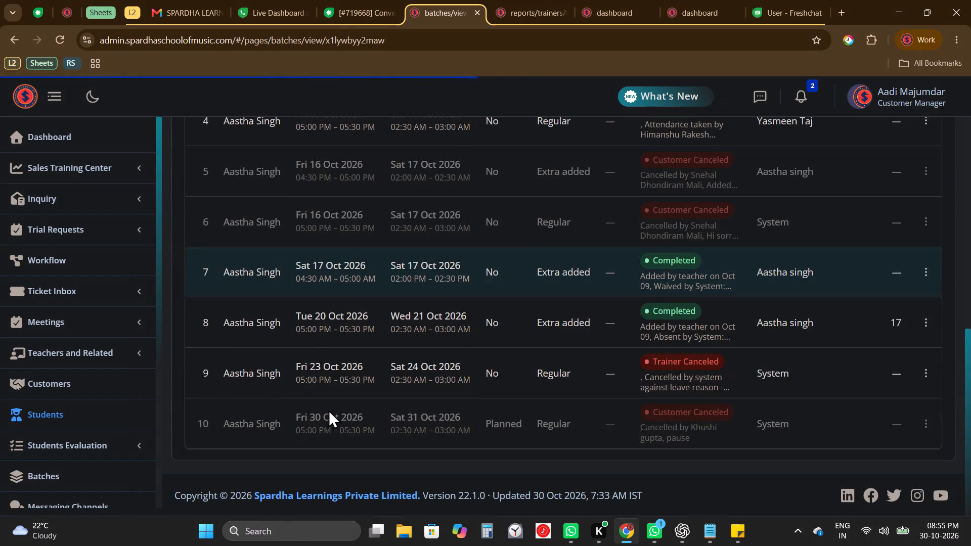
scroll(519, 303, up, 4)
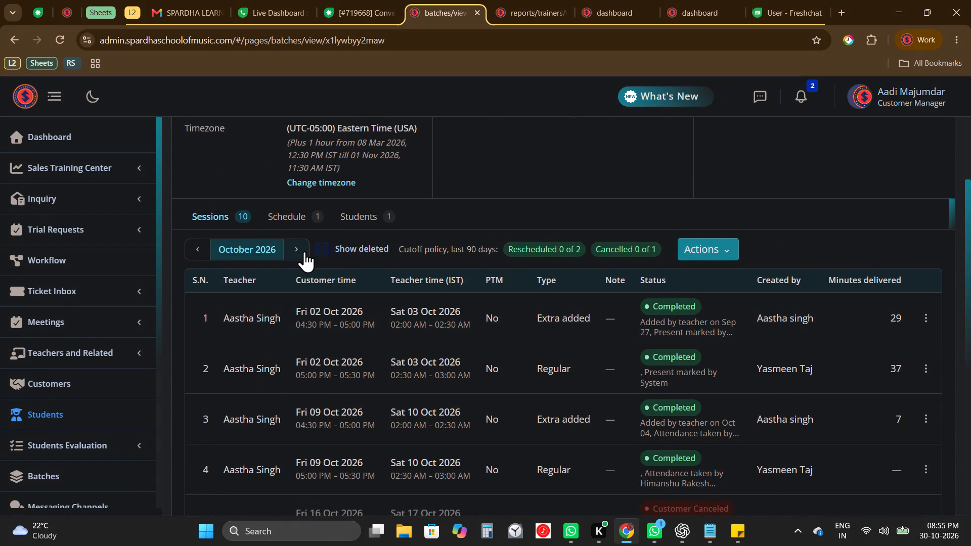
click(304, 251)
scroll(304, 251, down, 1)
click(346, 0)
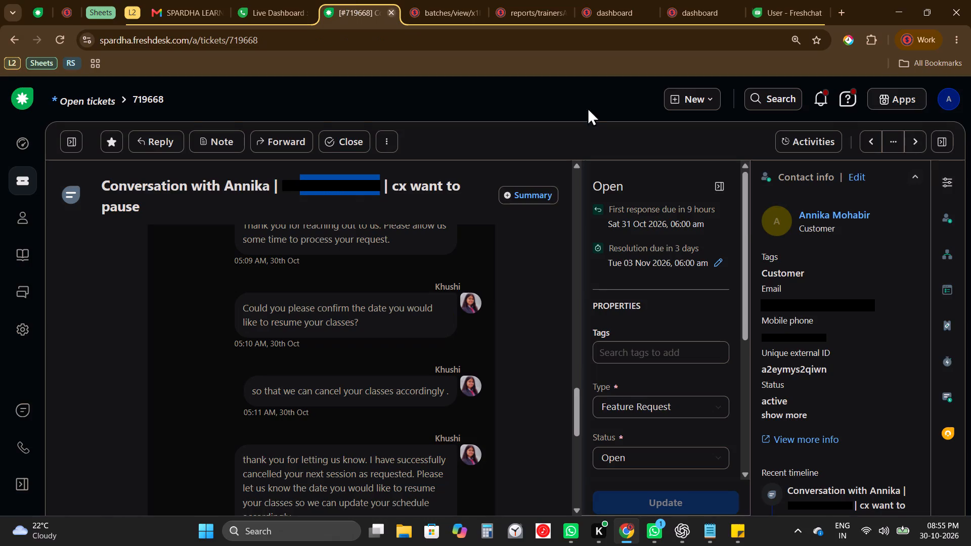
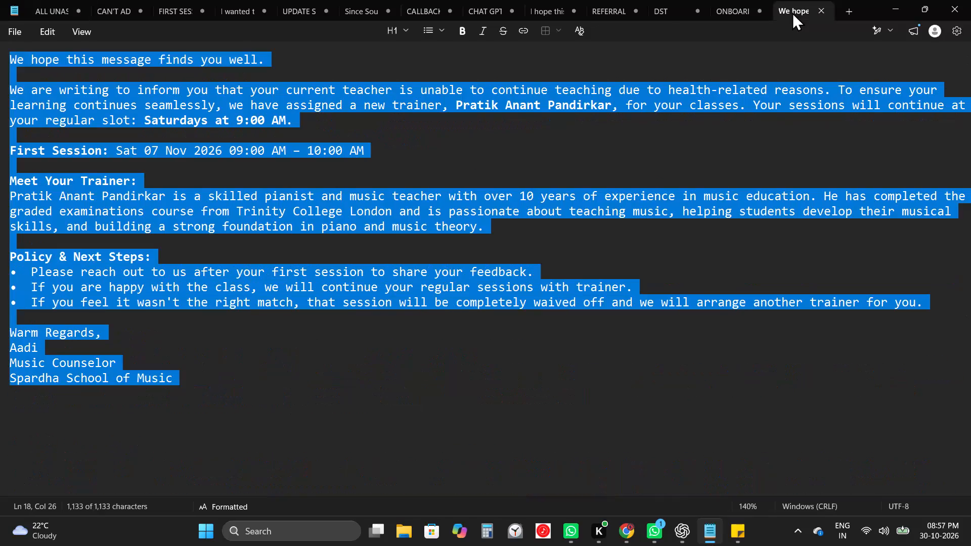
In Notepad, replace the trainer-change text between the greeting and sign-off with the copied pause-duration request, and copy the whole message.
double_click(430, 103)
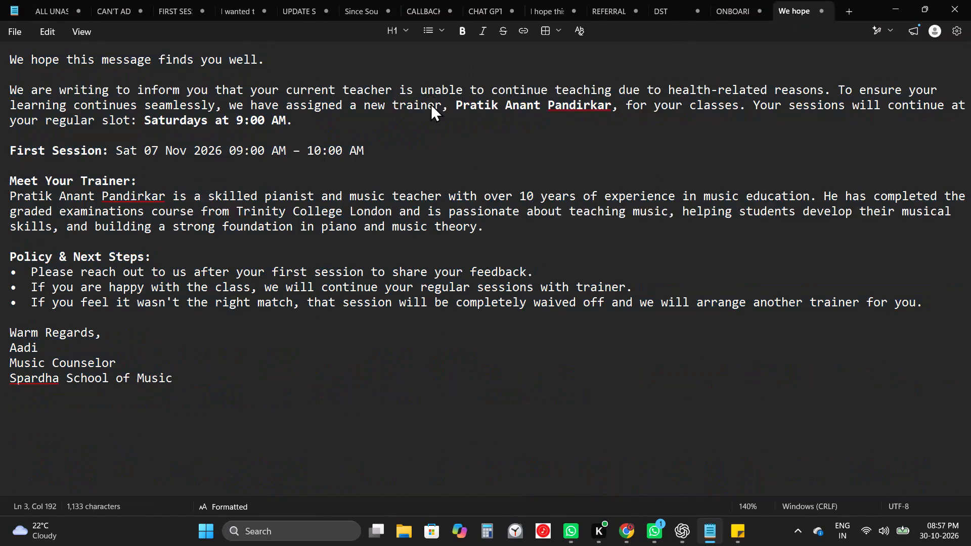
drag(430, 103, 408, 301)
key(ctrl+v)
key(Return)
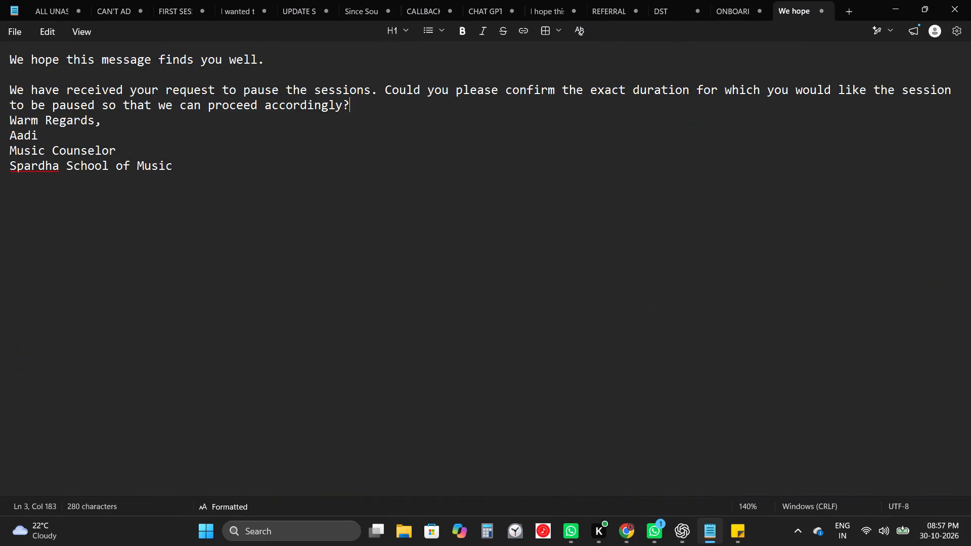
key(ctrl+a)
key(ctrl+c)
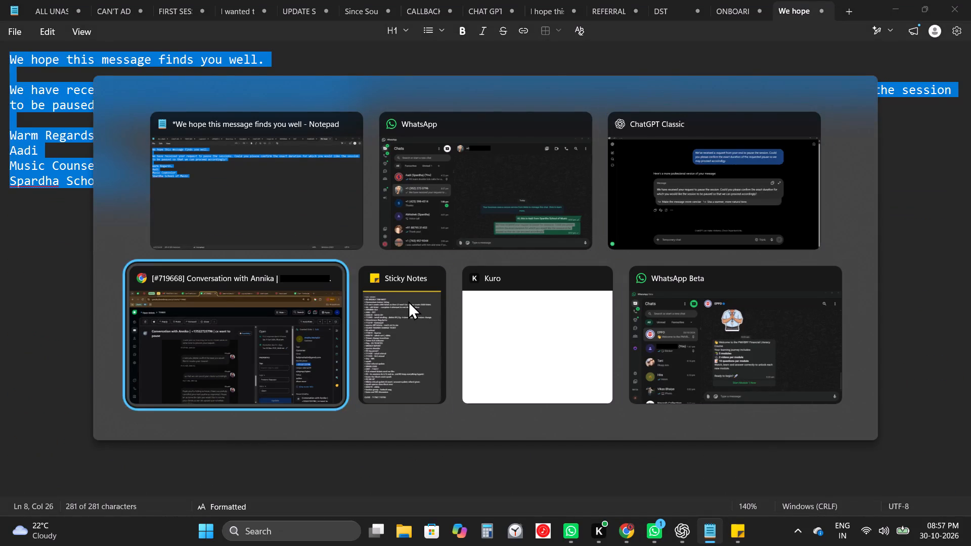
scroll(408, 301, down, 12)
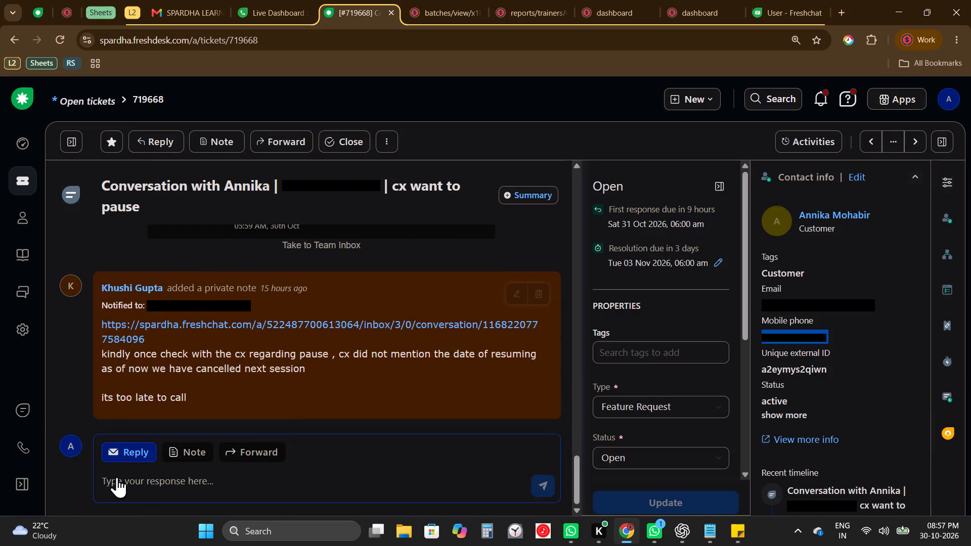
click(143, 458)
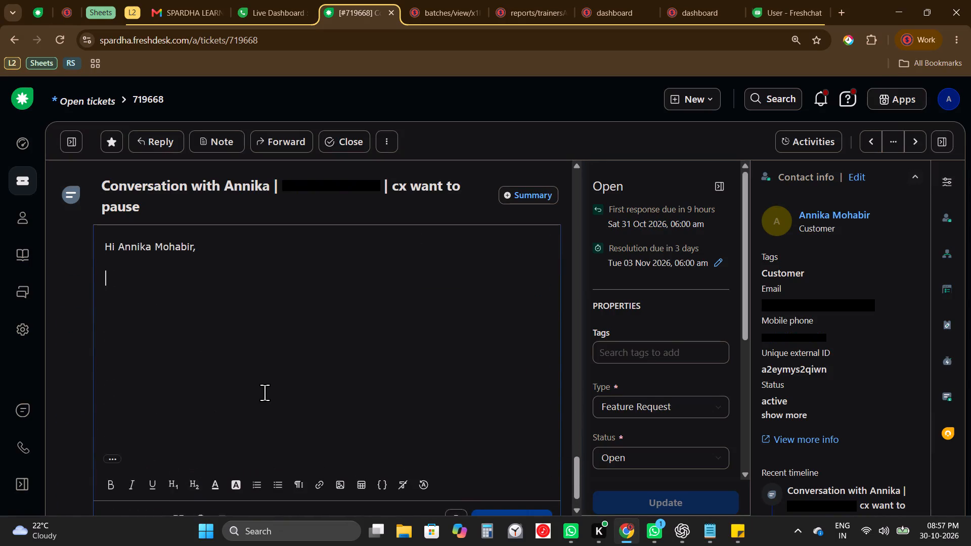
scroll(264, 392, up, 1)
key(ctrl+v)
click(107, 307)
key(BackSpace)
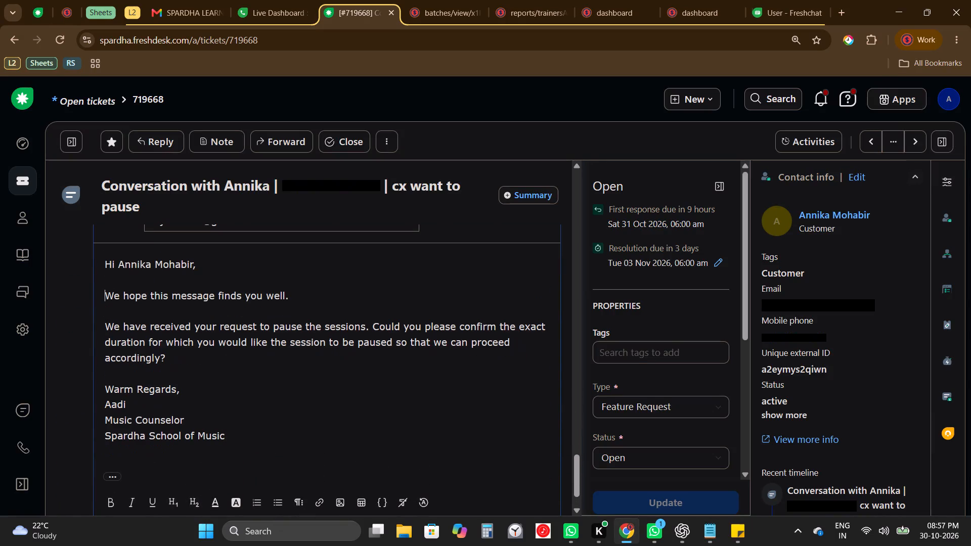
scroll(271, 390, down, 2)
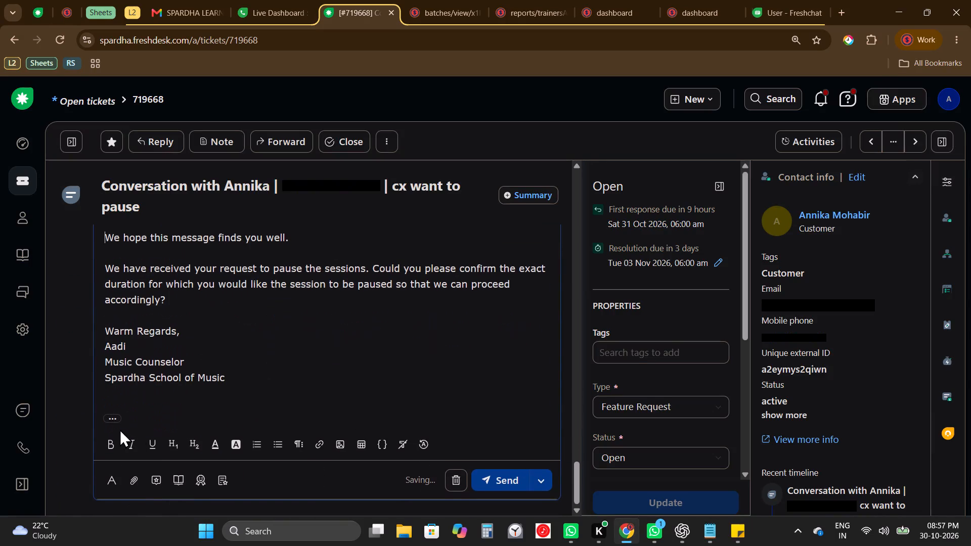
click(134, 423)
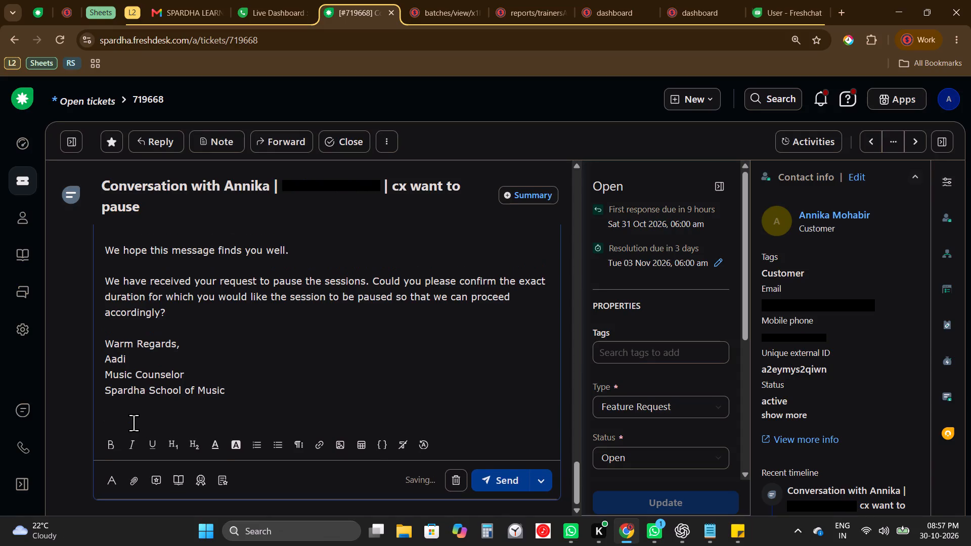
click(134, 423)
click(403, 383)
scroll(403, 383, down, 3)
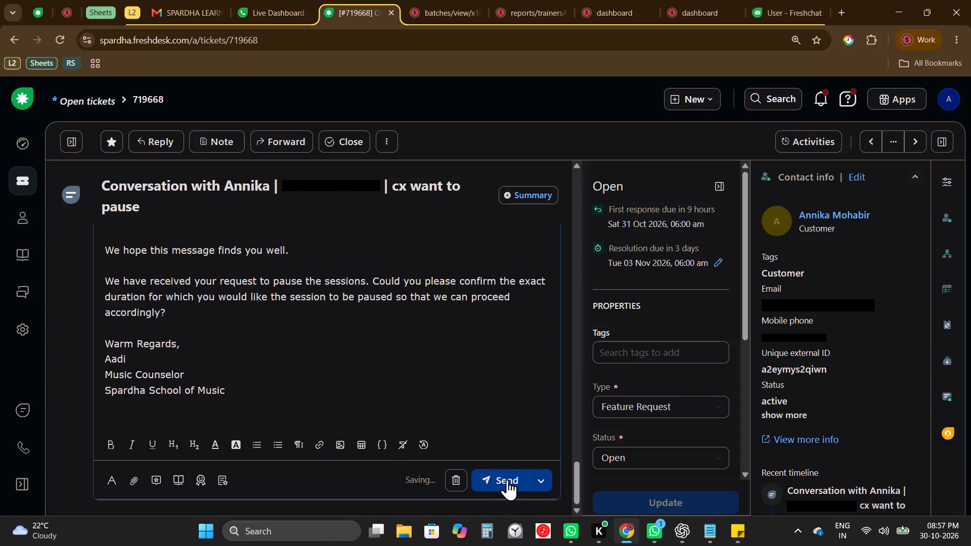
click(507, 479)
Start a private note on ticket #719668.
click(176, 445)
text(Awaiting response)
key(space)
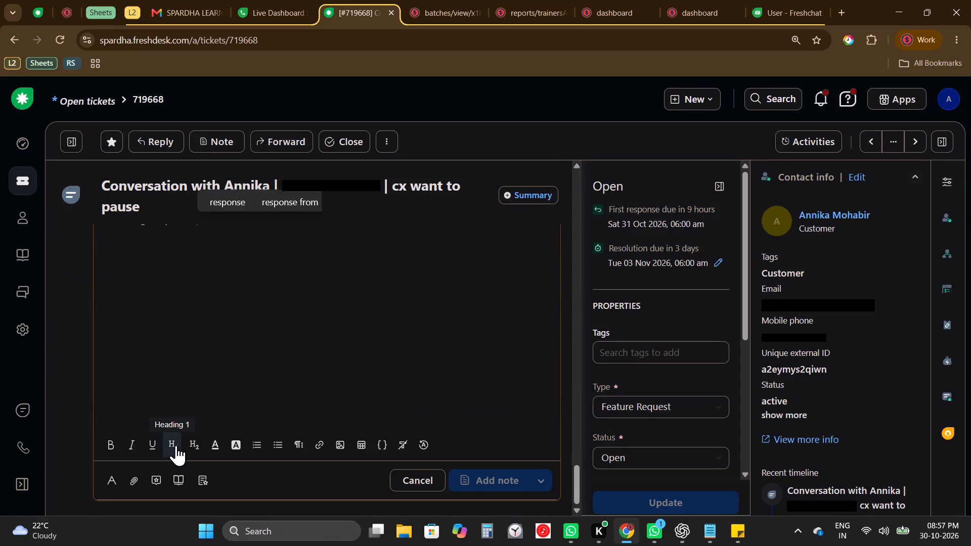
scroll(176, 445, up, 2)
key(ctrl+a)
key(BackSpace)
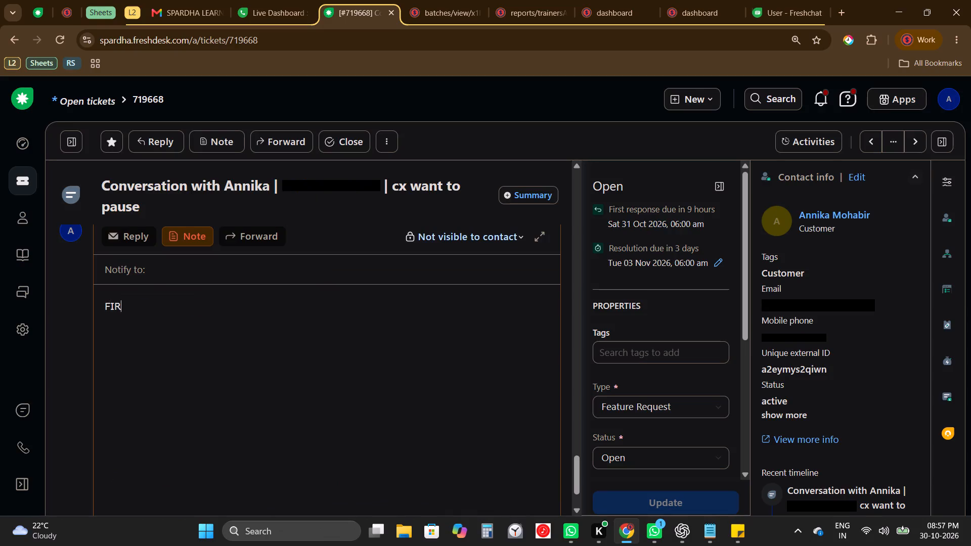
Write "FIRST ATTEMPT:" in the ticket's private note.
key(BackSpace)
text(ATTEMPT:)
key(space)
scroll(324, 401, down, 1)
scroll(380, 282, up, 1)
triple_click(324, 378)
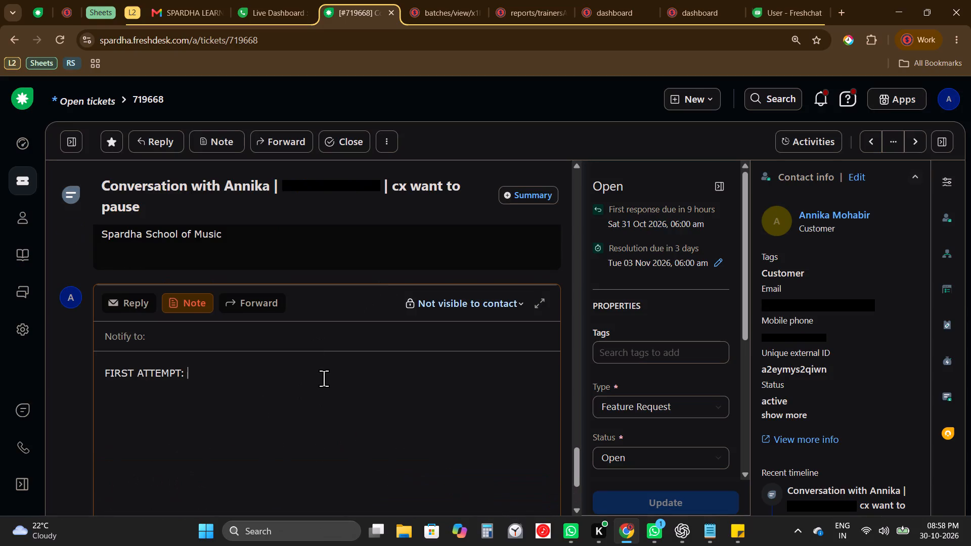
click(324, 378)
scroll(324, 378, down, 2)
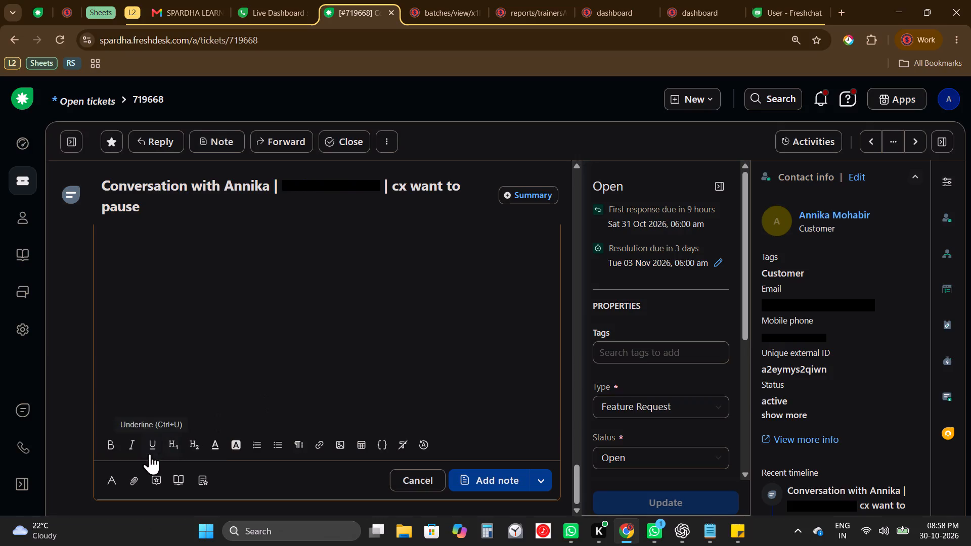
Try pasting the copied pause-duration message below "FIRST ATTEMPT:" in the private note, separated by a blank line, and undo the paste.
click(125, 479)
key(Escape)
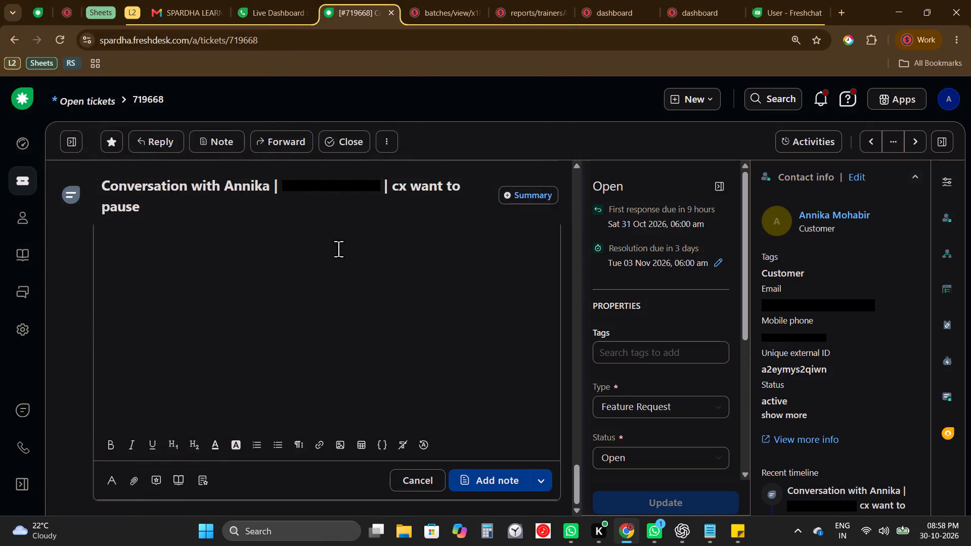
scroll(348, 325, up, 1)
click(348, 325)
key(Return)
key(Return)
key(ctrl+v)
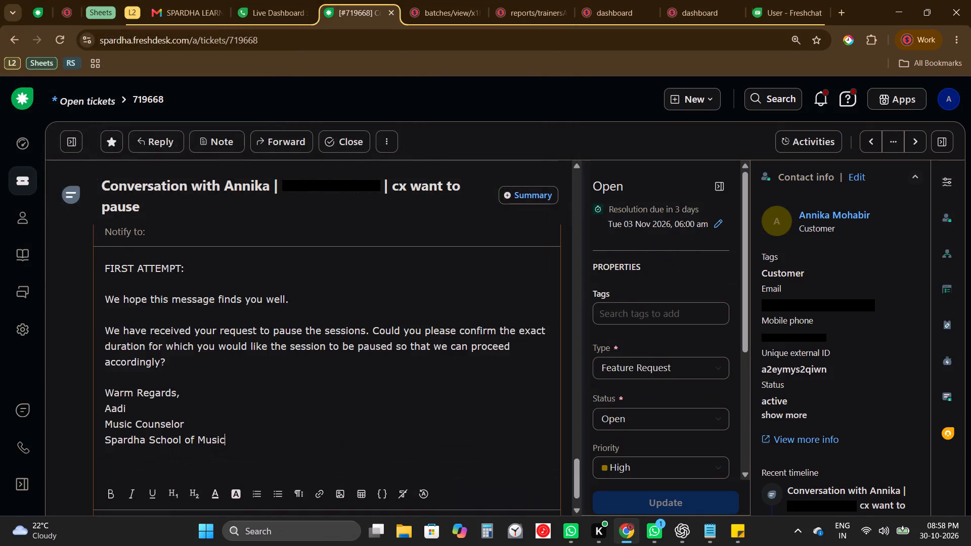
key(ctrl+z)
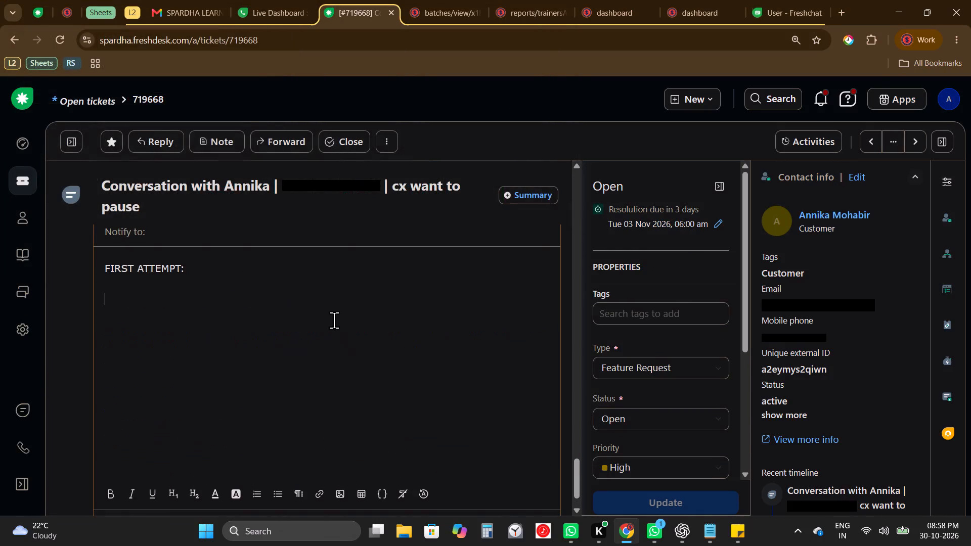
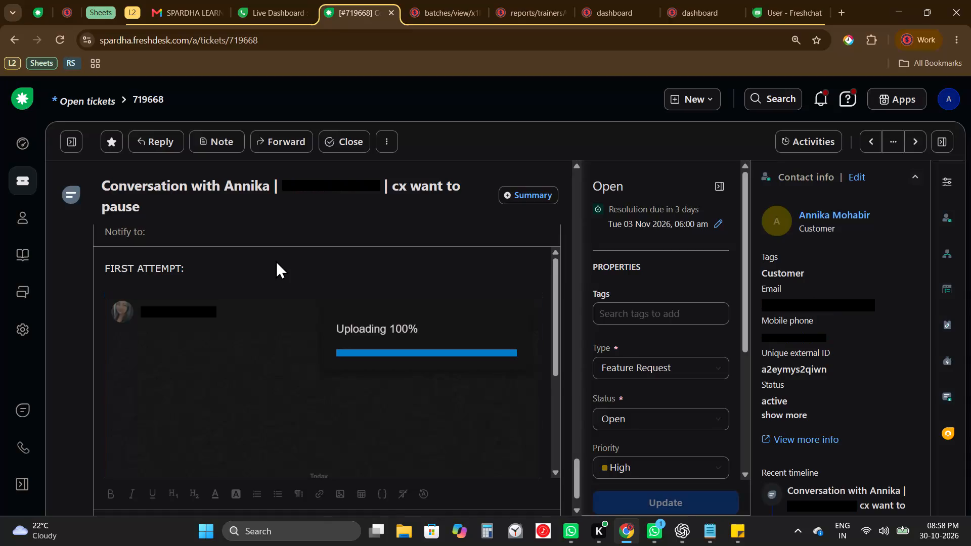
Format the "FIRST ATTEMPT:" heading above the chat screenshot in the private note as red, bold text.
triple_click(253, 270)
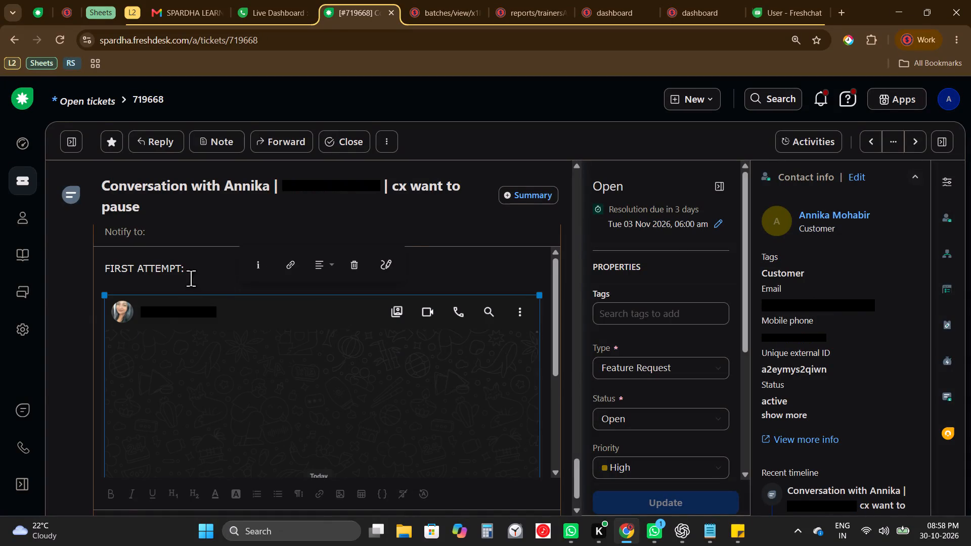
triple_click(181, 274)
scroll(246, 448, down, 1)
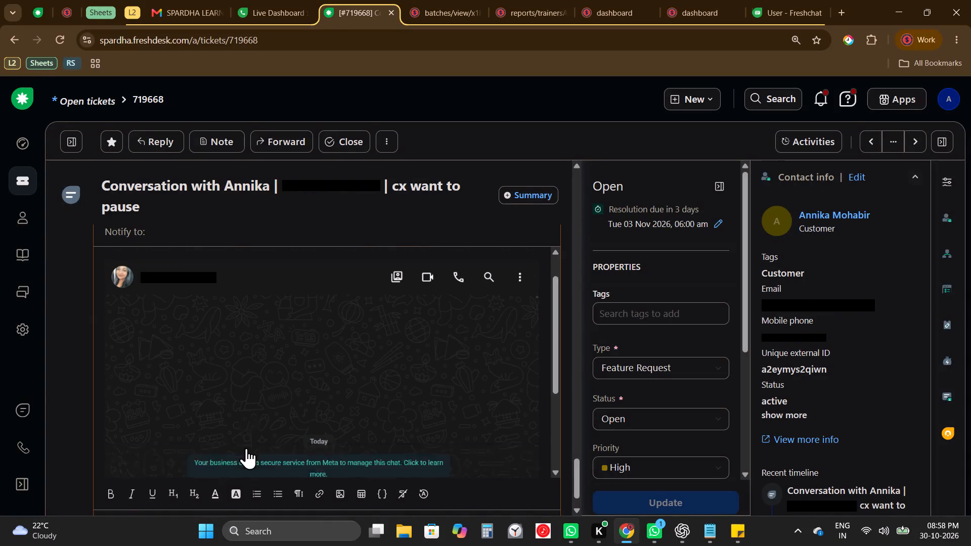
scroll(246, 448, down, 1)
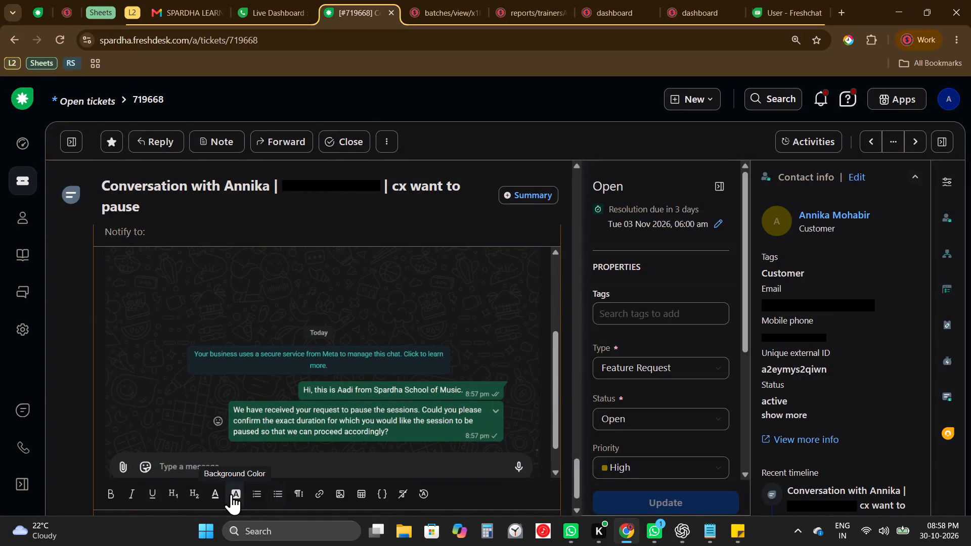
click(218, 494)
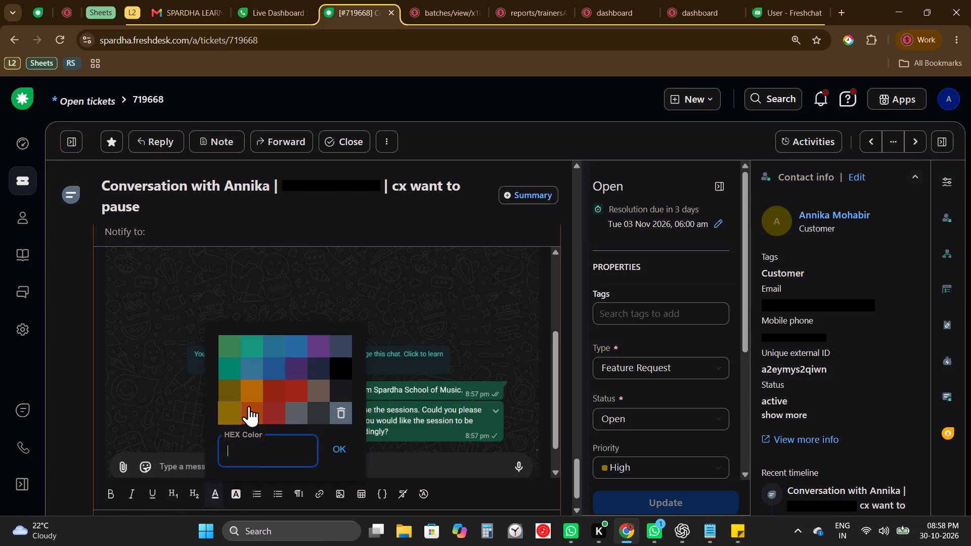
click(281, 409)
scroll(281, 409, up, 2)
click(421, 275)
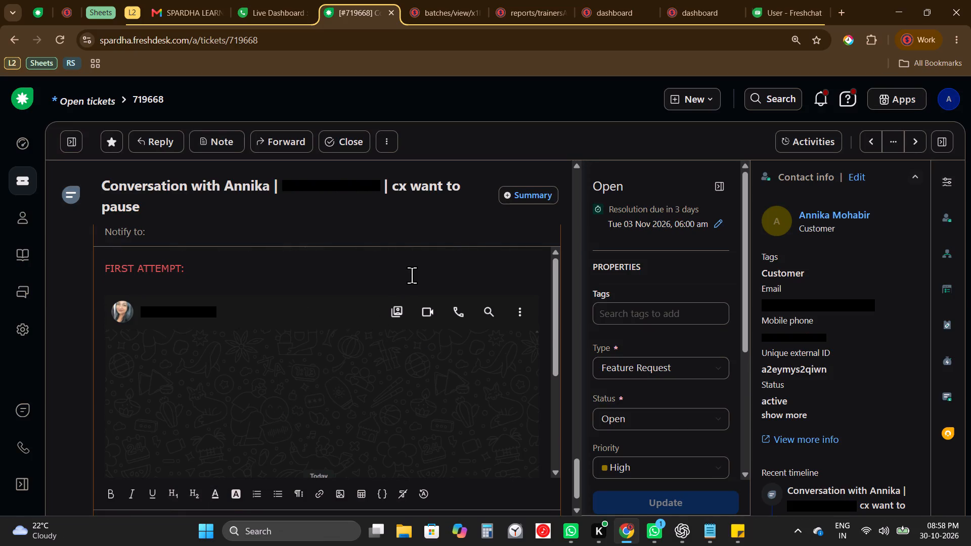
triple_click(412, 275)
key(ctrl+b)
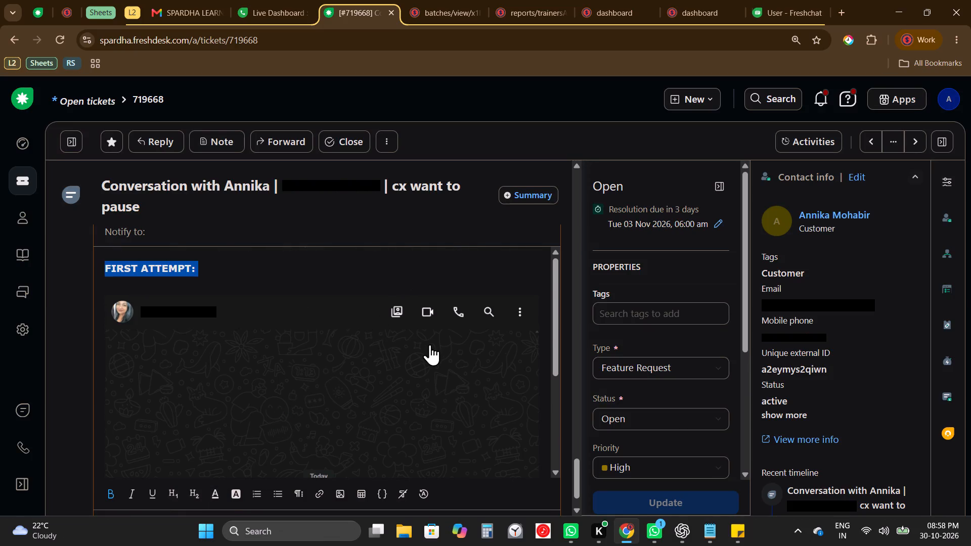
Add the private note with the first-attempt chat screenshot to ticket #719668.
scroll(430, 344, down, 3)
scroll(436, 457, down, 2)
click(495, 488)
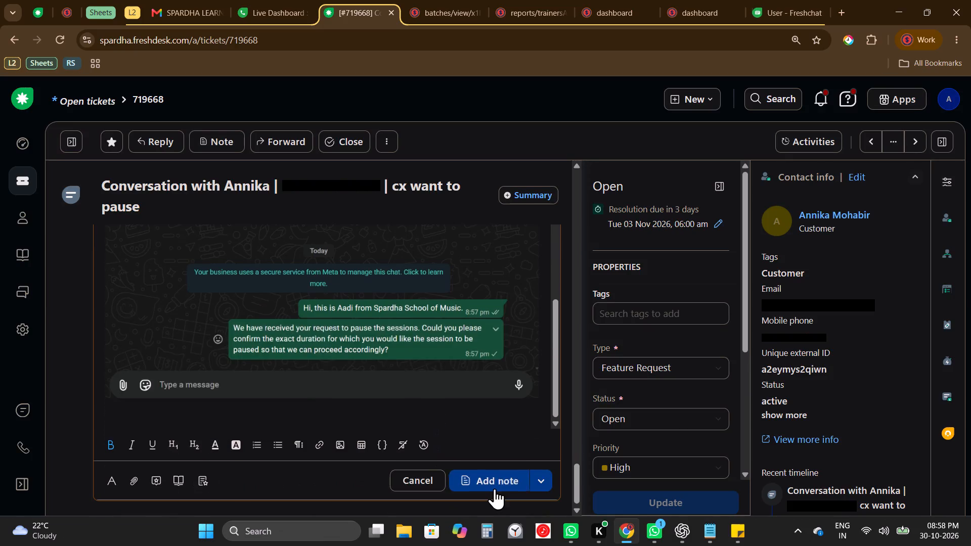
drag(610, 432, 663, 406)
drag(663, 406, 677, 419)
click(677, 419)
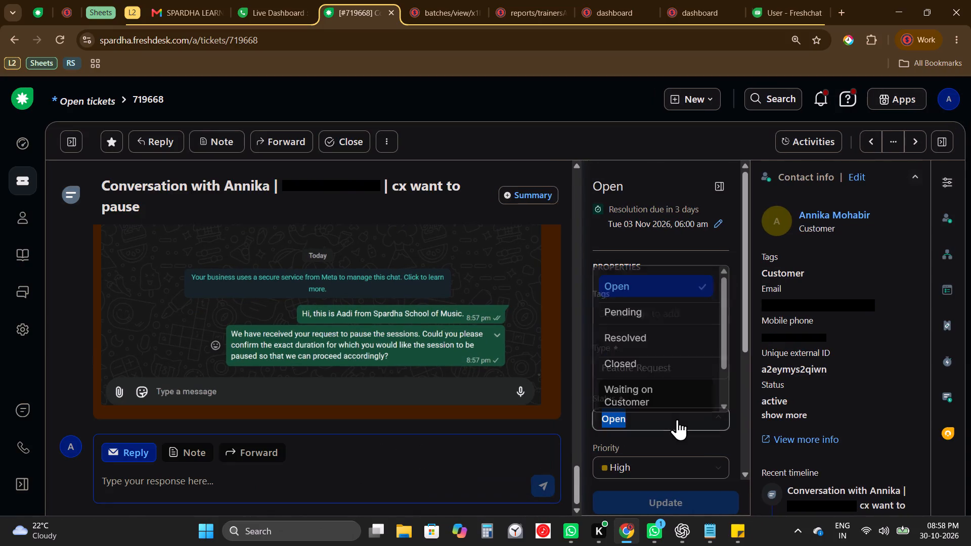
click(698, 393)
click(682, 510)
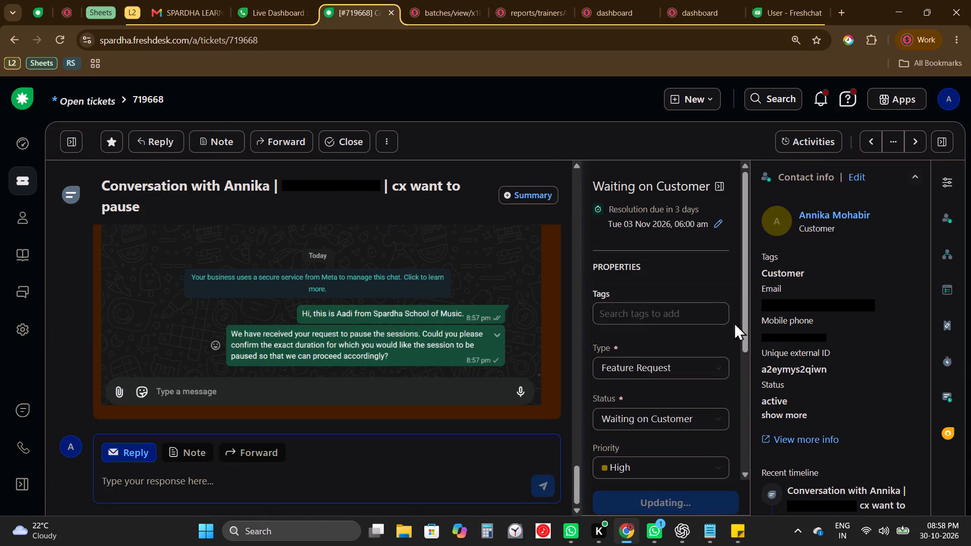
Go back through the preceding tickets in the open list, reviewing #719760 and #719891 and continuing to #719893.
click(864, 141)
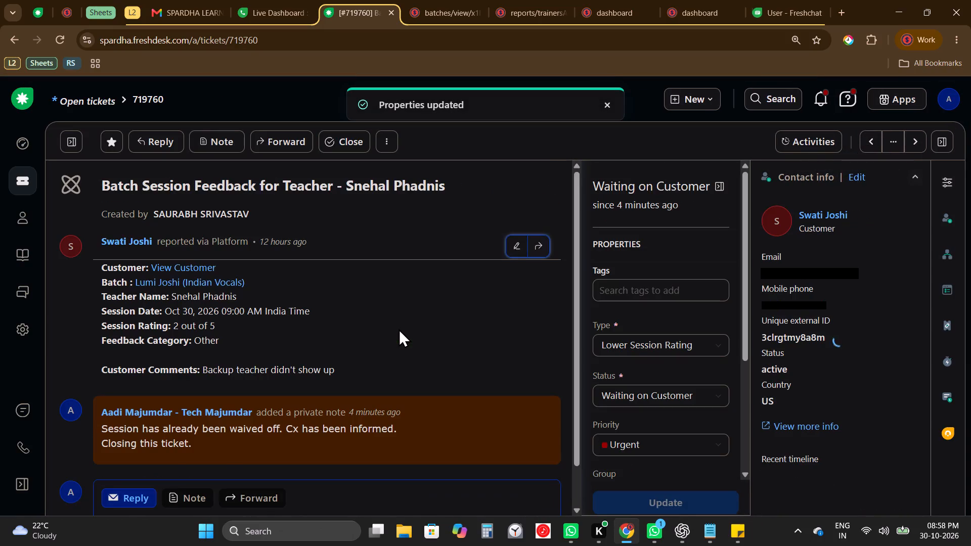
scroll(399, 329, down, 2)
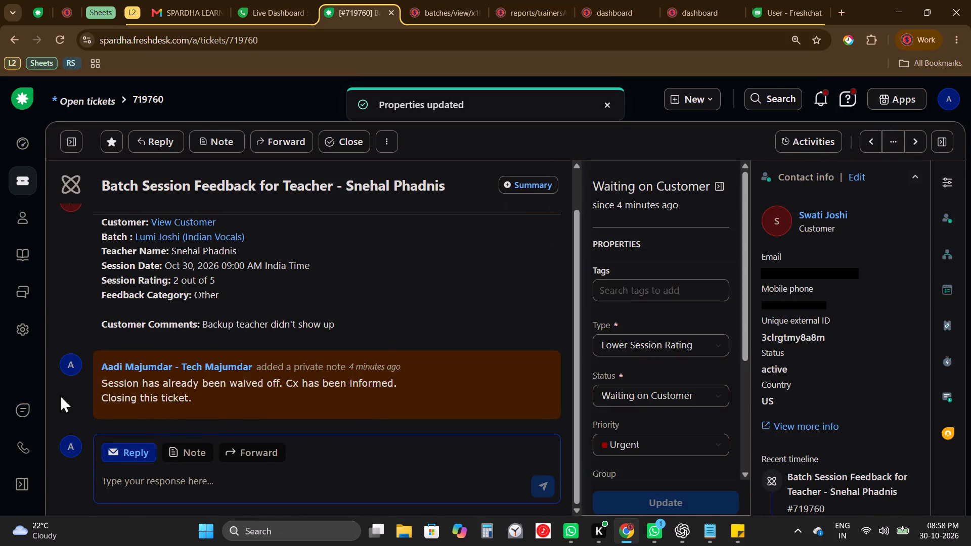
click(873, 144)
scroll(428, 420, down, 1)
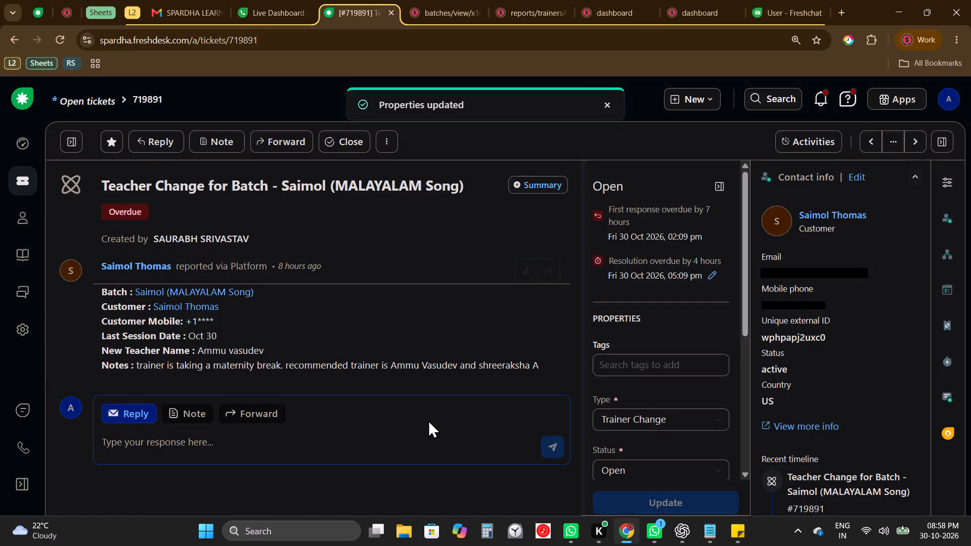
click(861, 136)
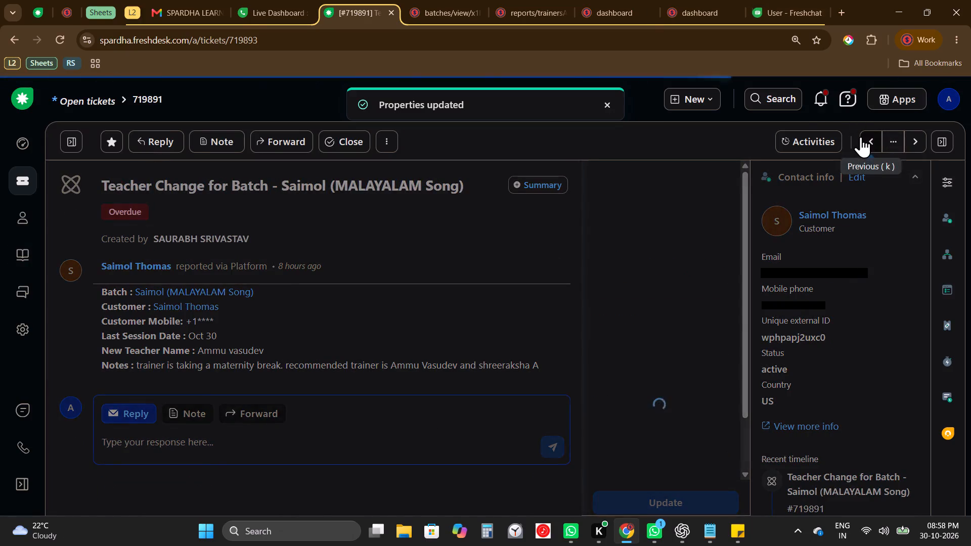
Go from the helpdesk dashboard to the unresolved tickets and open ticket #720131, "Assistance needed to engage the student".
click(28, 93)
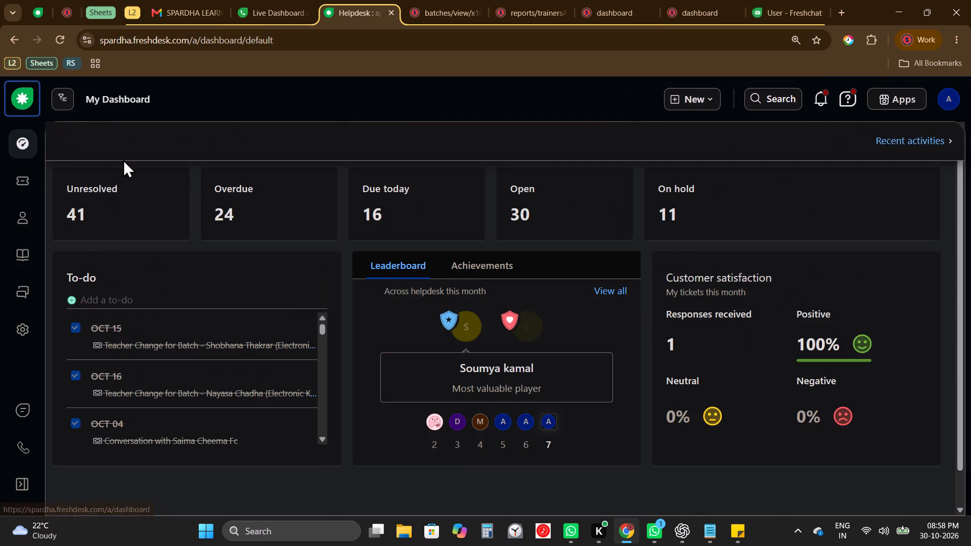
click(134, 203)
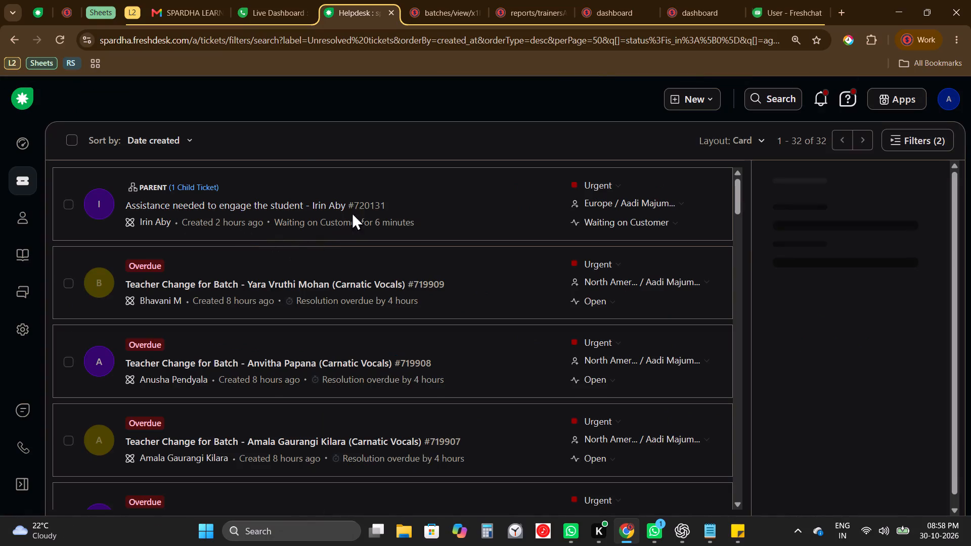
click(340, 216)
click(347, 212)
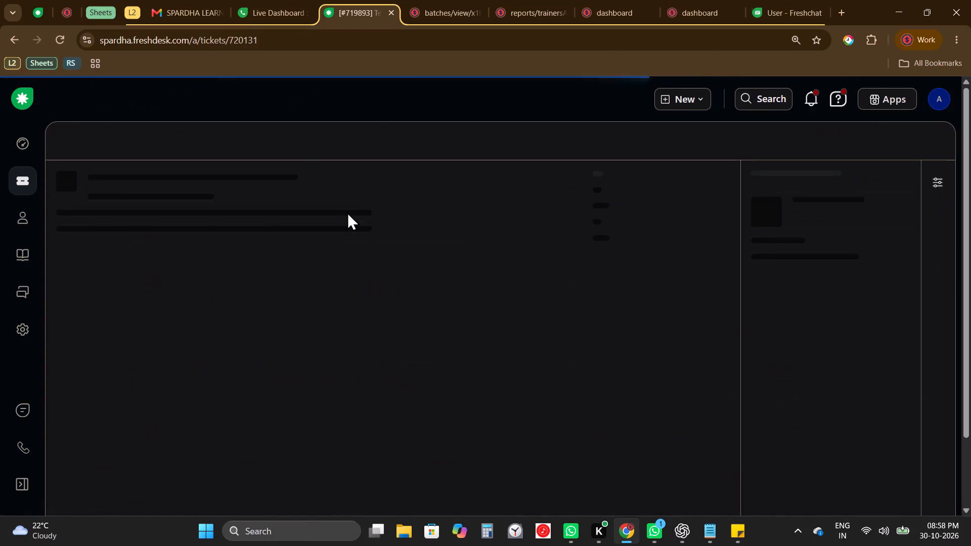
Open the "CREATED A CHILD TICKET." private note on ticket #720131 for editing and select its text.
click(506, 474)
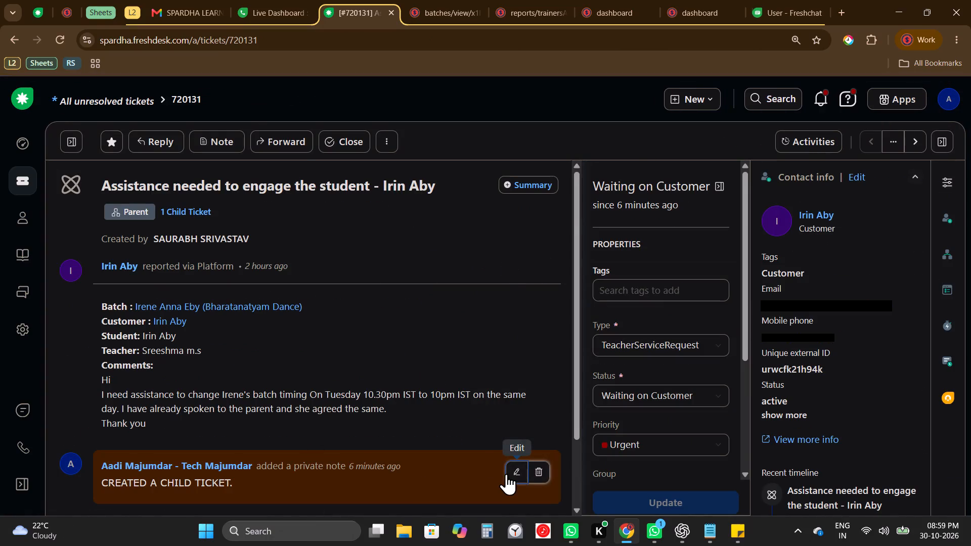
scroll(384, 482, down, 1)
click(460, 381)
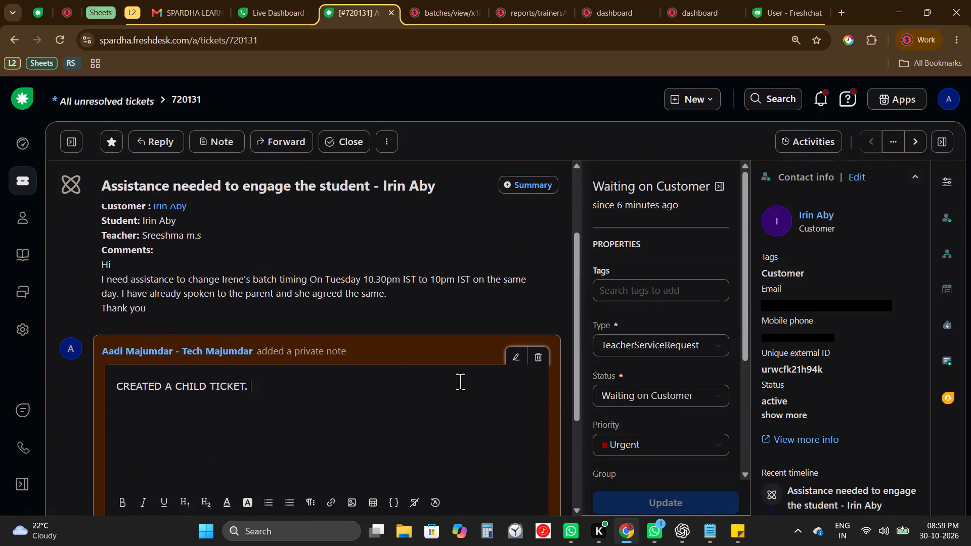
triple_click(460, 381)
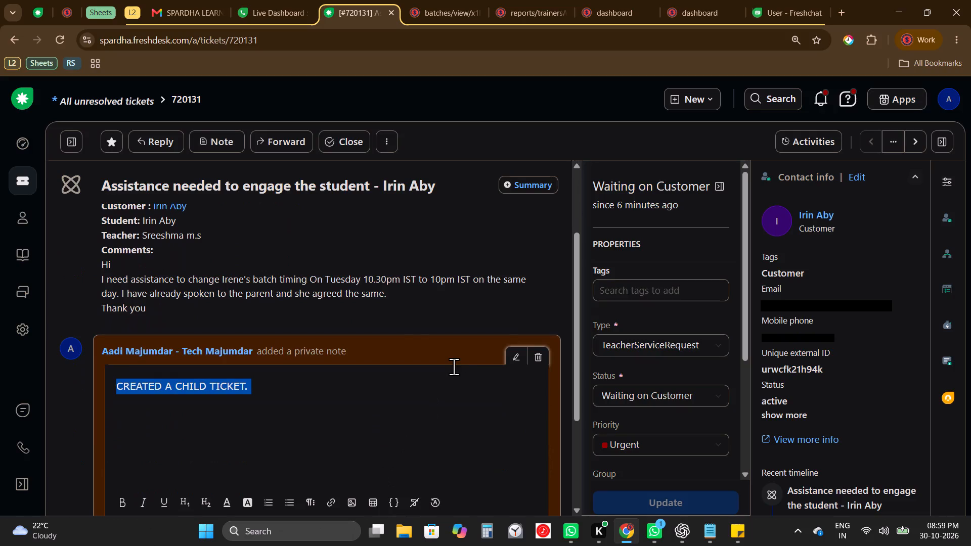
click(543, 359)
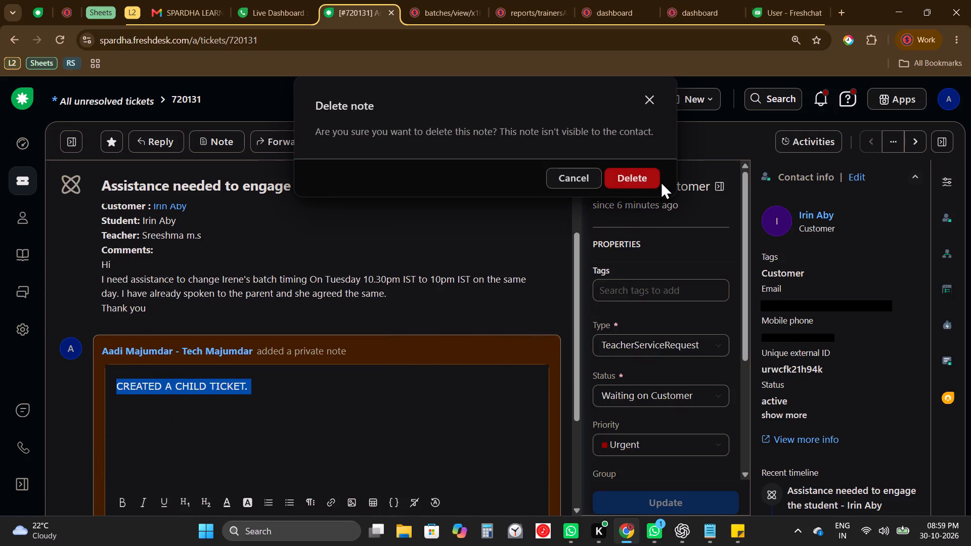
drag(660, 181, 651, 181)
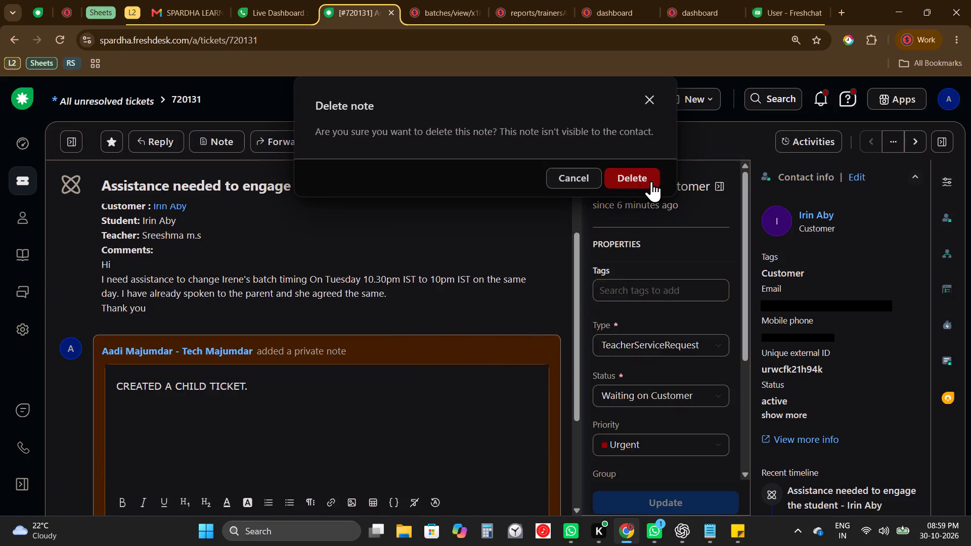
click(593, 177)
Make the "CREATED A CHILD TICKET." note text bold and red, and update the note.
triple_click(349, 384)
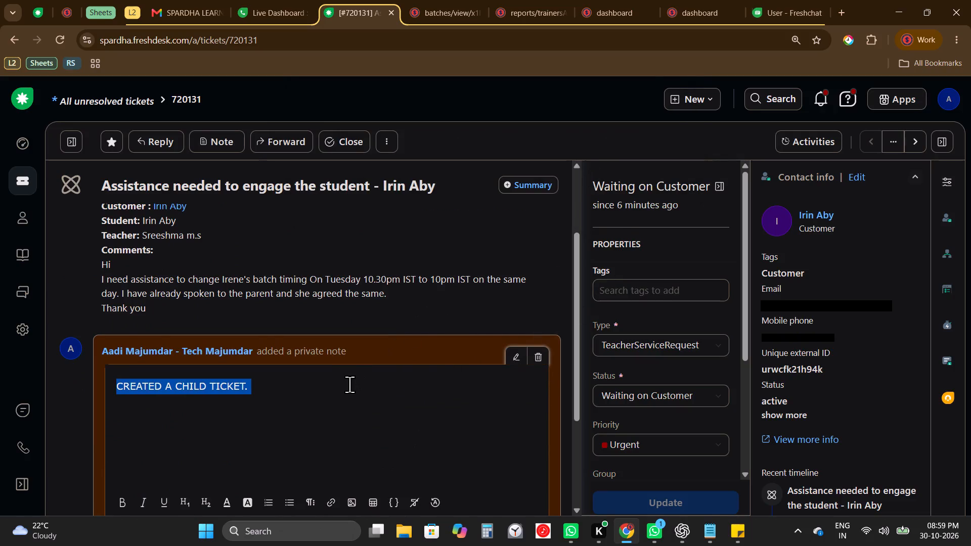
key(ctrl+b)
click(229, 500)
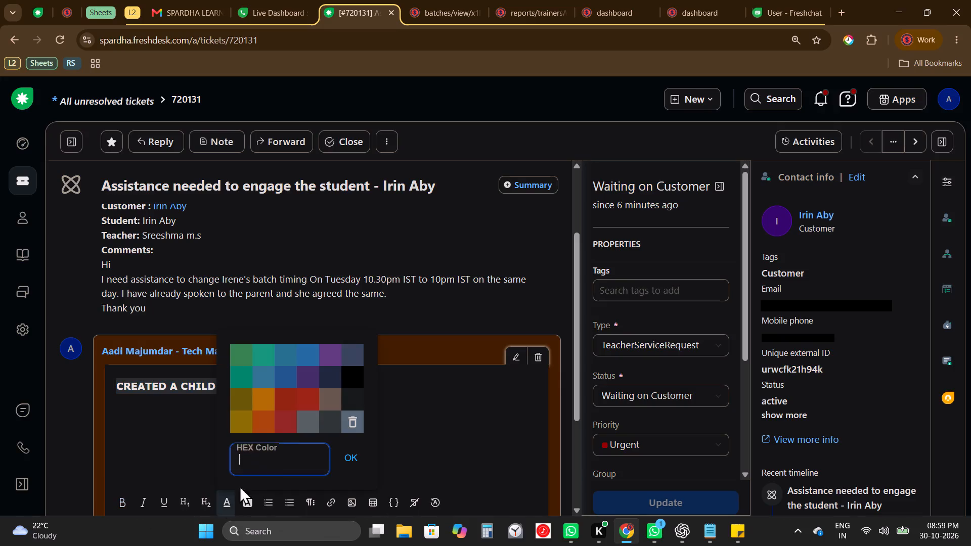
click(291, 419)
scroll(474, 395, down, 1)
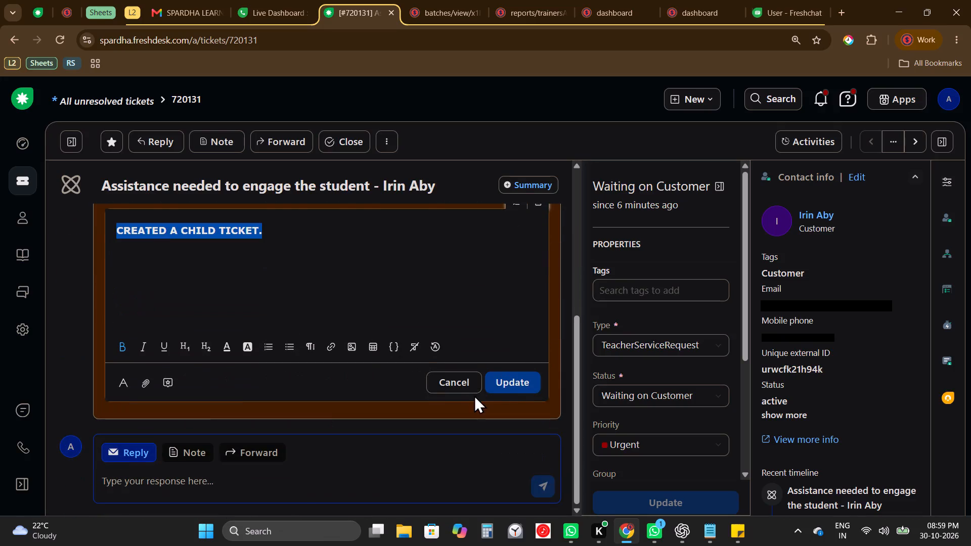
scroll(474, 395, down, 1)
click(515, 391)
click(481, 245)
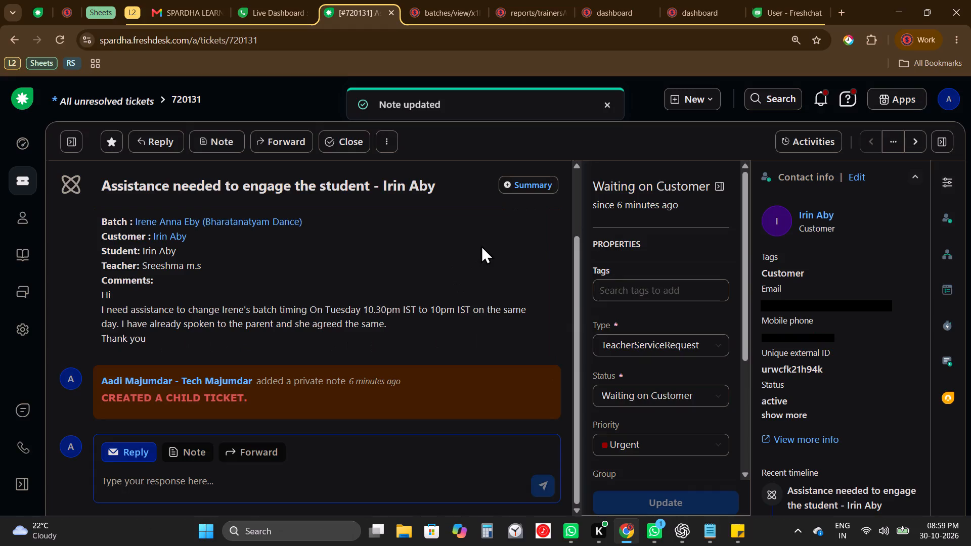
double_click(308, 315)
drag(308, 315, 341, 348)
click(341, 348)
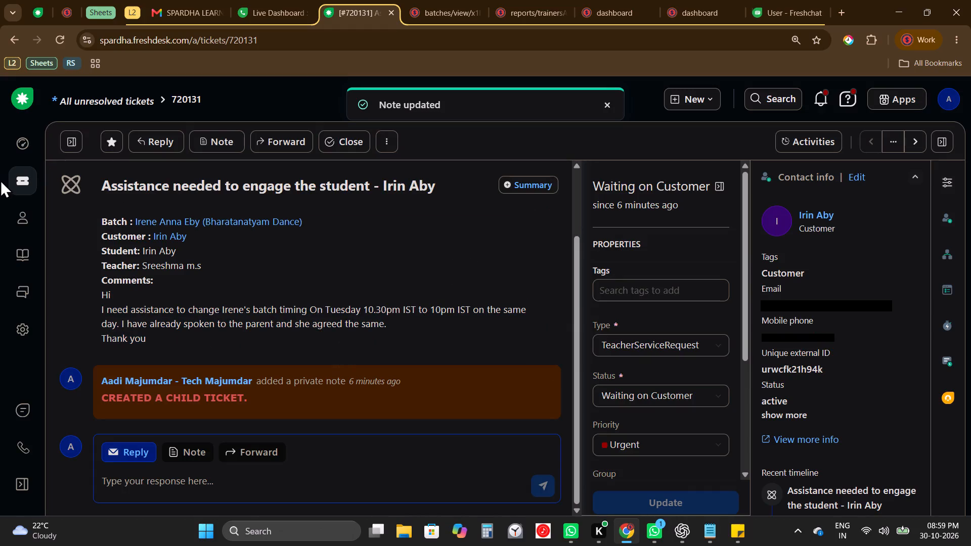
Return from ticket #720131 to the list of all unresolved tickets.
click(17, 174)
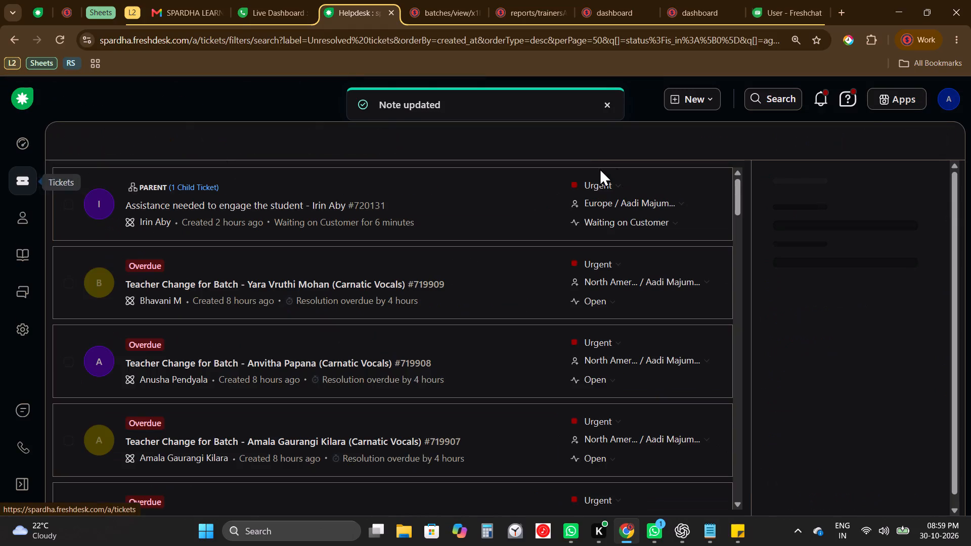
click(289, 0)
click(772, 90)
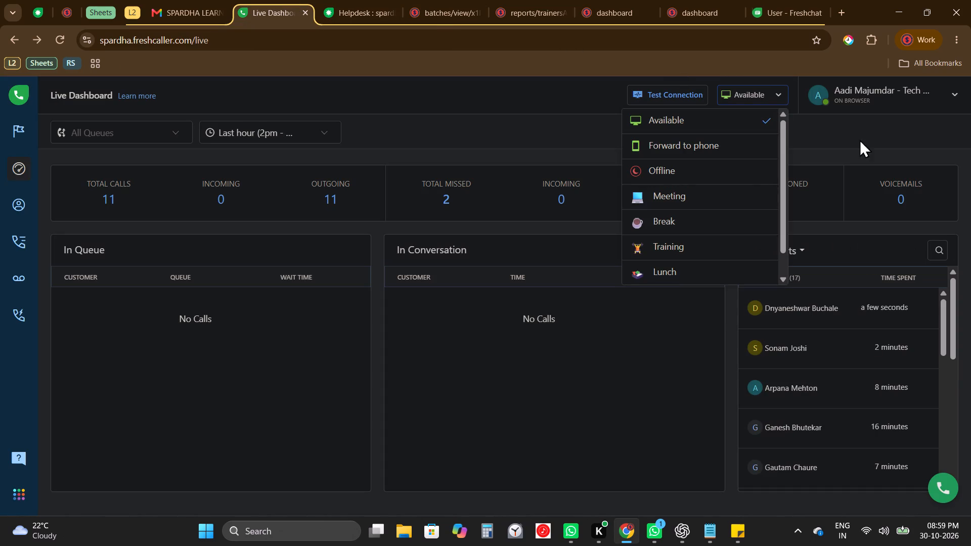
click(939, 247)
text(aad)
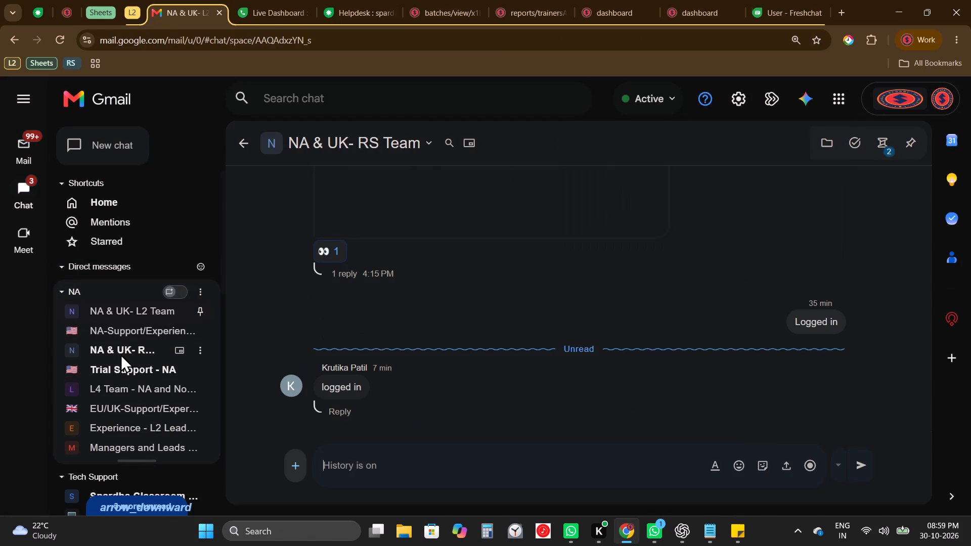
Check the NA-Support/Experience/Delivery space and a colleague's direct messages in Gmail chat, and return to the chat home.
click(171, 330)
click(124, 335)
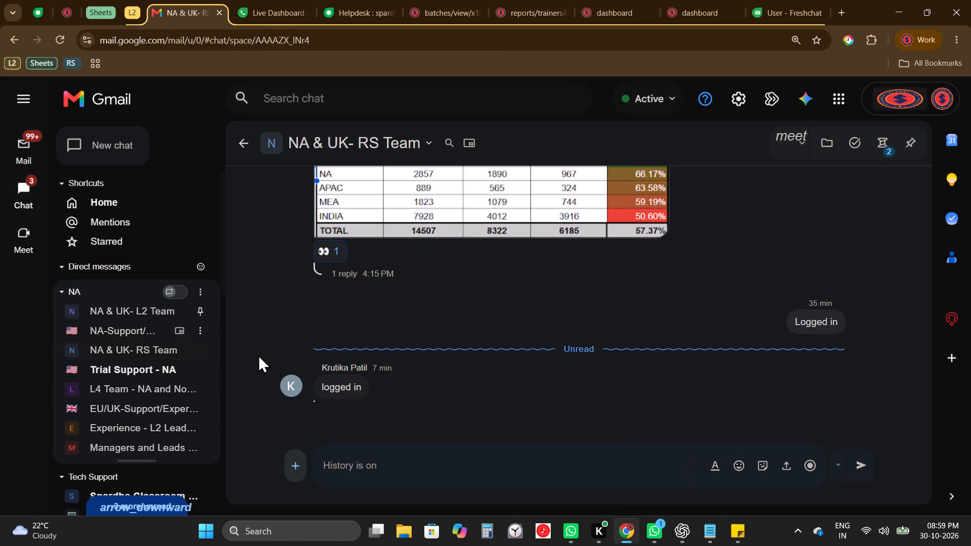
click(130, 311)
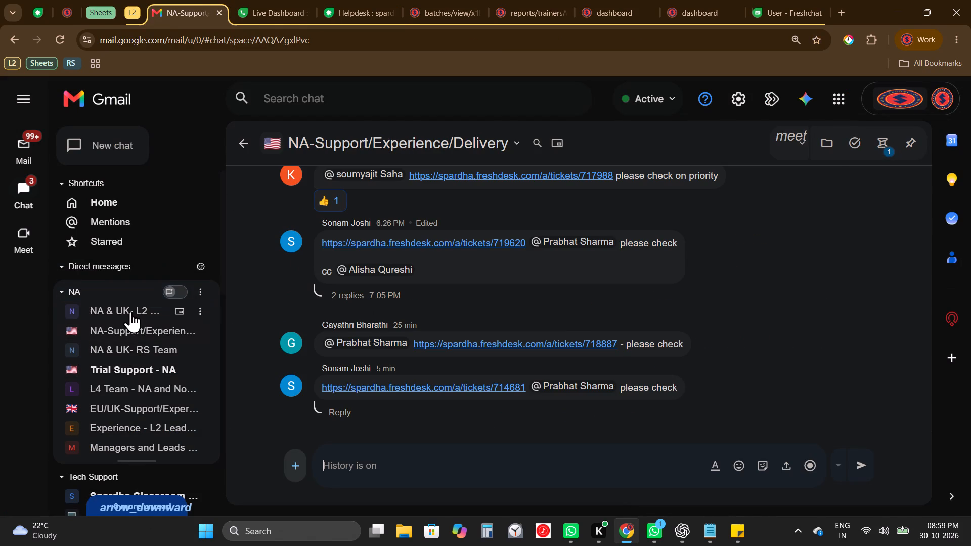
click(287, 345)
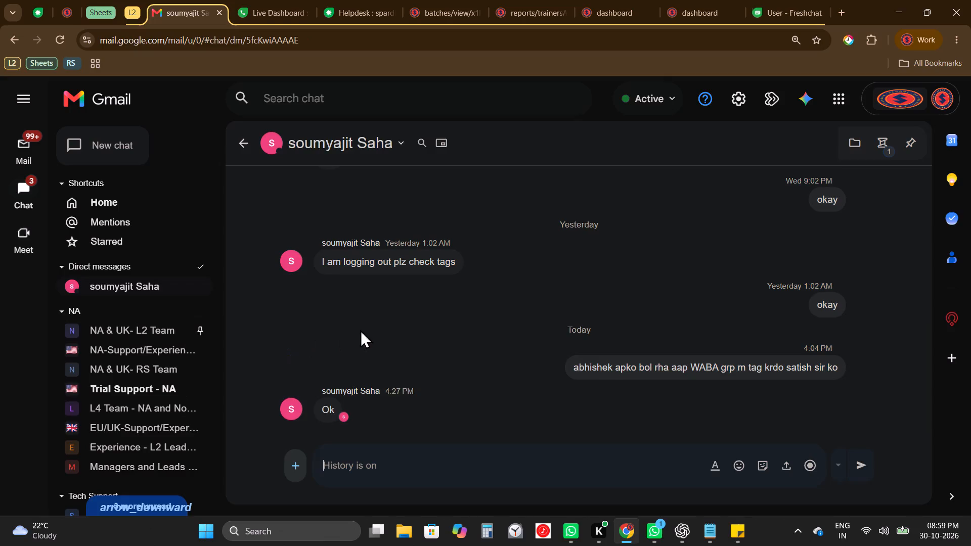
click(146, 207)
Check the Freshcaller live dashboard and the end of the unresolved tickets list in Freshdesk.
click(246, 0)
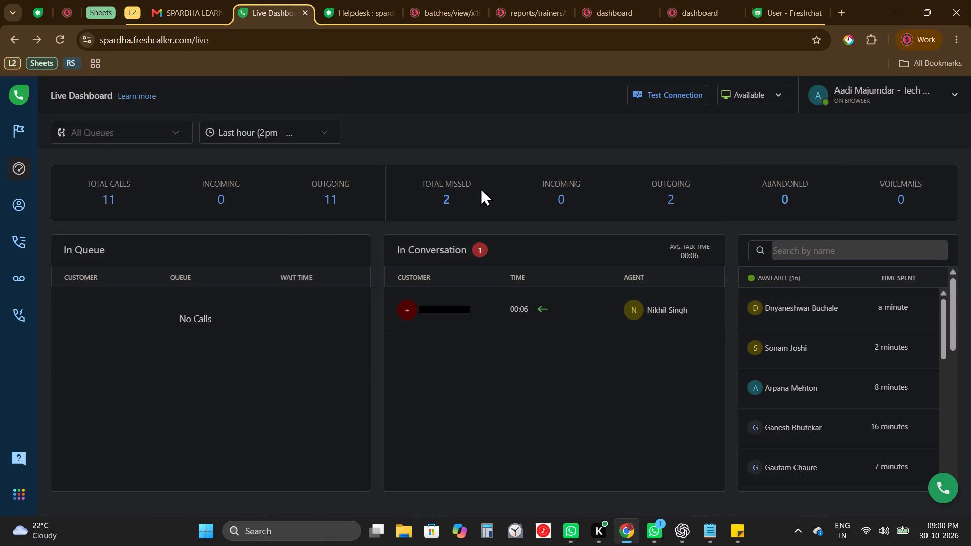
click(376, 0)
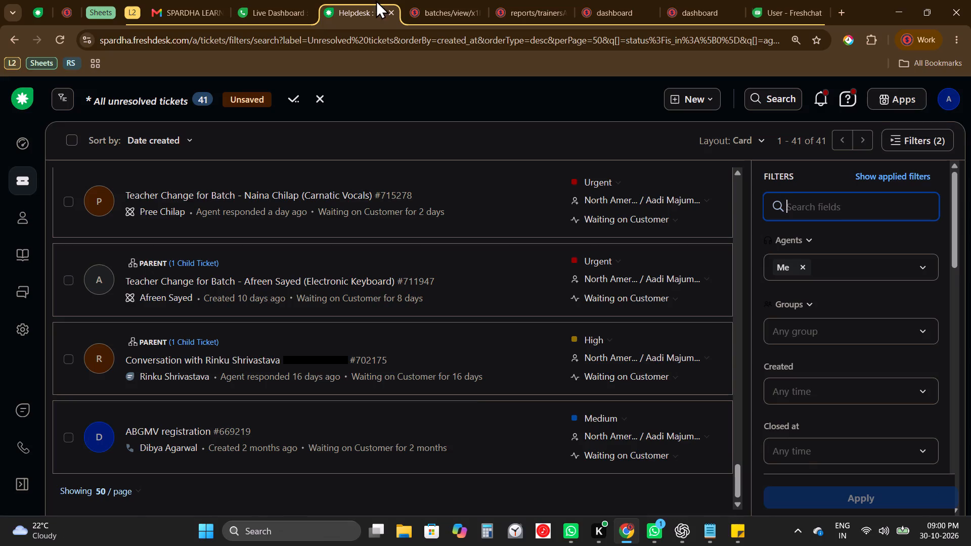
scroll(466, 387, down, 3)
scroll(466, 387, up, 3)
scroll(466, 387, down, 3)
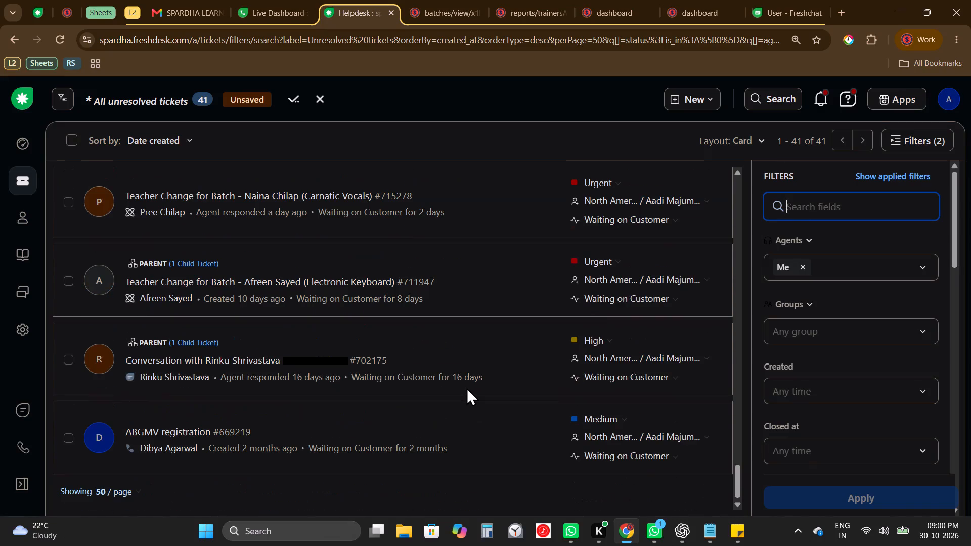
Show the hidden system tray icons.
click(799, 530)
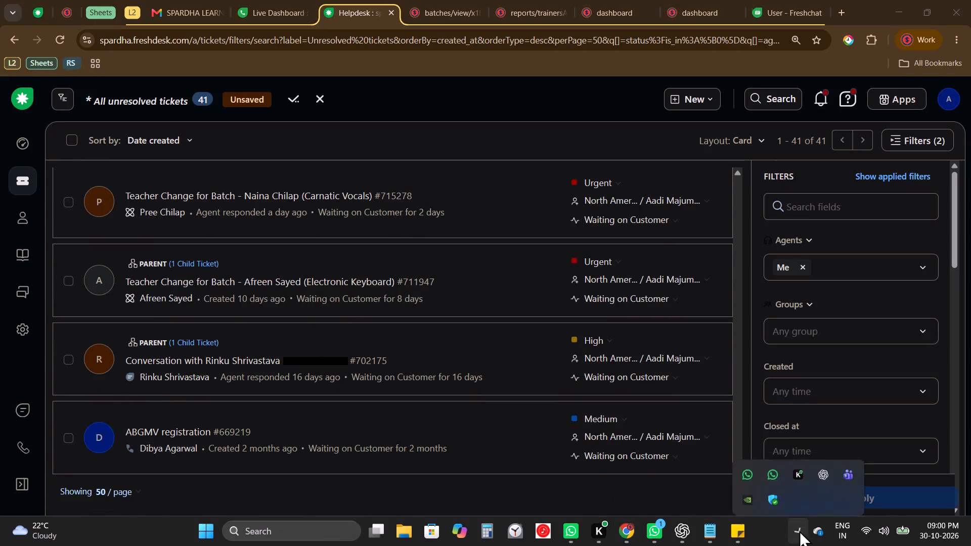
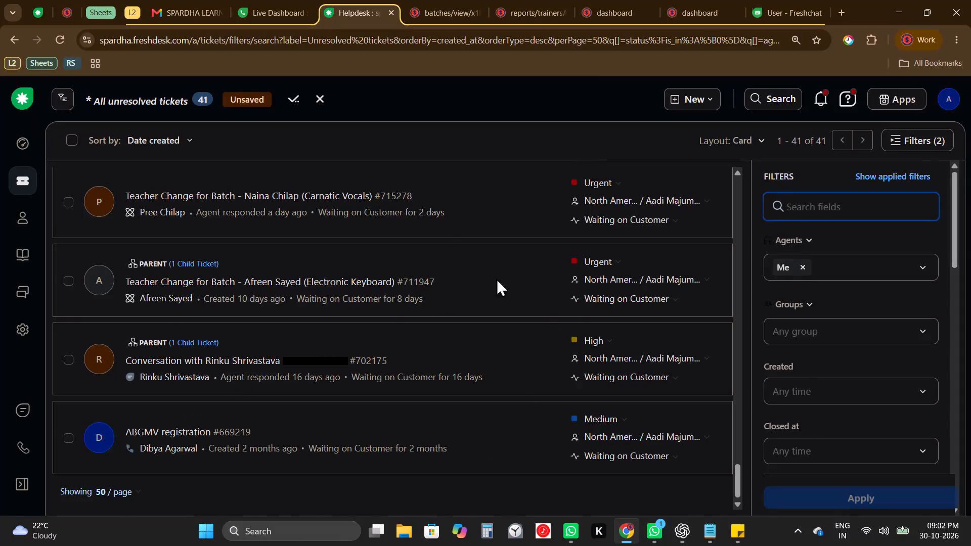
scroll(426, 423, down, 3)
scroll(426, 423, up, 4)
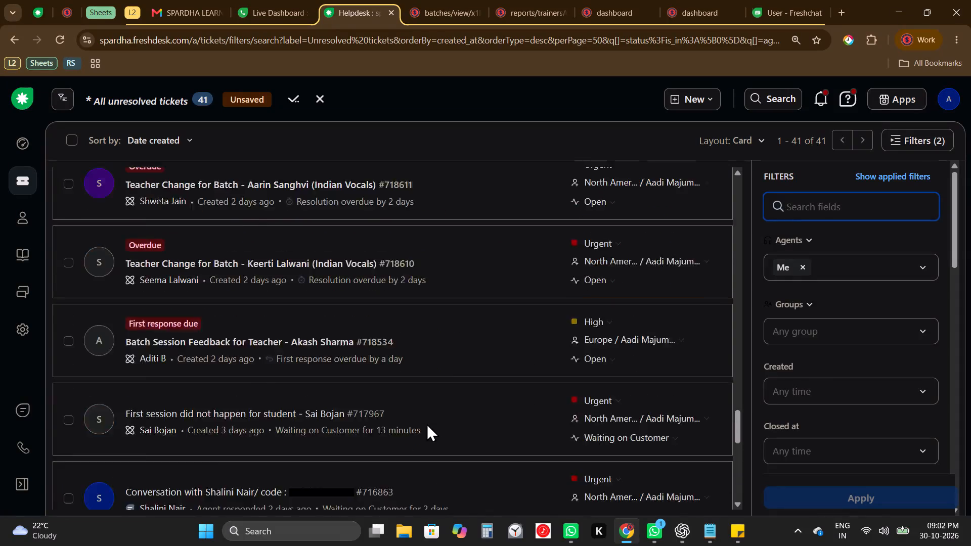
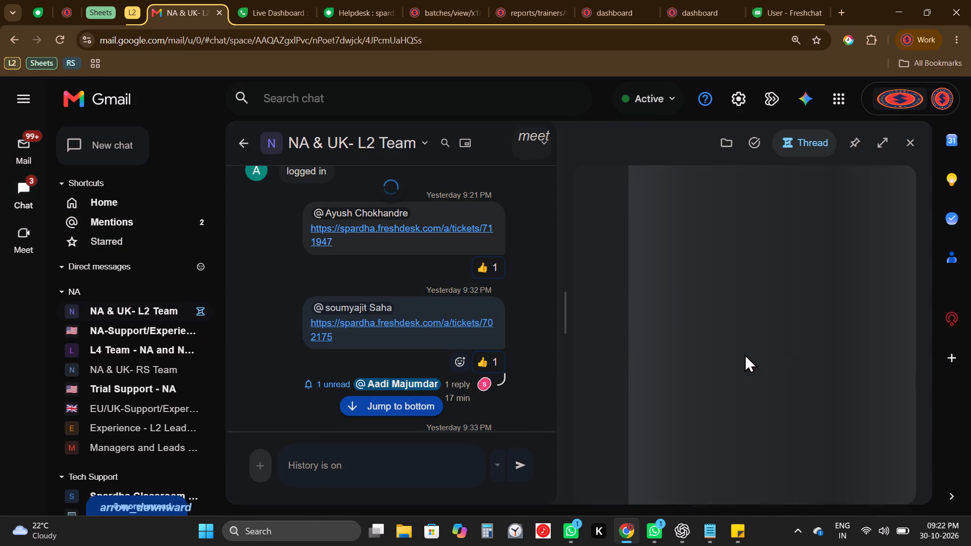
click(654, 290)
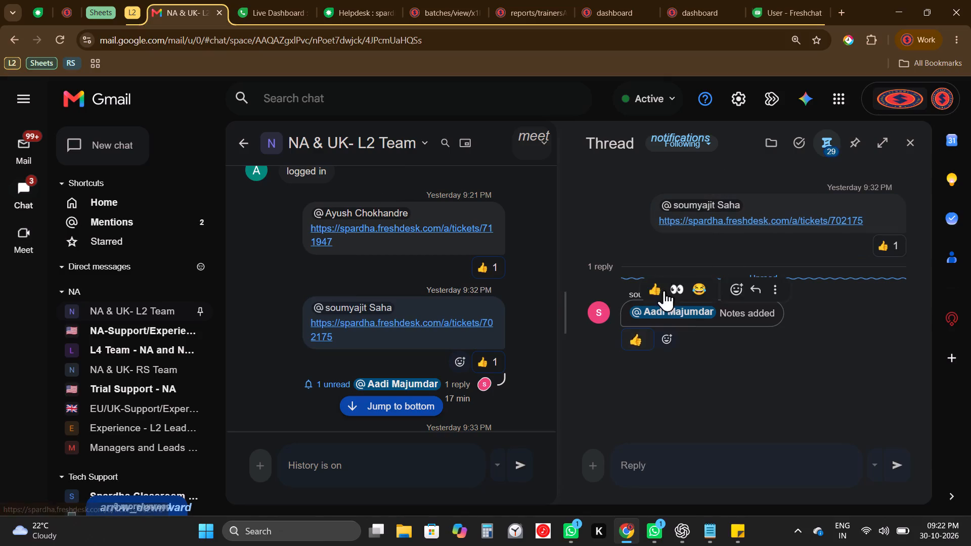
Open ticket 702175 from the thread link and have its tab take the place of the Helpdesk list tab, closing the list.
click(736, 219)
drag(245, 0, 273, 0)
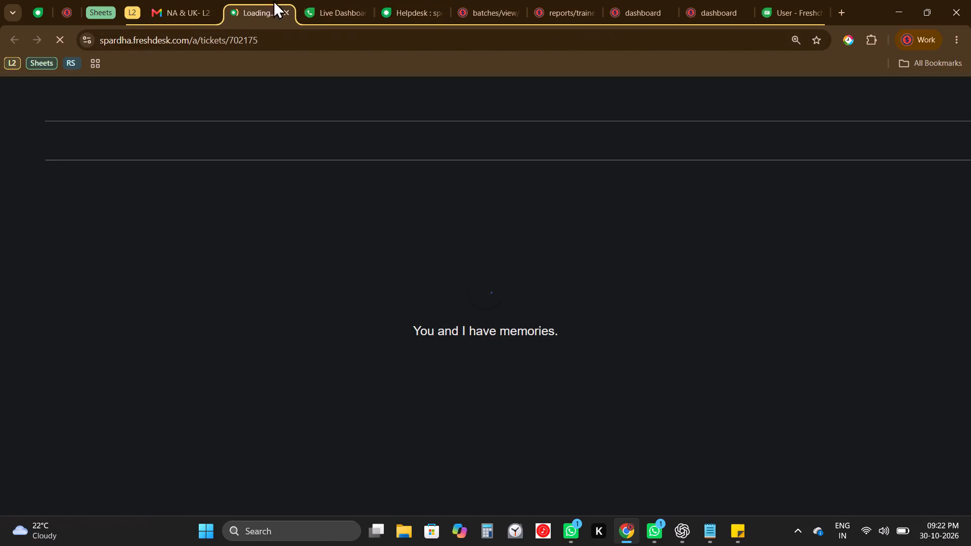
drag(273, 0, 368, 0)
click(361, 9)
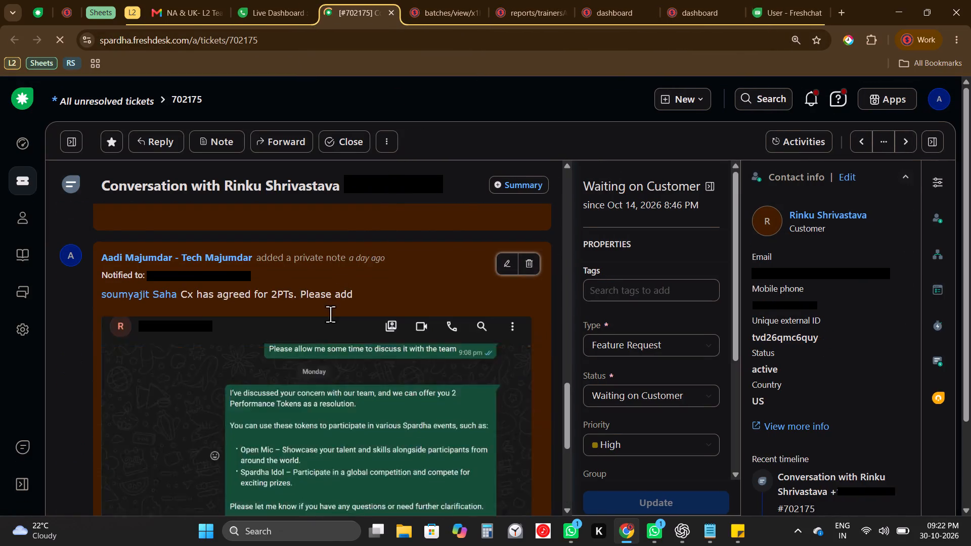
scroll(422, 343, down, 5)
scroll(422, 343, up, 6)
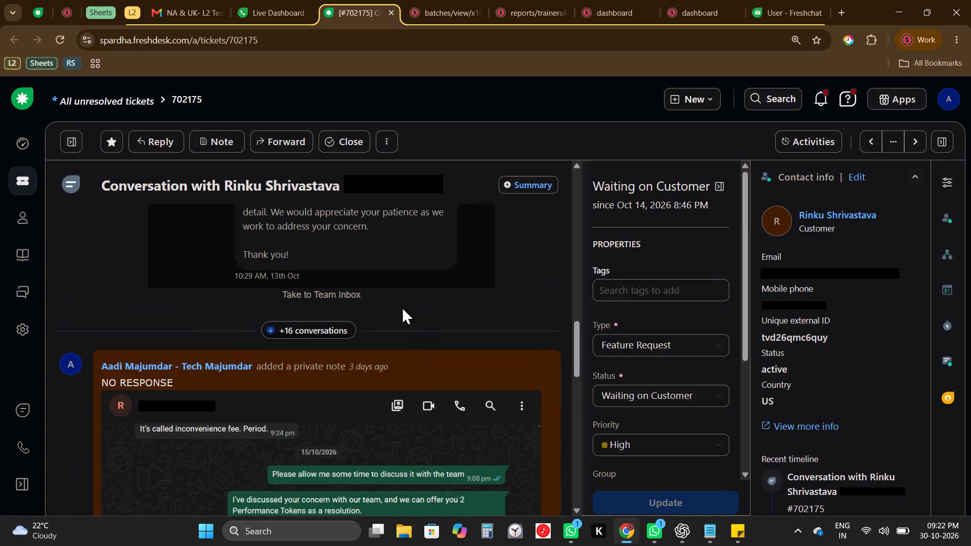
drag(355, 185, 452, 196)
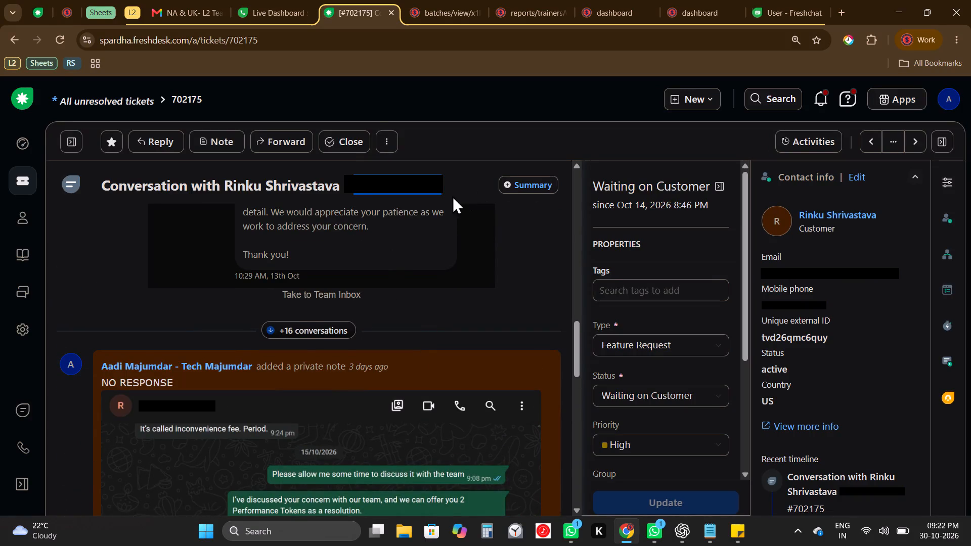
drag(452, 196, 439, 198)
click(439, 198)
drag(364, 187, 414, 183)
drag(414, 183, 454, 184)
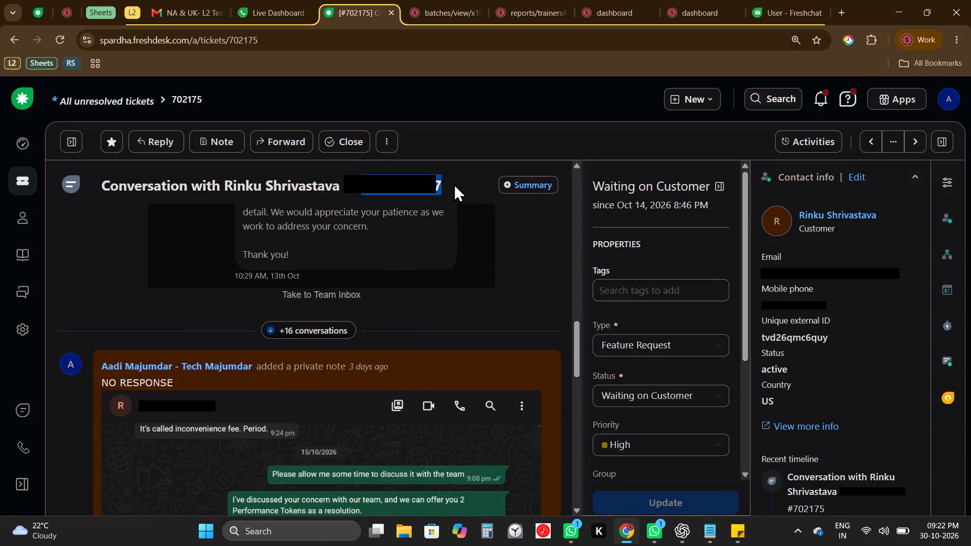
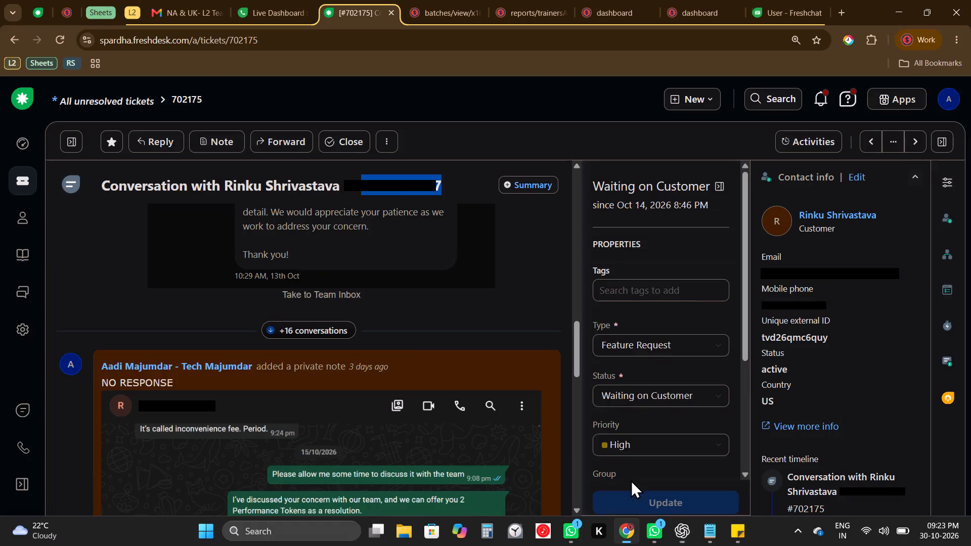
Search the admin portal's students by the family unique number from the ticket title and open the matching student's record.
key(ctrl+c)
click(438, 1)
click(122, 408)
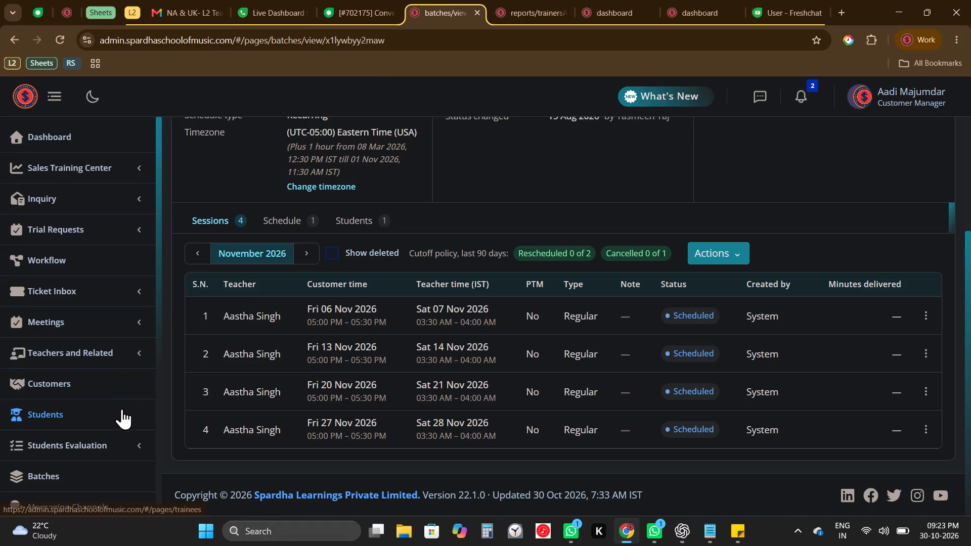
double_click(423, 189)
drag(423, 189, 421, 194)
triple_click(421, 194)
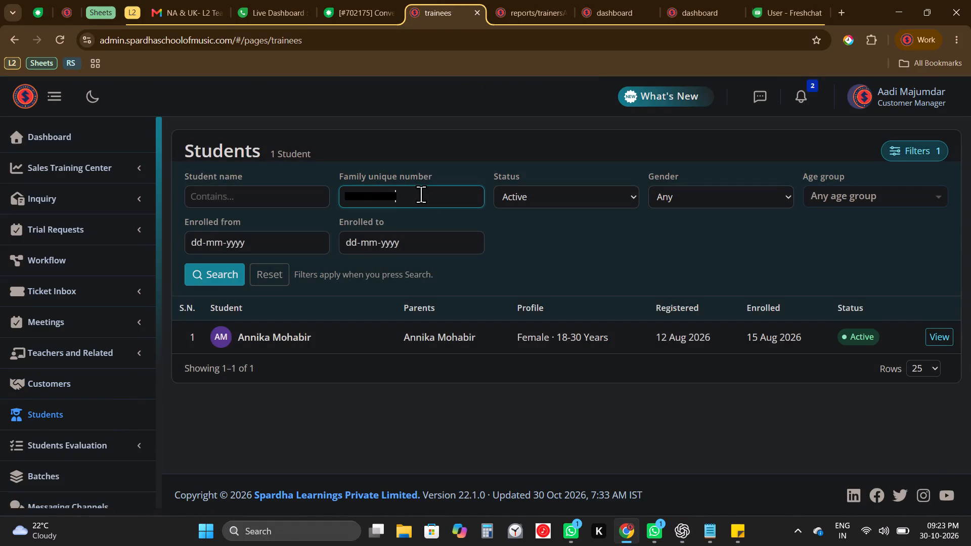
key(ctrl+v)
click(216, 277)
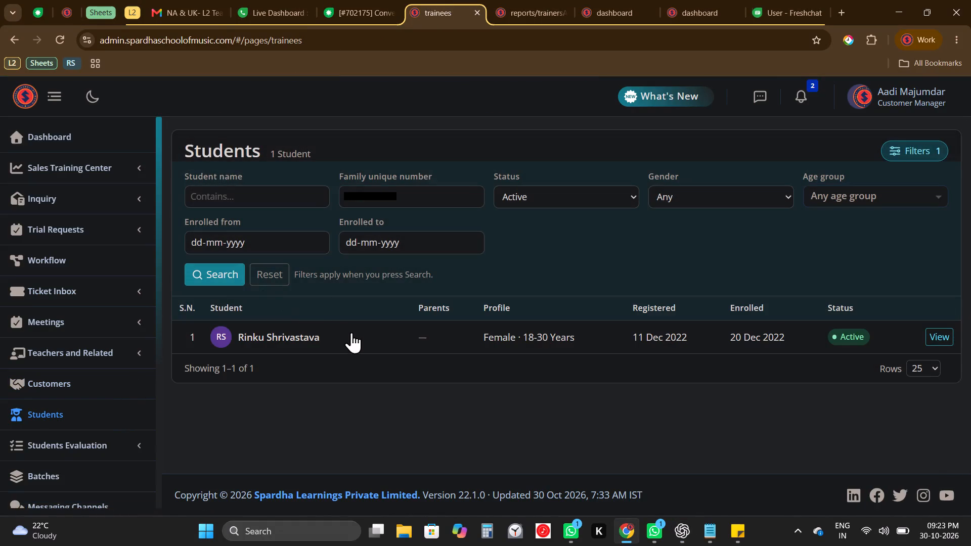
click(351, 332)
Open the student's customer profile and capture a screenshot of the 30 Oct 2026 order for 2 performance tokens.
scroll(497, 322, down, 3)
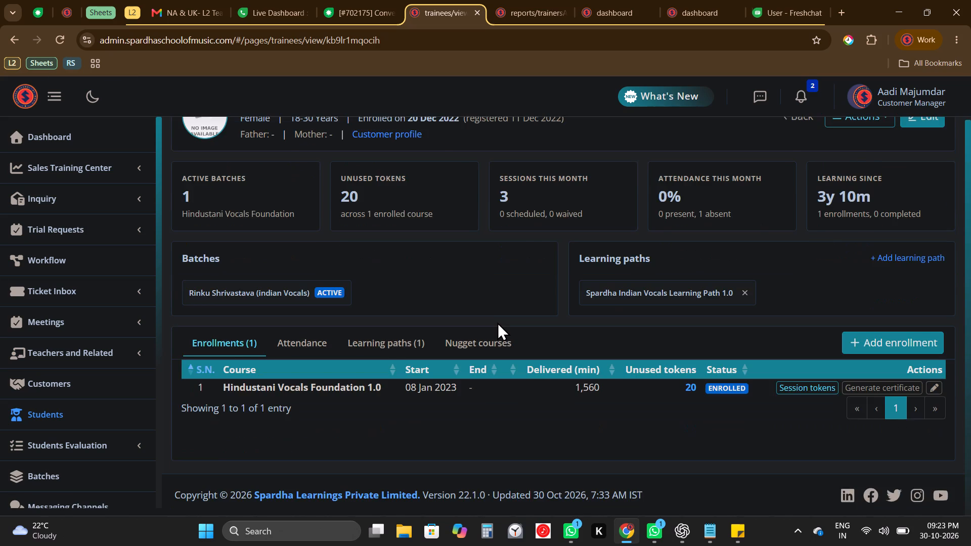
scroll(497, 322, up, 1)
click(400, 184)
scroll(400, 184, down, 2)
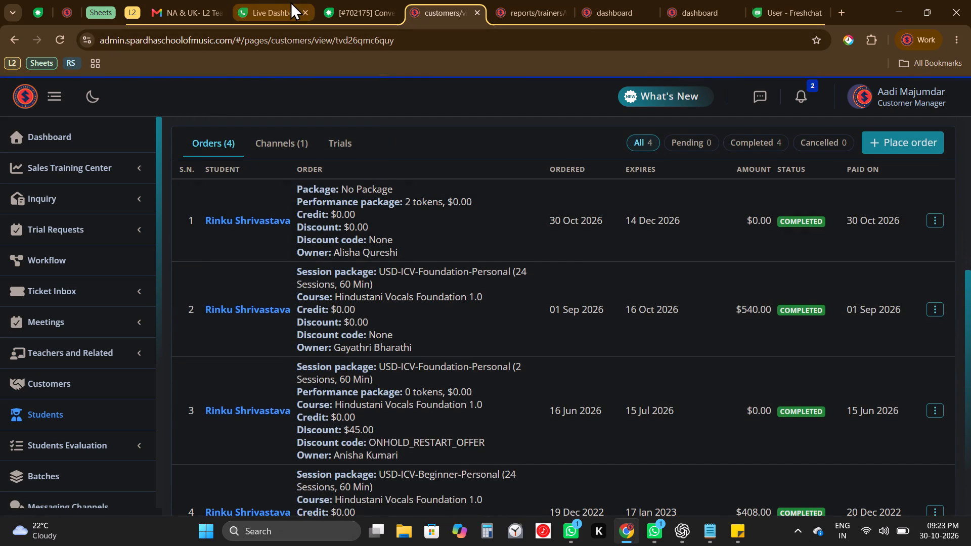
key(Print)
drag(174, 158, 832, 300)
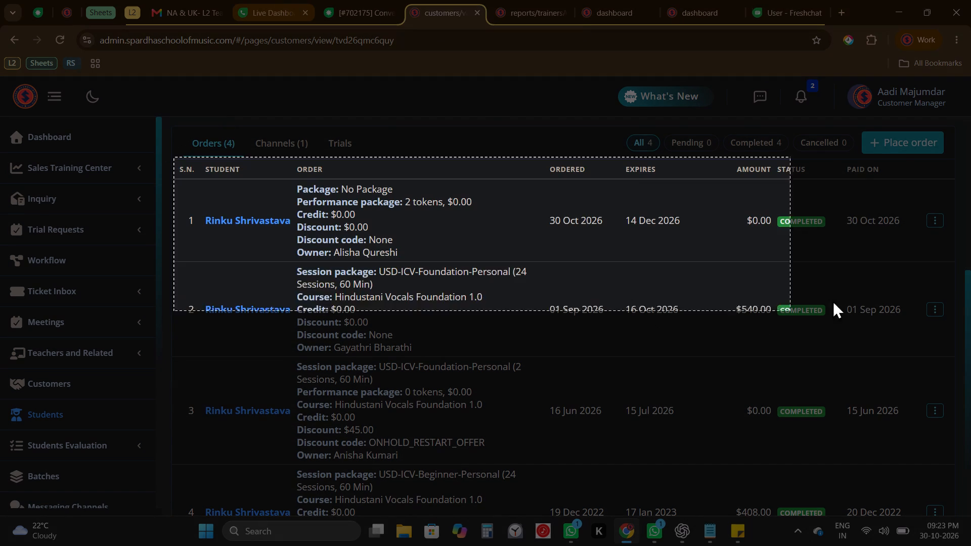
drag(832, 300, 957, 259)
key(ctrl+c)
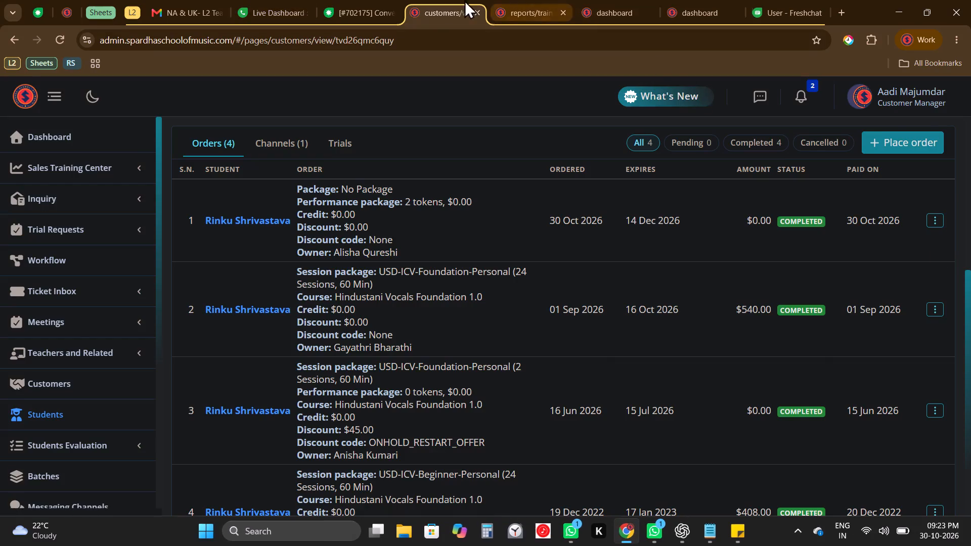
click(322, 0)
scroll(303, 379, down, 6)
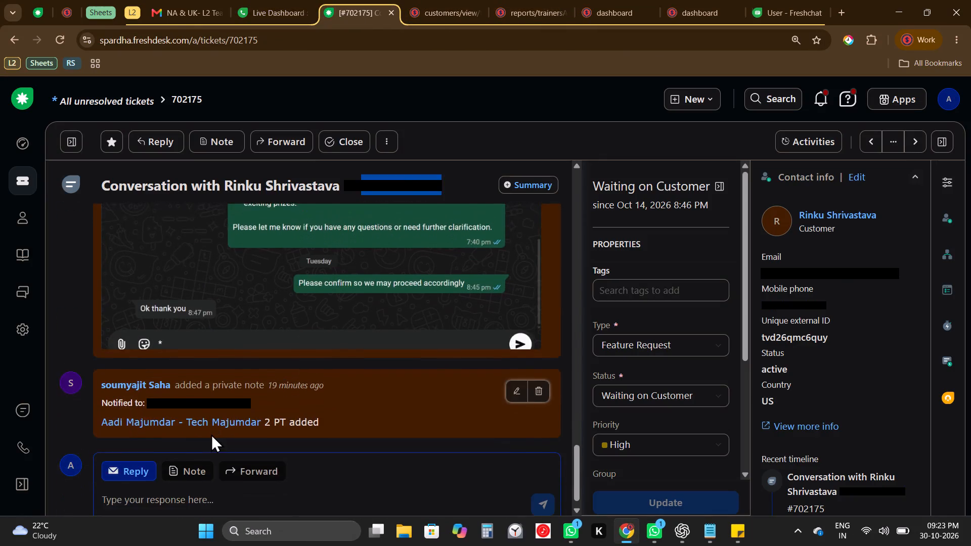
scroll(211, 434, down, 1)
click(195, 447)
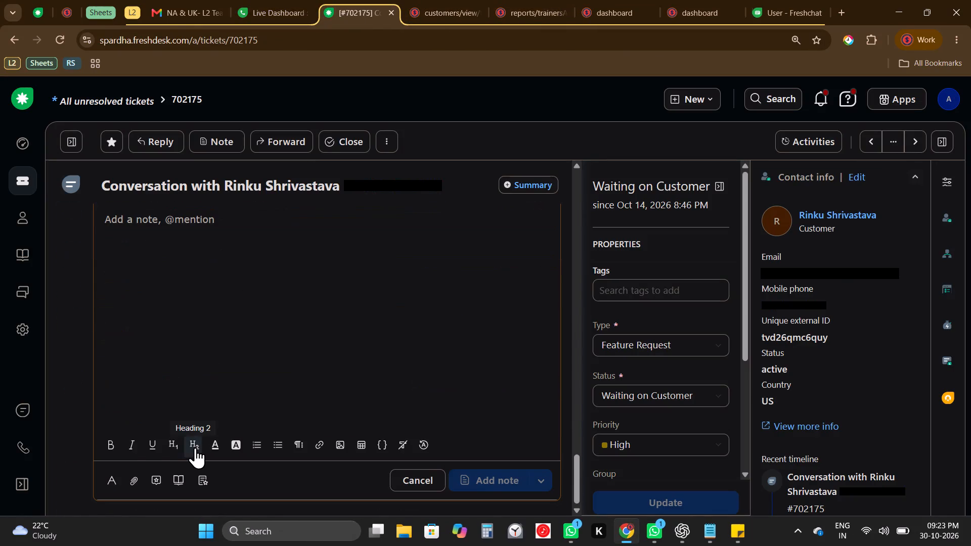
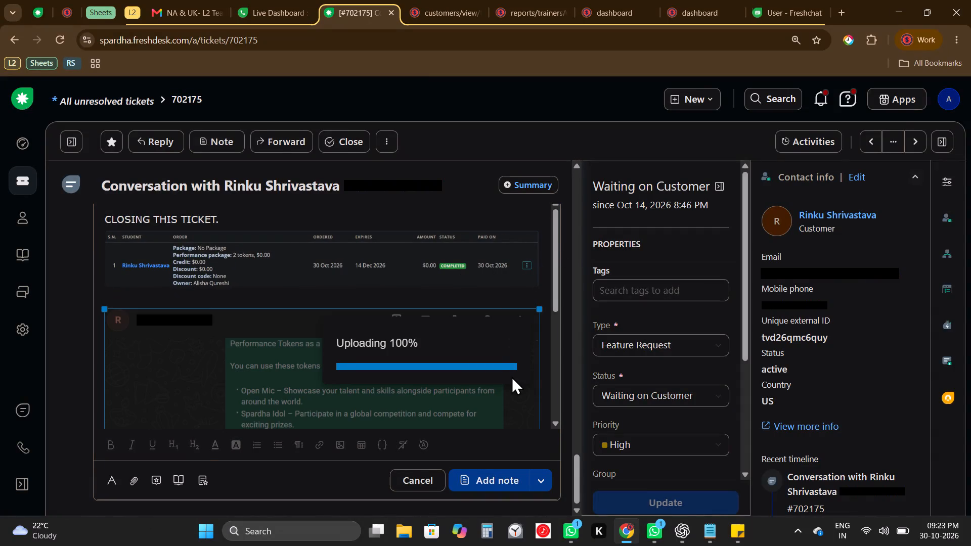
Add the closing note with the token order and WhatsApp chat screenshots to ticket 702175.
scroll(500, 399, down, 3)
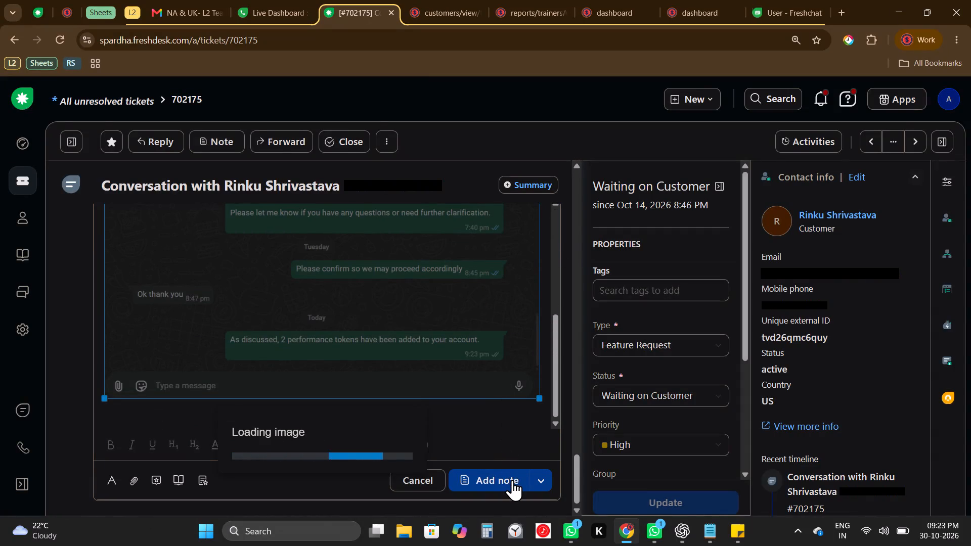
click(512, 480)
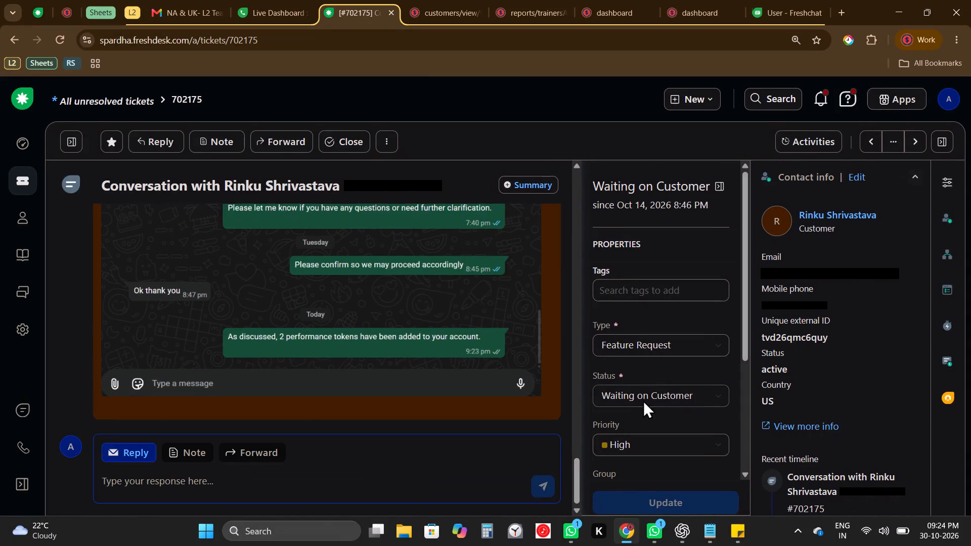
Set ticket 702175's status to Closed and save the update.
click(643, 400)
click(711, 320)
click(698, 334)
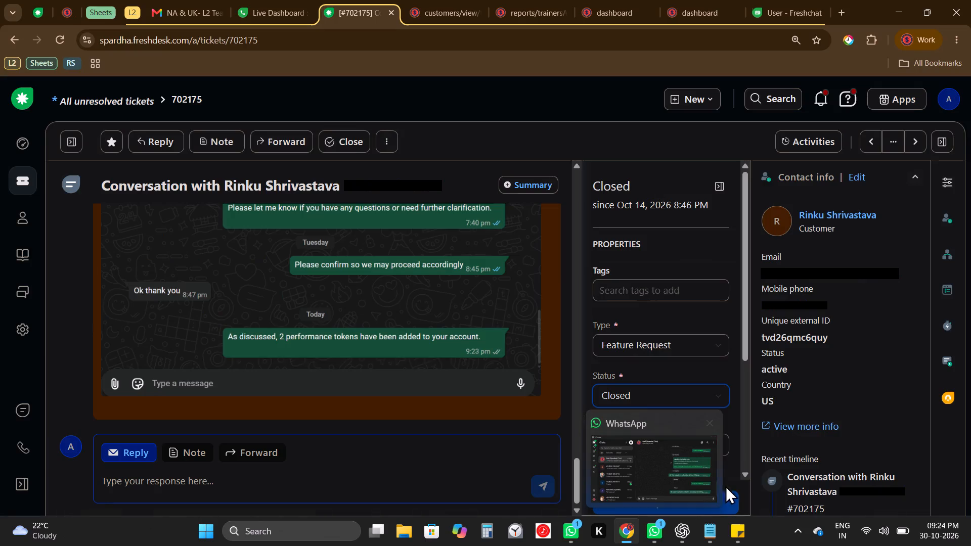
click(724, 498)
triple_click(724, 498)
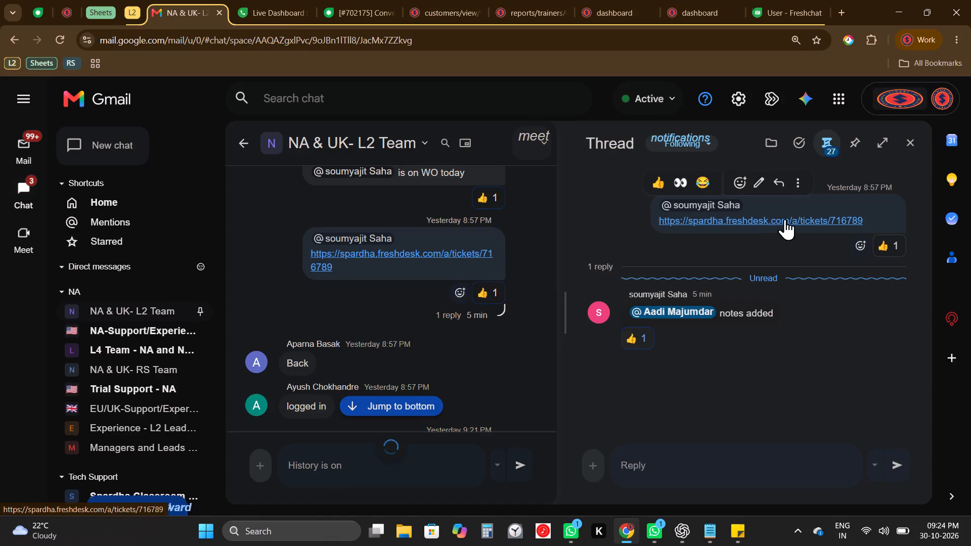
drag(280, 0, 403, 1)
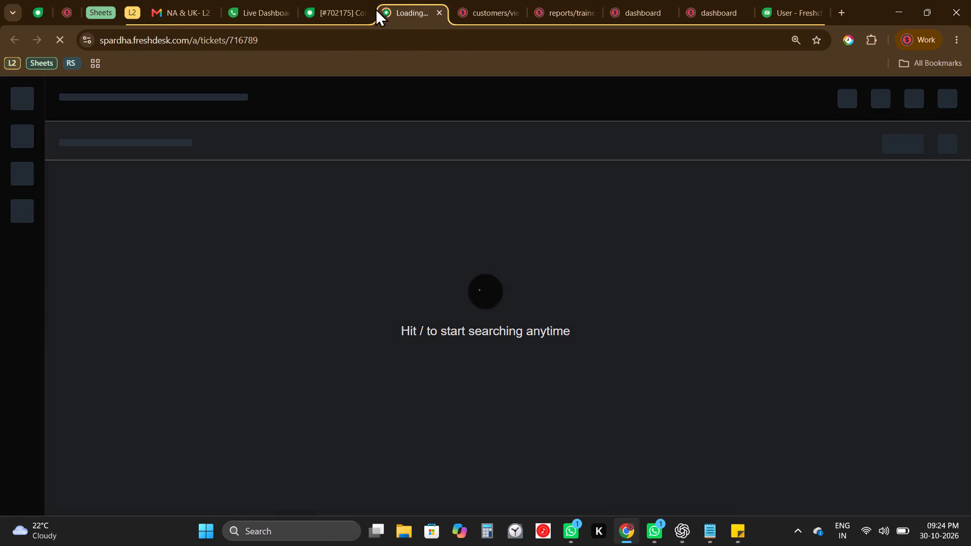
click(366, 11)
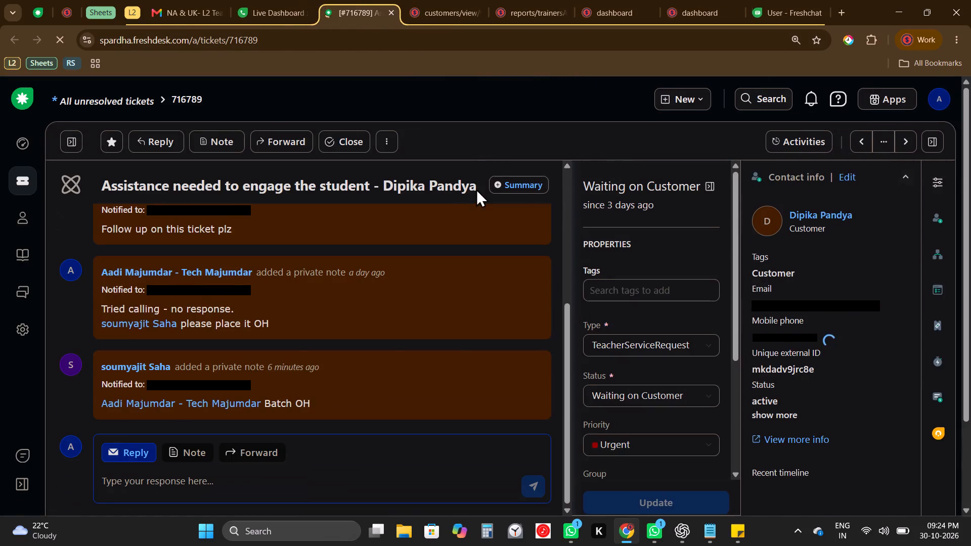
Read ticket 716789's full conversation and check its linked Bollywood Dance batch's status and on-hold details in the admin portal.
scroll(457, 351, up, 4)
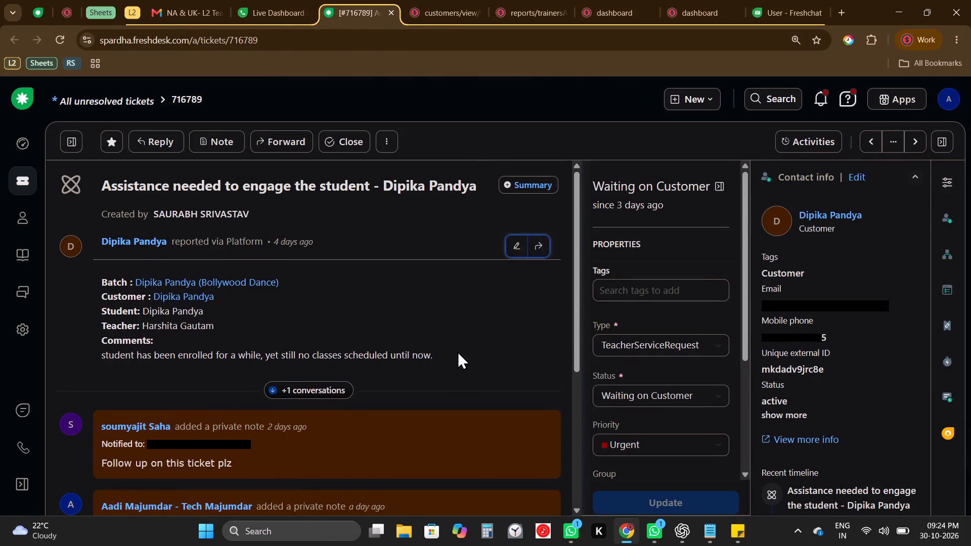
click(329, 387)
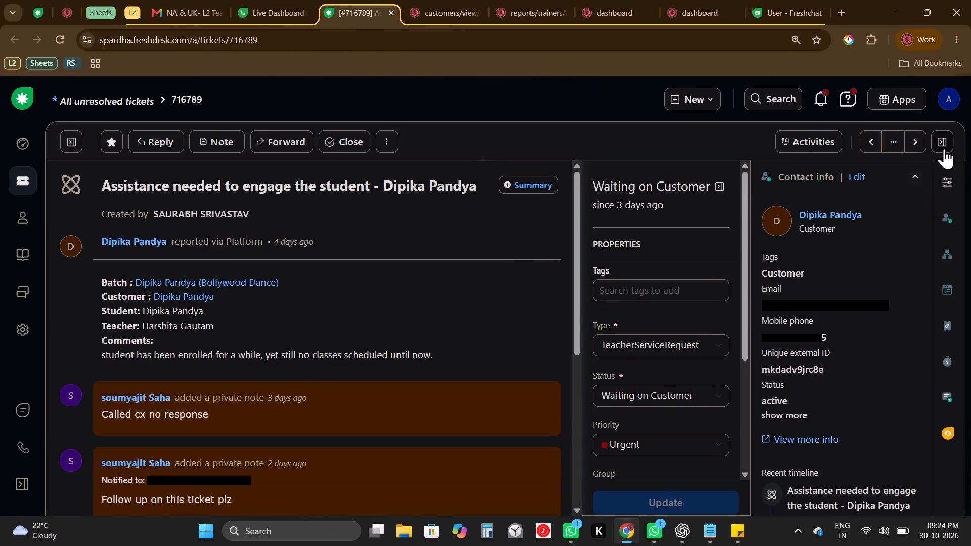
click(944, 148)
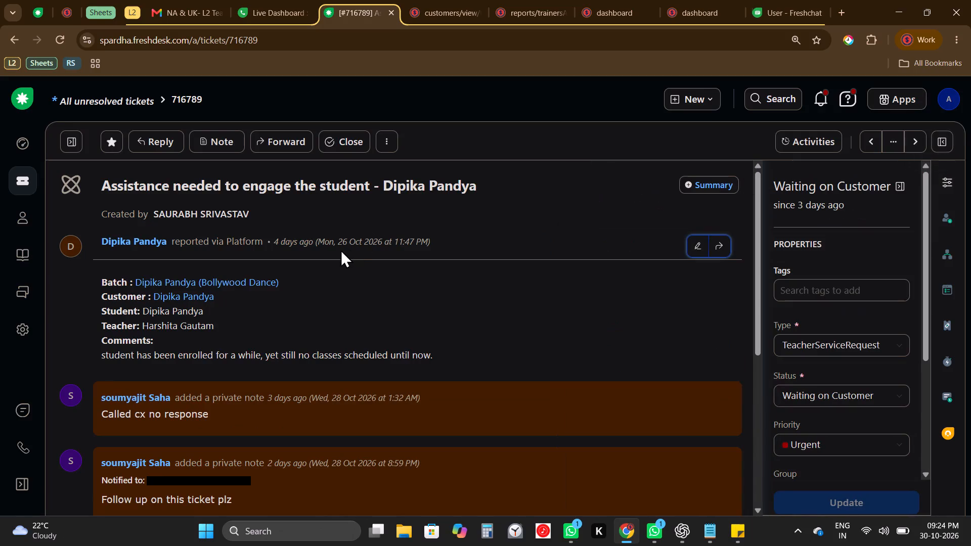
click(251, 272)
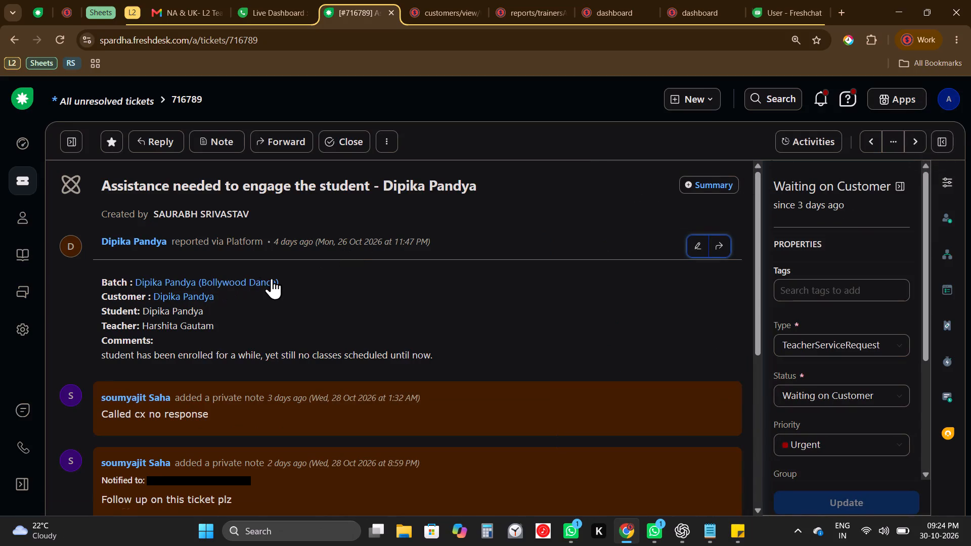
click(272, 278)
click(518, 15)
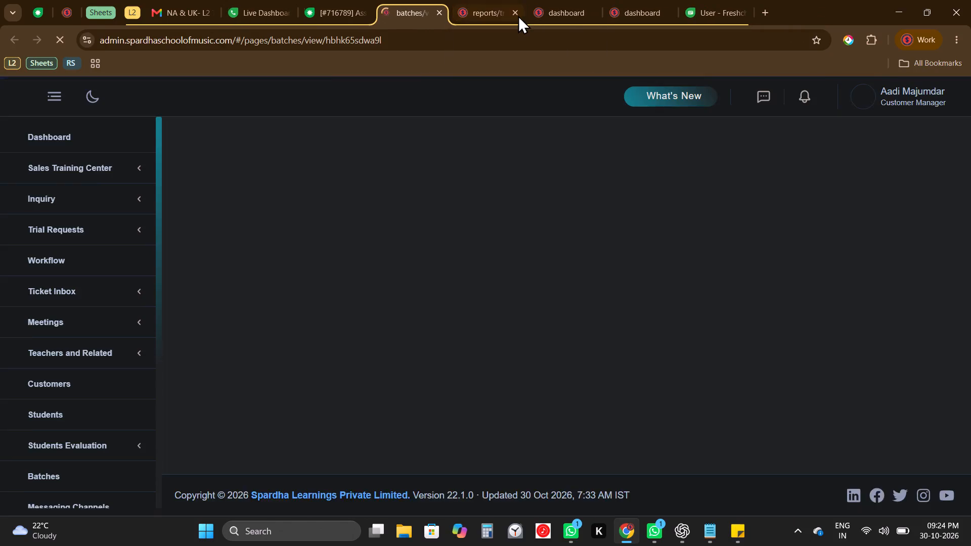
scroll(464, 295, down, 3)
scroll(464, 295, up, 1)
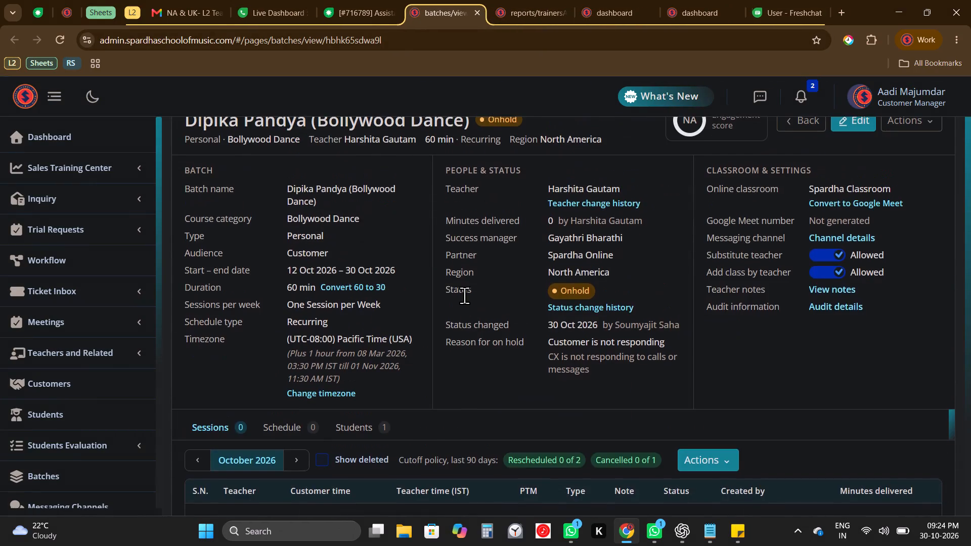
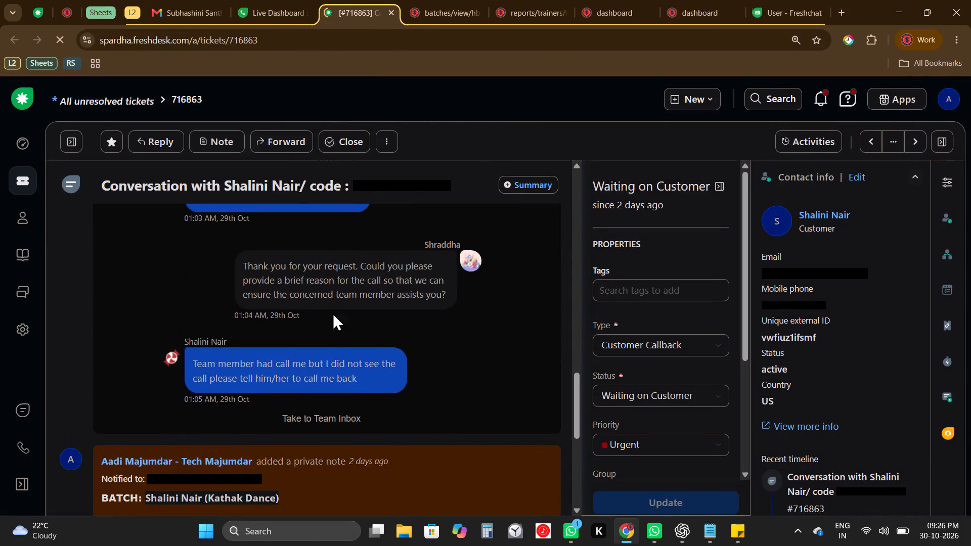
scroll(332, 312, up, 2)
click(326, 354)
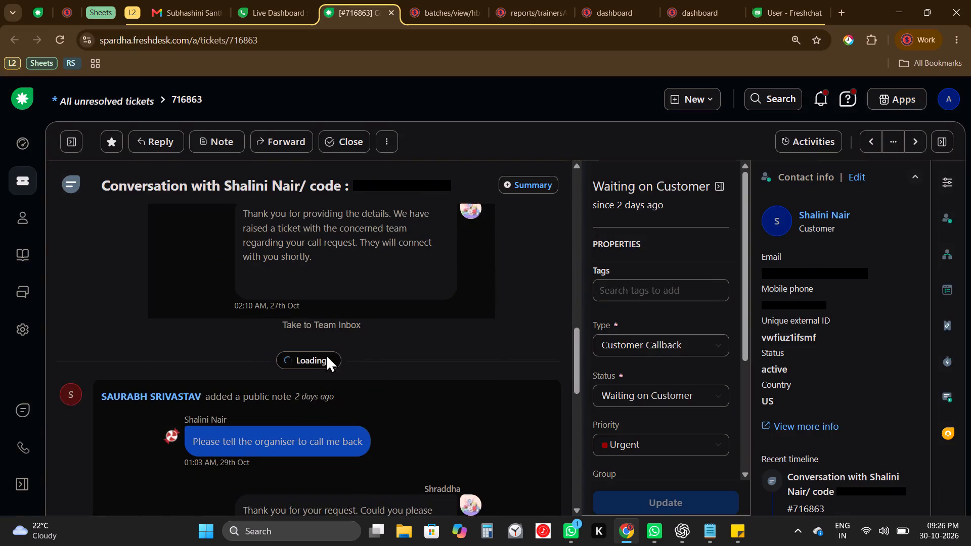
scroll(349, 408, up, 1)
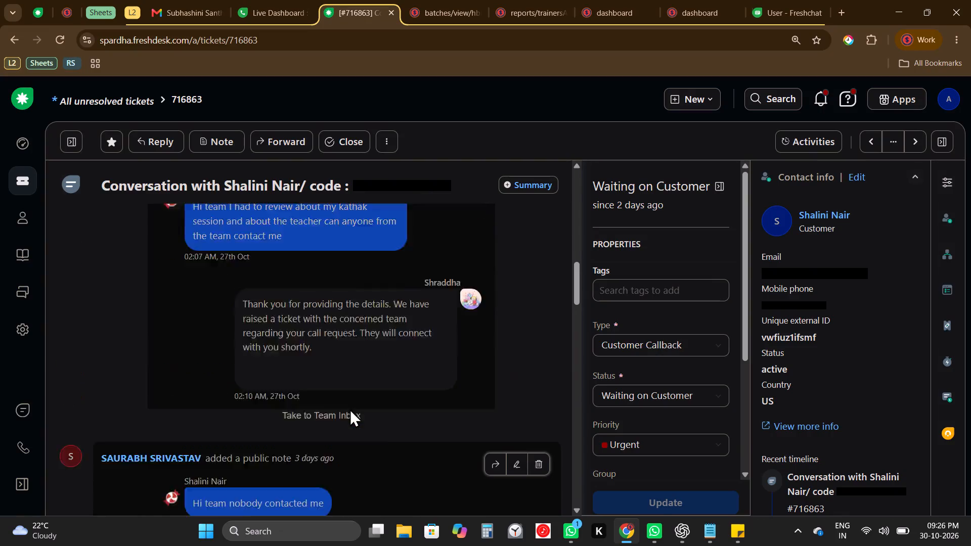
scroll(349, 408, up, 2)
scroll(349, 408, down, 8)
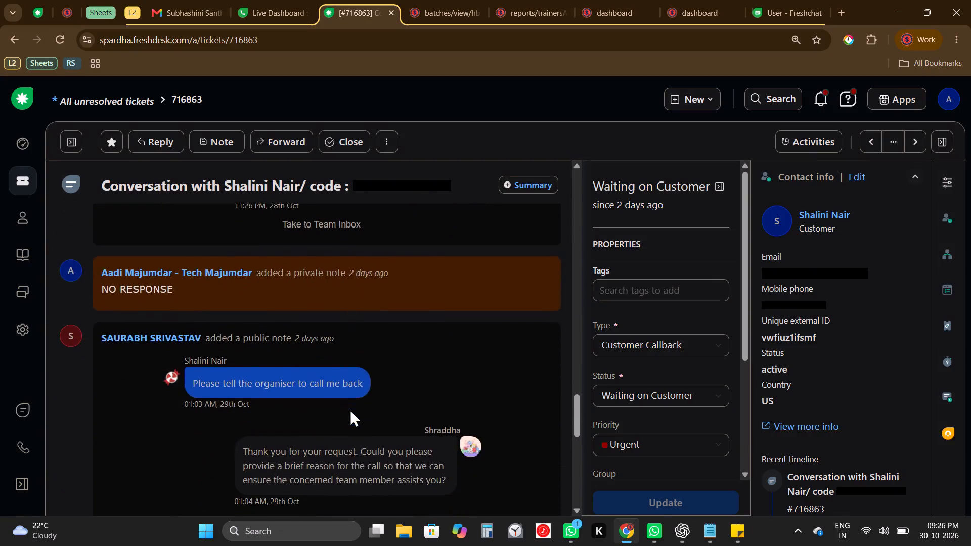
scroll(349, 408, down, 4)
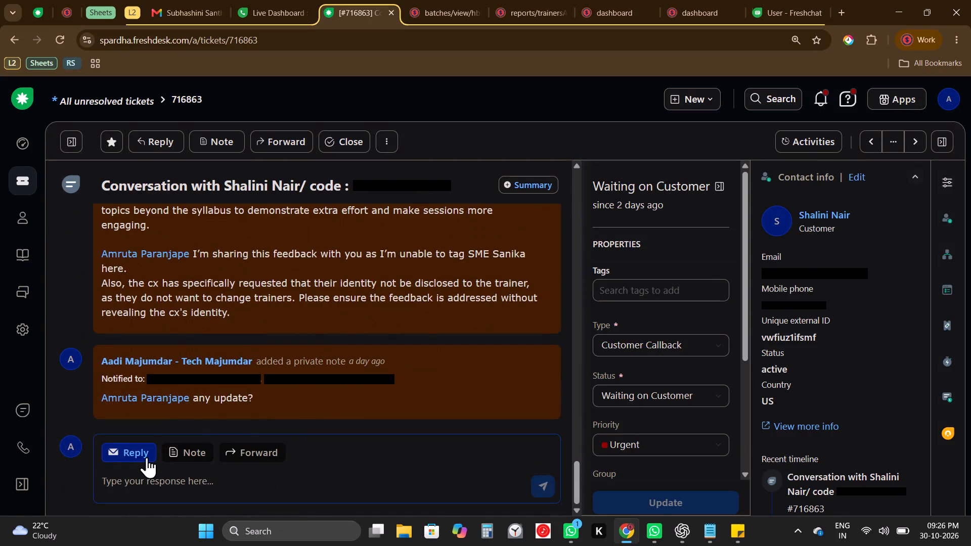
click(182, 450)
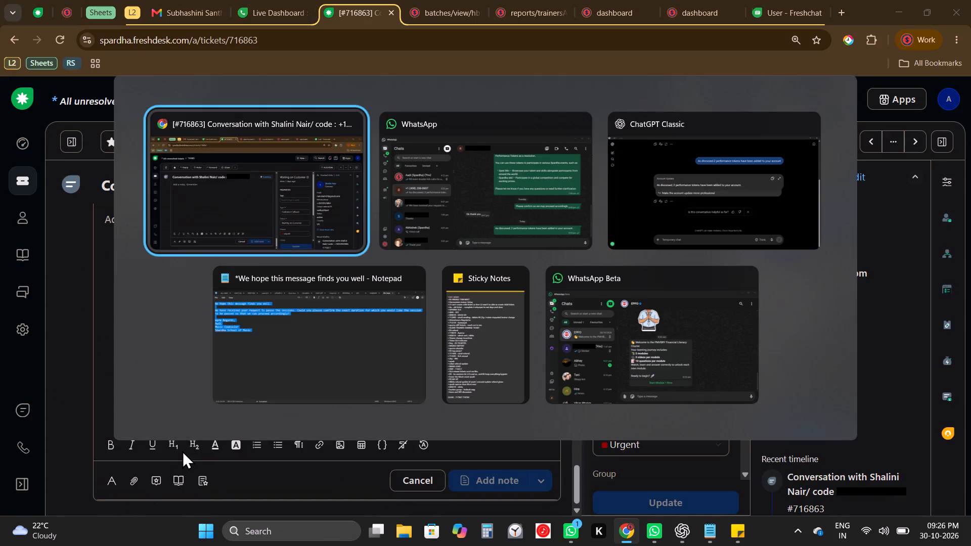
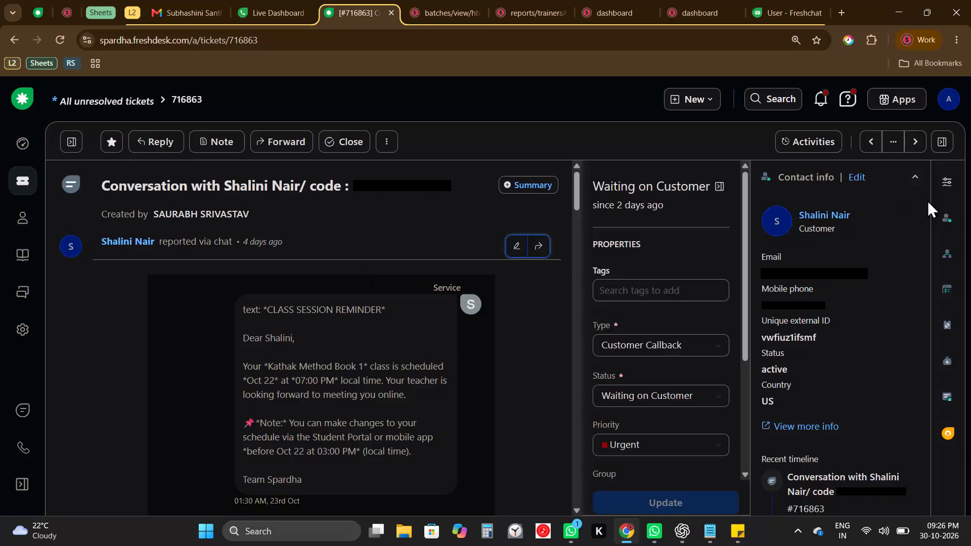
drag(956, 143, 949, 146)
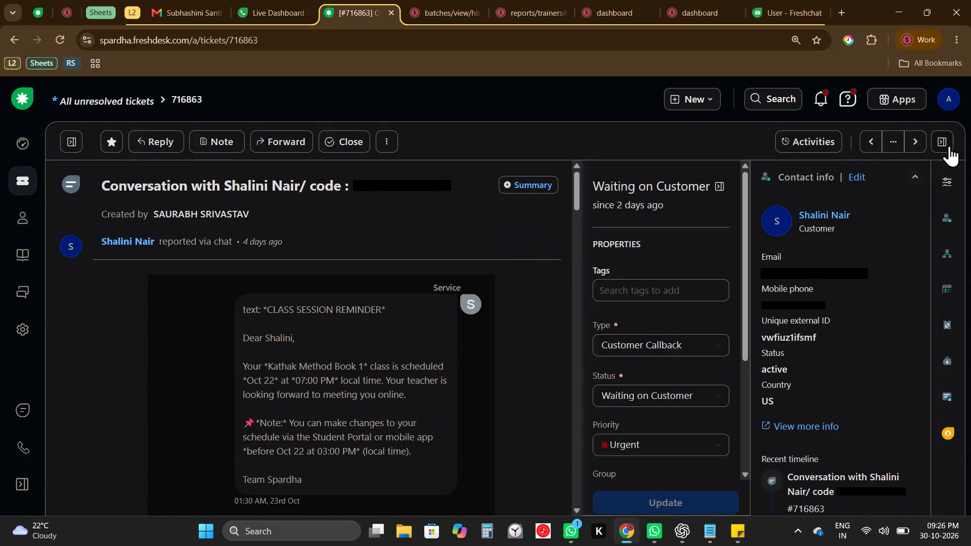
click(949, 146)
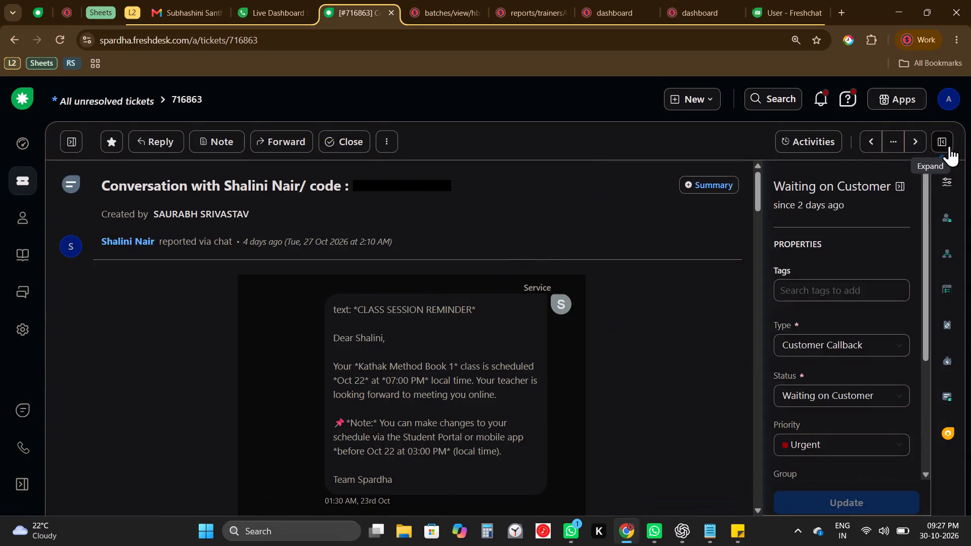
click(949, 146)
Add the note "CLOSING THIS TICKET." with the copied chat screenshot to ticket #716863, and change its type to Feature Request.
scroll(337, 390, down, 19)
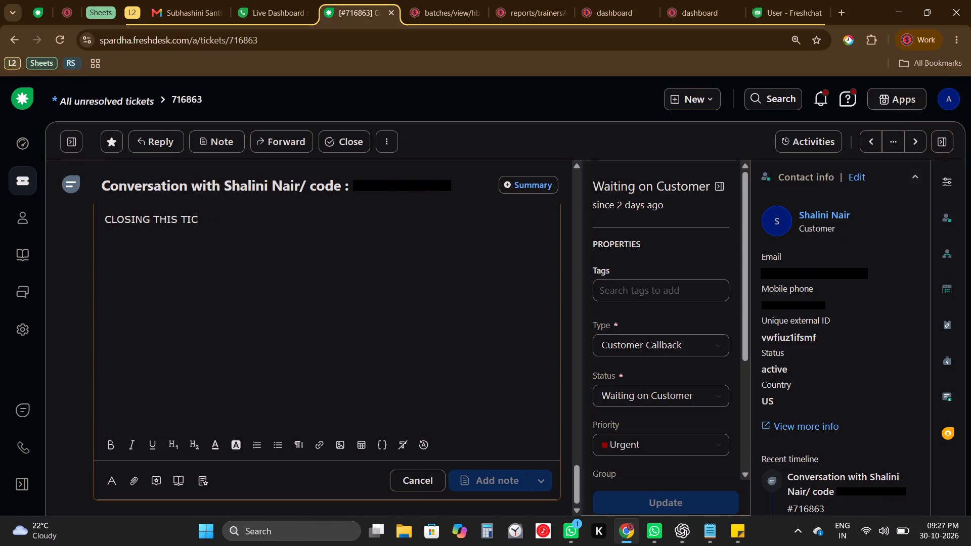
key(ctrl+v)
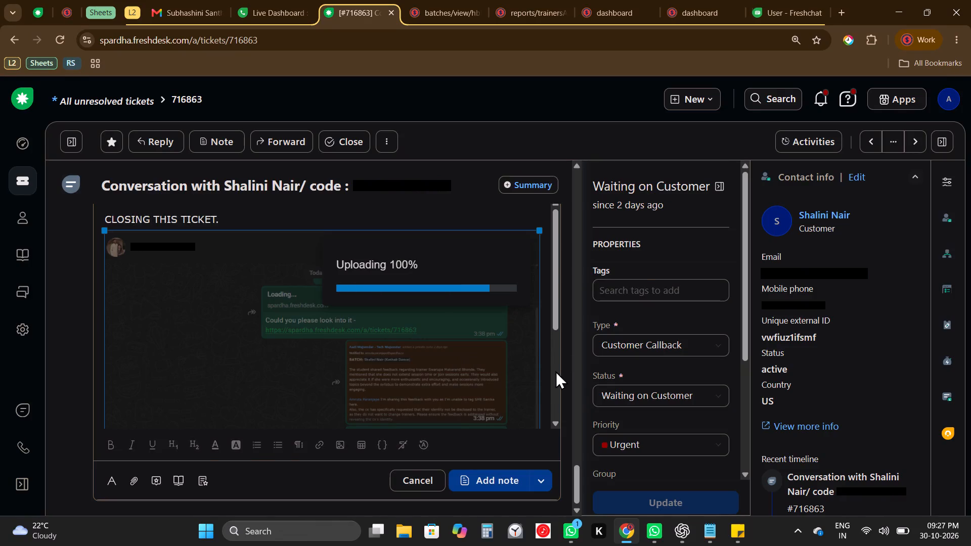
click(663, 348)
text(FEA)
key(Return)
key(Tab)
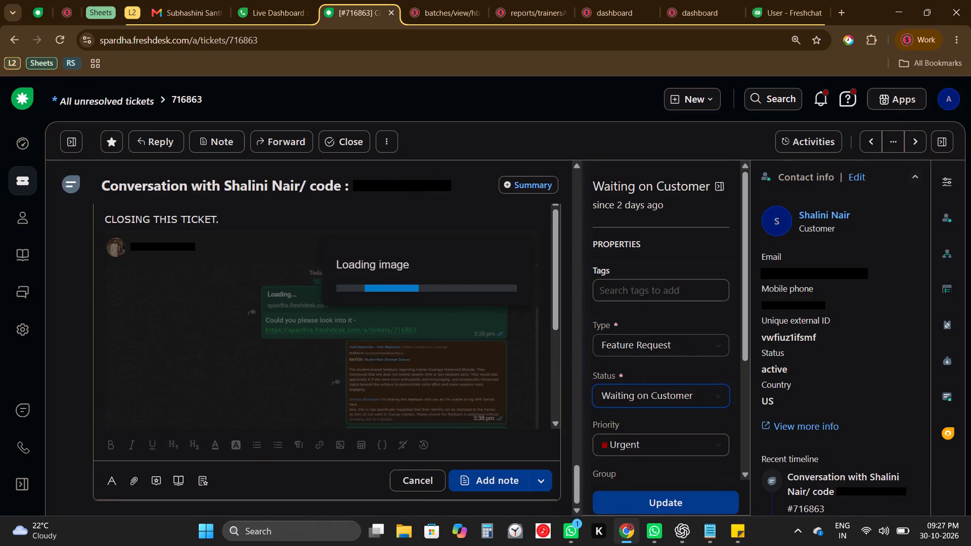
click(509, 477)
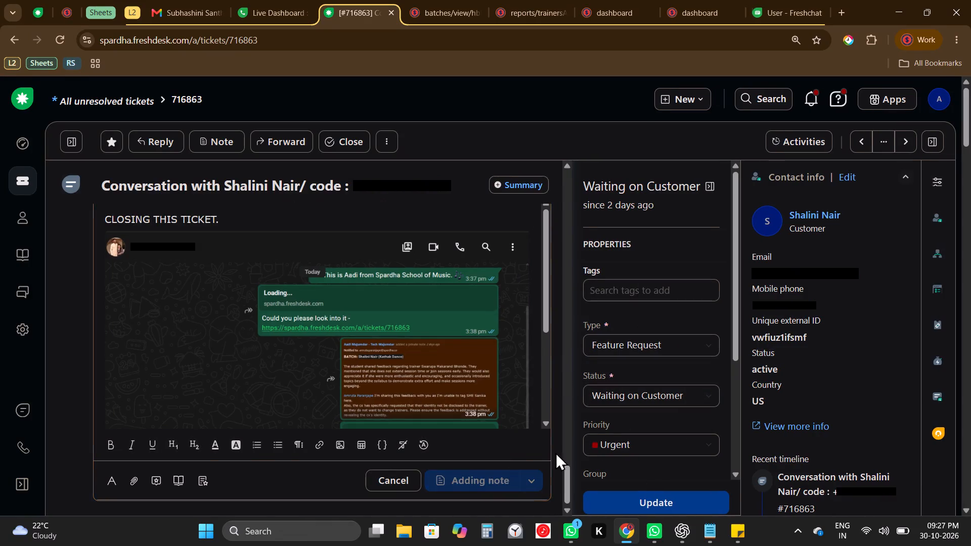
click(678, 395)
click(713, 330)
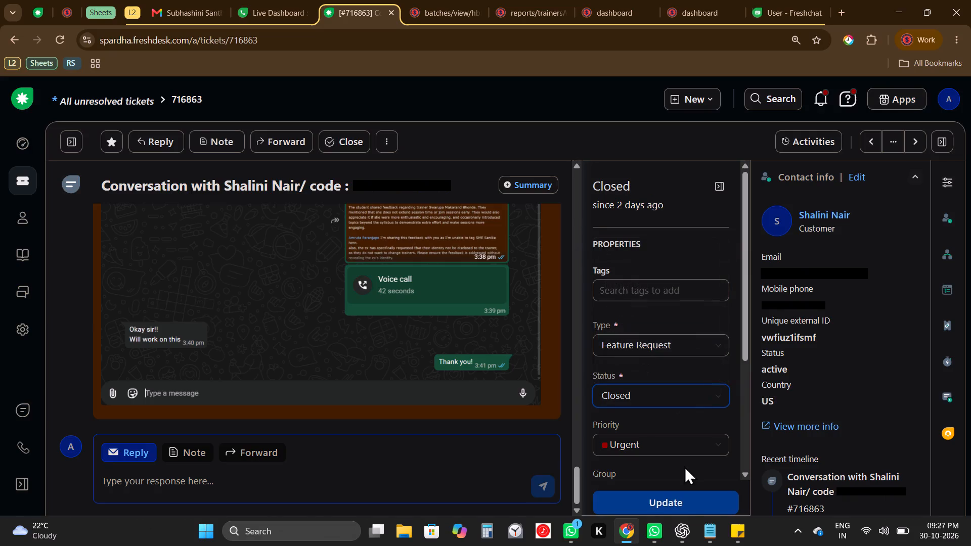
click(681, 503)
Return to the ticket list, copy the MY SLA TICKETS link from Notepad, and load that filtered view in the browser.
click(26, 186)
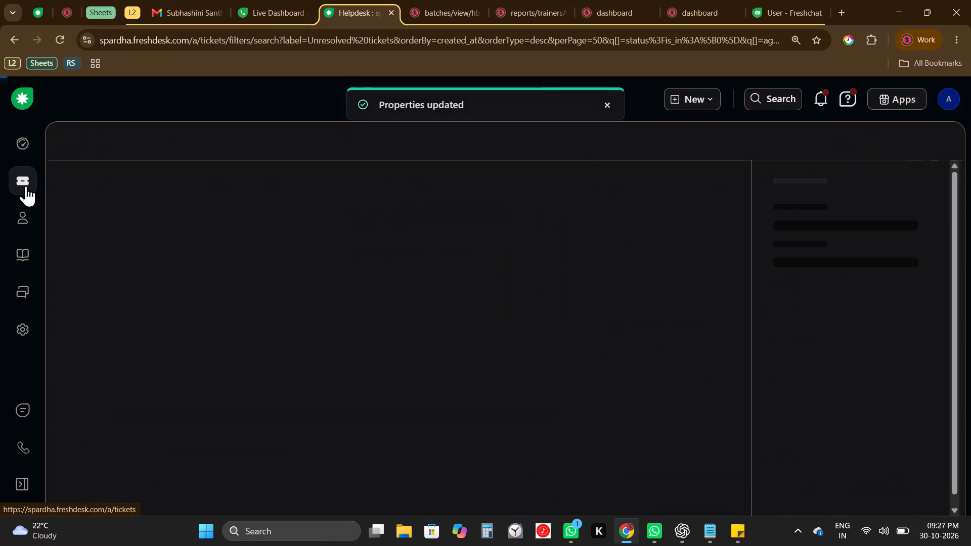
click(710, 539)
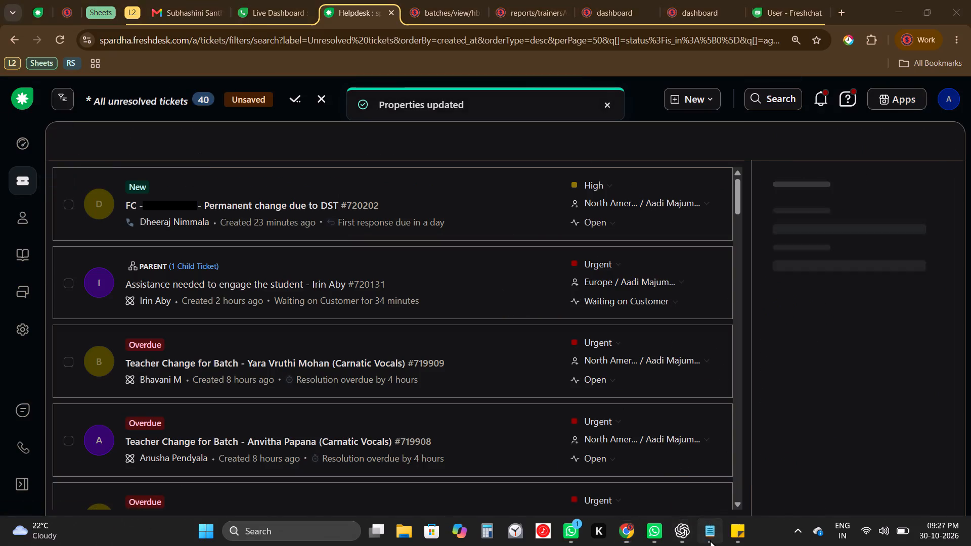
click(41, 7)
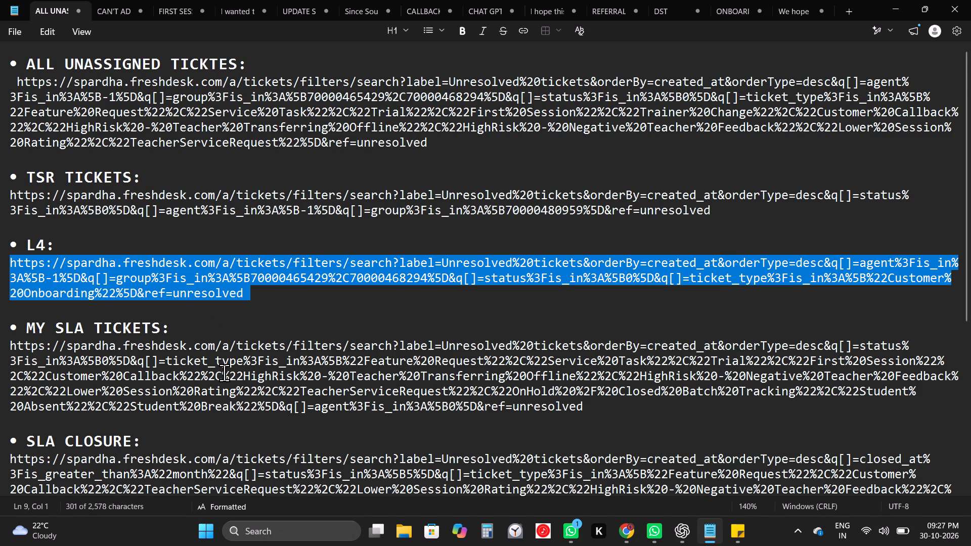
triple_click(224, 373)
key(ctrl+c)
click(432, 47)
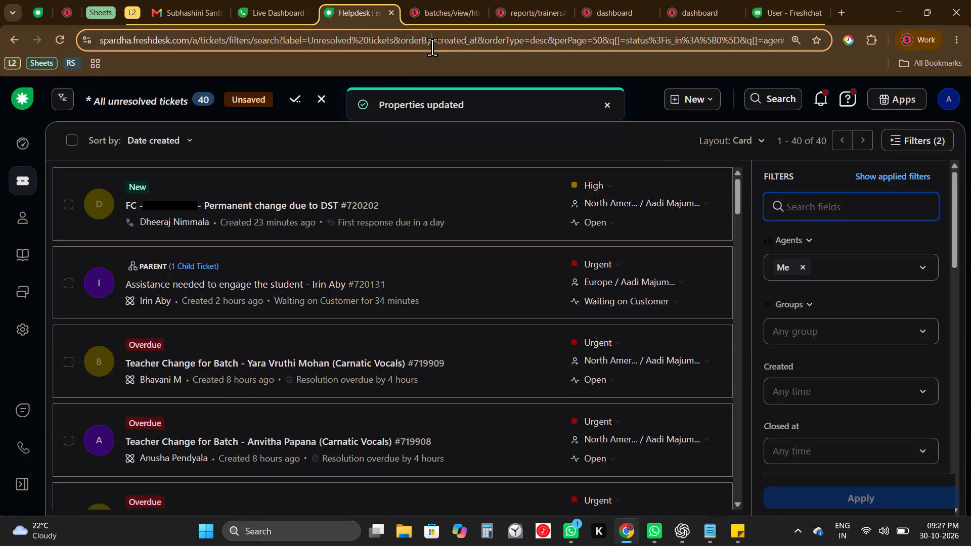
key(ctrl+v)
key(Return)
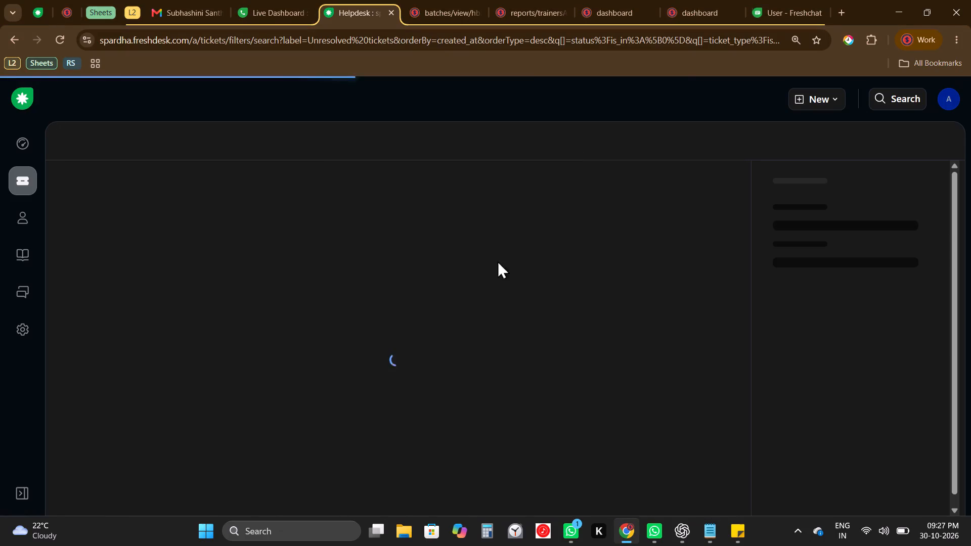
scroll(470, 311, down, 10)
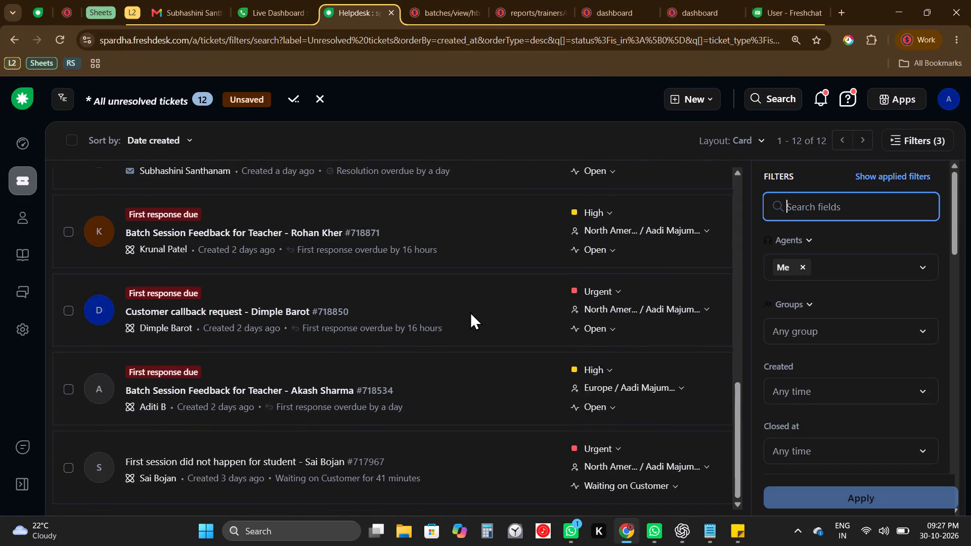
click(316, 464)
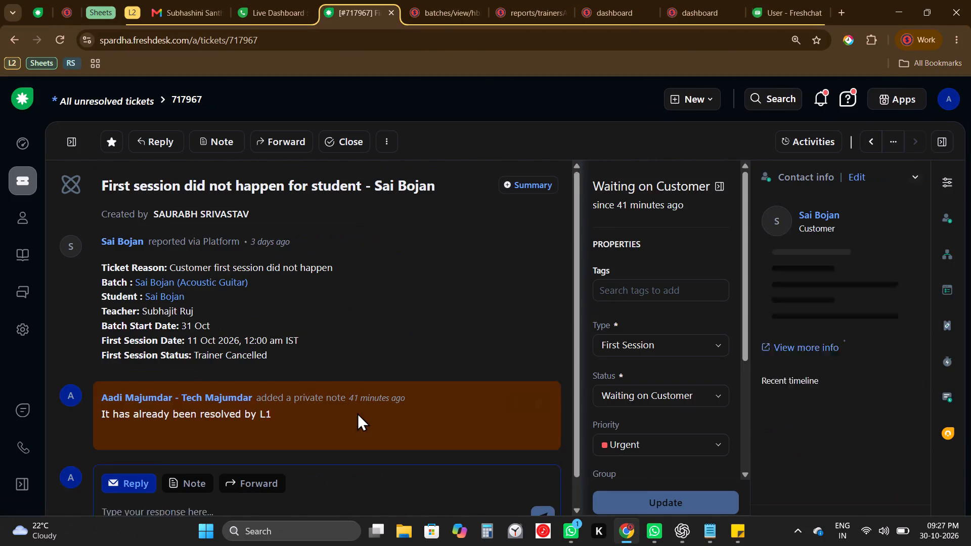
Review unresolved tickets 717967, 718534 and 719330, examining their details and notes for pending action.
scroll(429, 303, down, 2)
scroll(429, 303, up, 3)
click(23, 177)
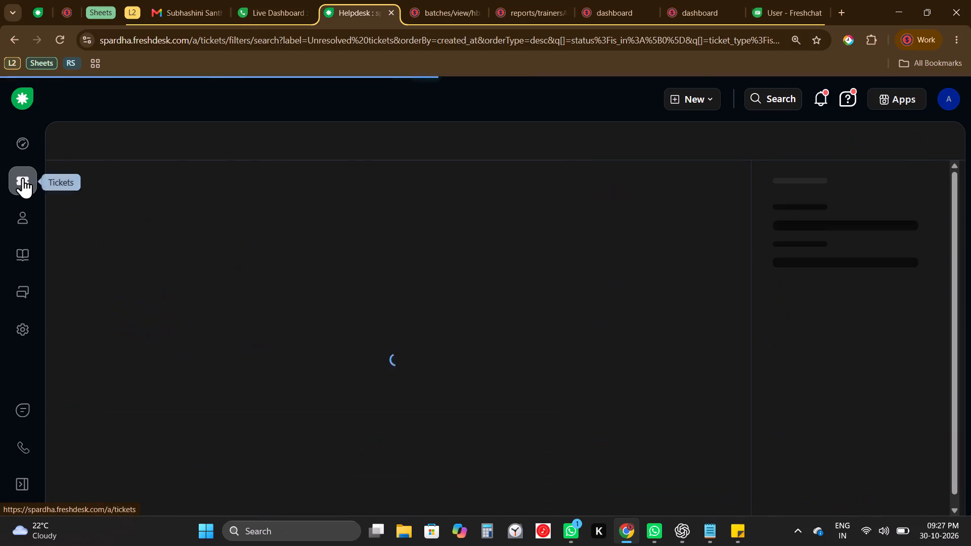
scroll(315, 349, down, 8)
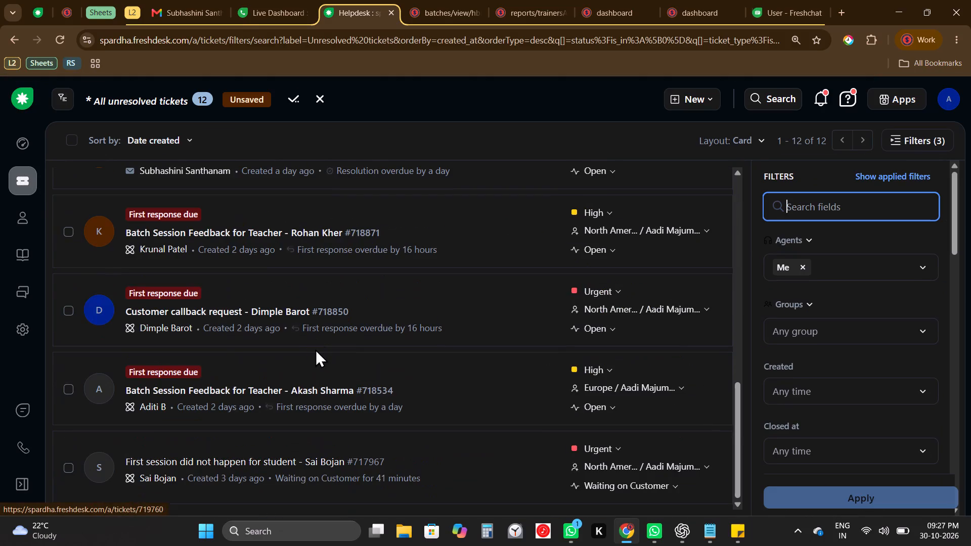
scroll(315, 349, down, 1)
click(287, 392)
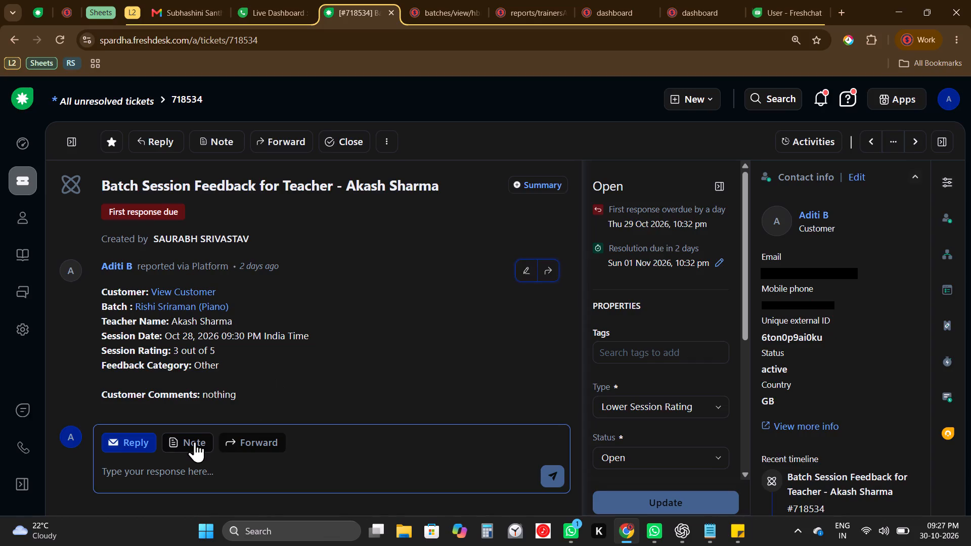
click(27, 177)
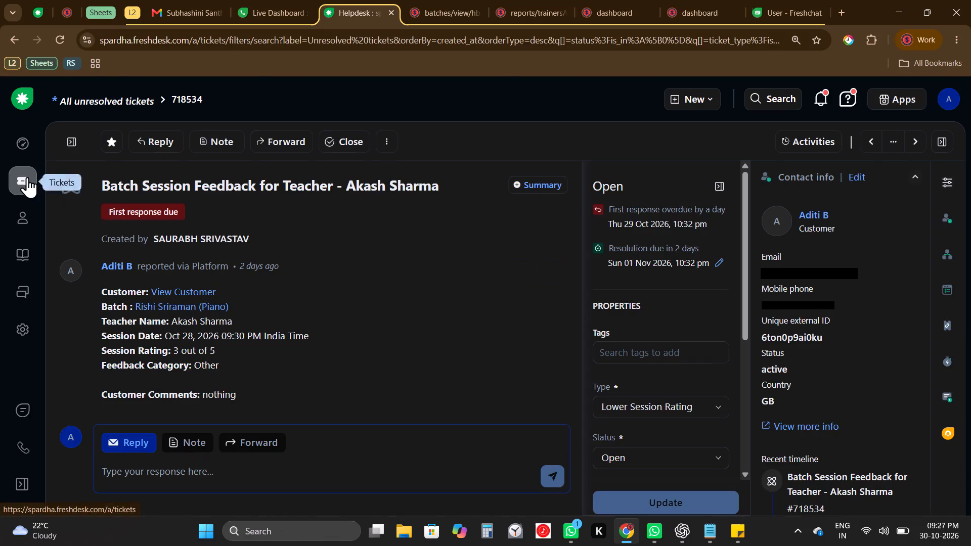
scroll(329, 368, down, 4)
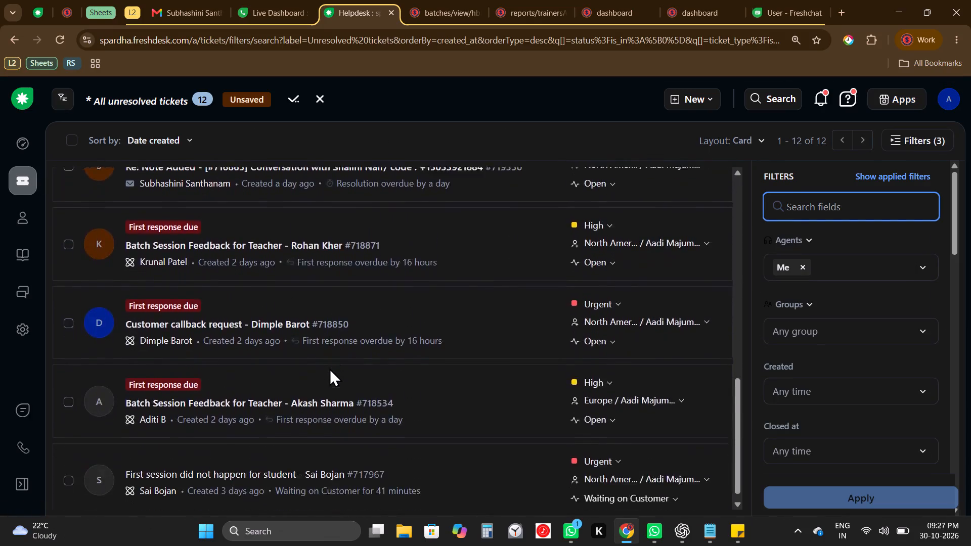
scroll(329, 368, up, 1)
click(462, 232)
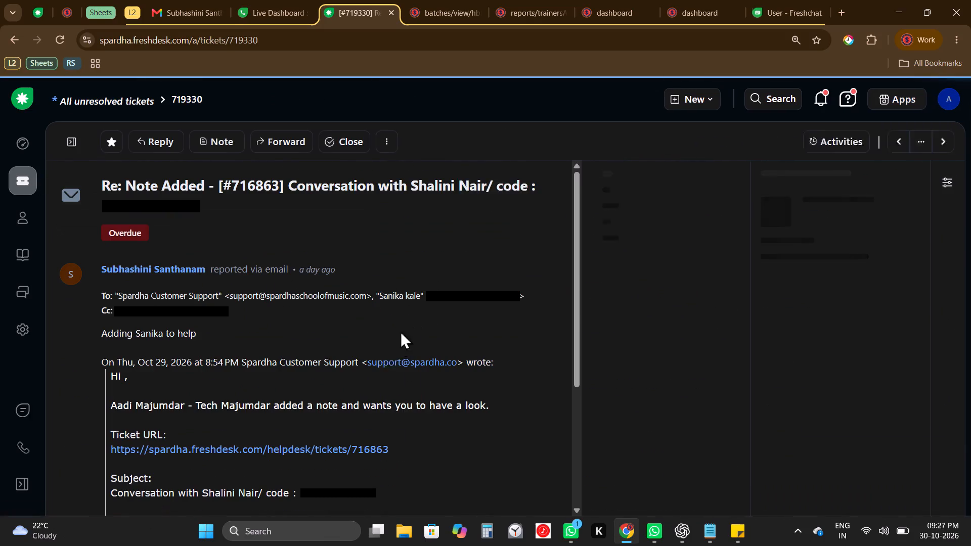
scroll(372, 414, down, 3)
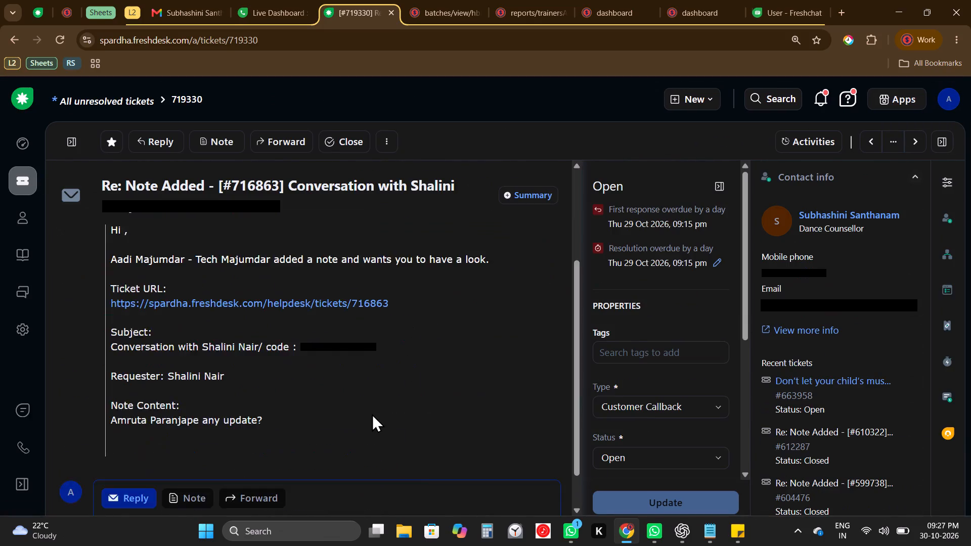
scroll(372, 414, down, 1)
scroll(372, 414, up, 5)
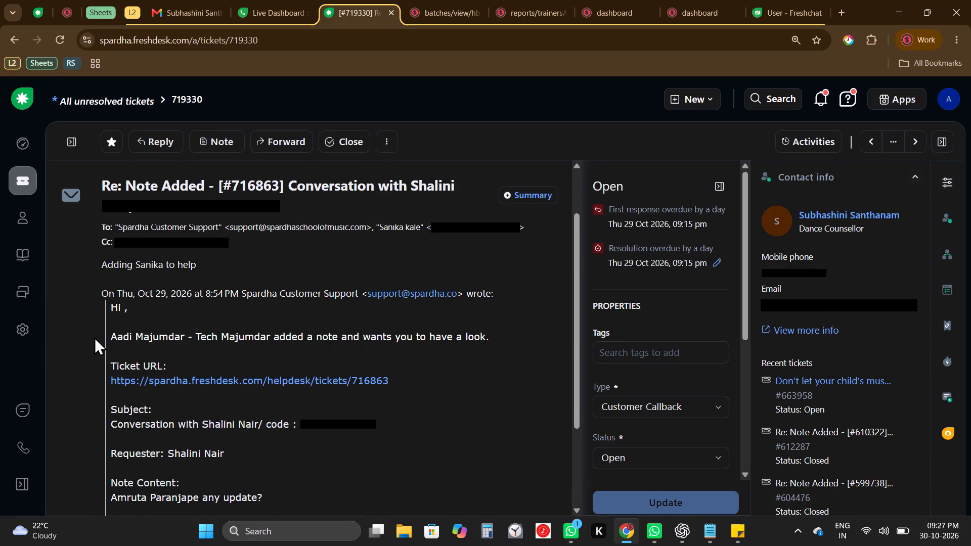
double_click(130, 337)
drag(130, 337, 231, 331)
click(231, 331)
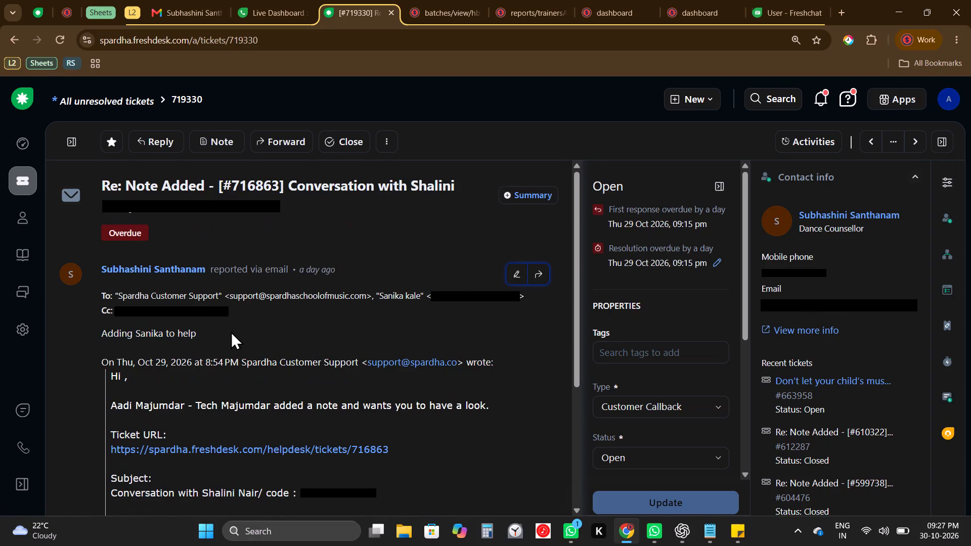
click(231, 331)
drag(231, 331, 78, 325)
scroll(78, 325, down, 1)
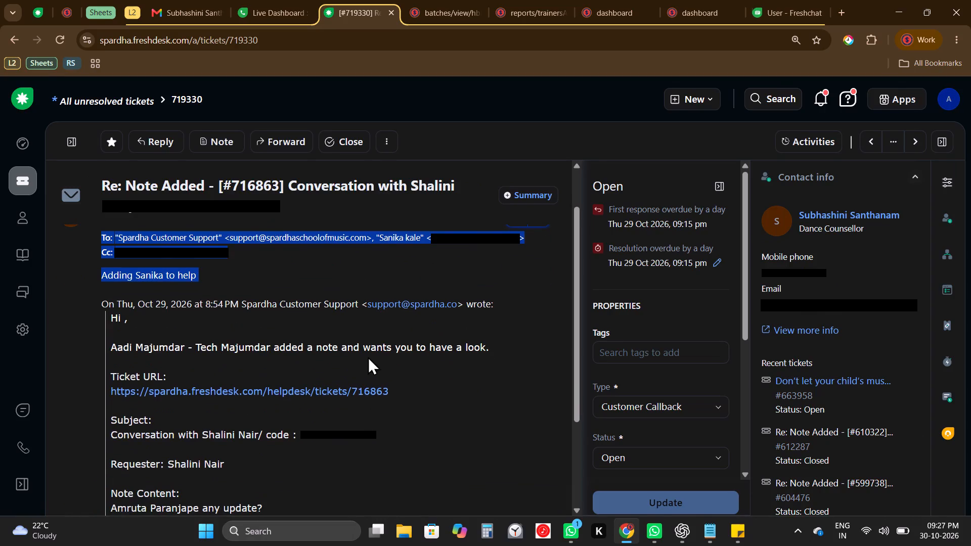
double_click(410, 345)
drag(410, 345, 392, 476)
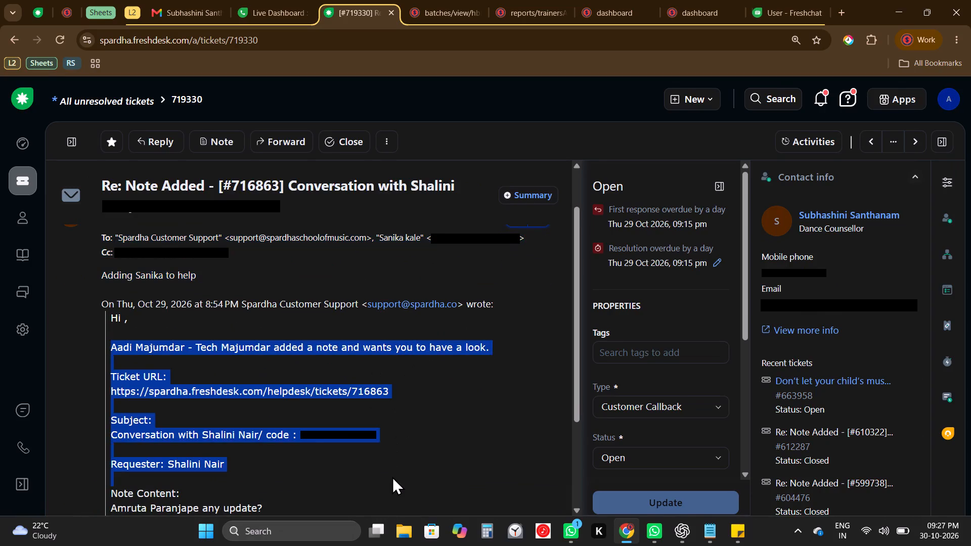
click(392, 476)
scroll(392, 476, up, 3)
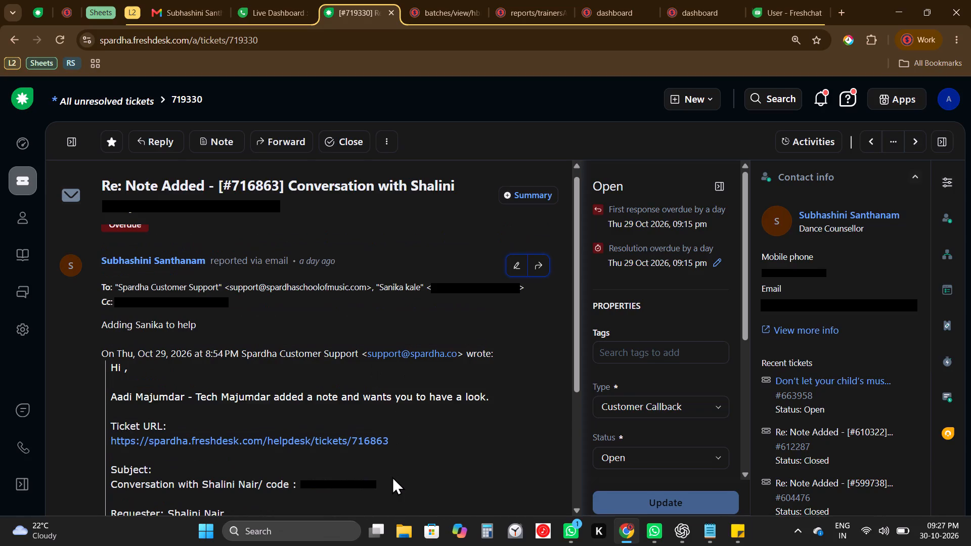
scroll(392, 476, down, 4)
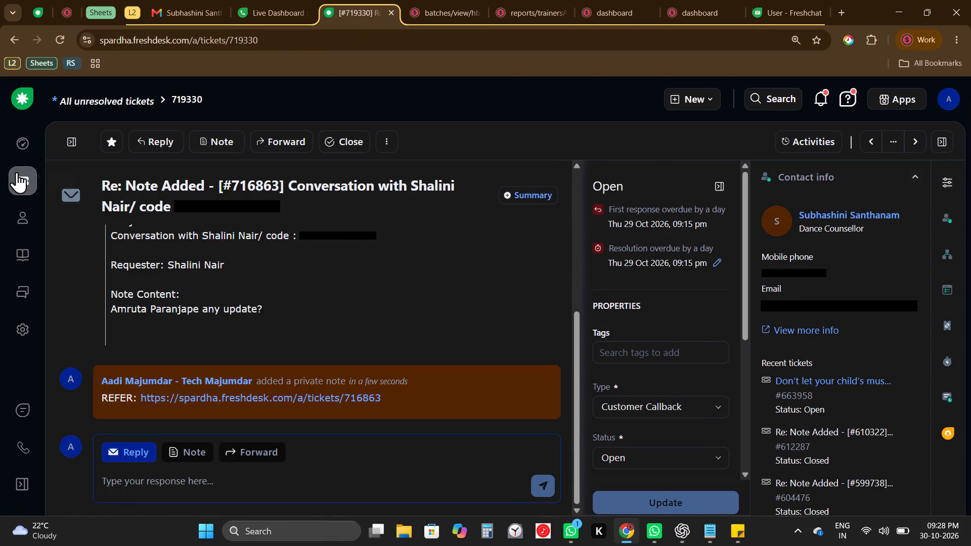
click(17, 172)
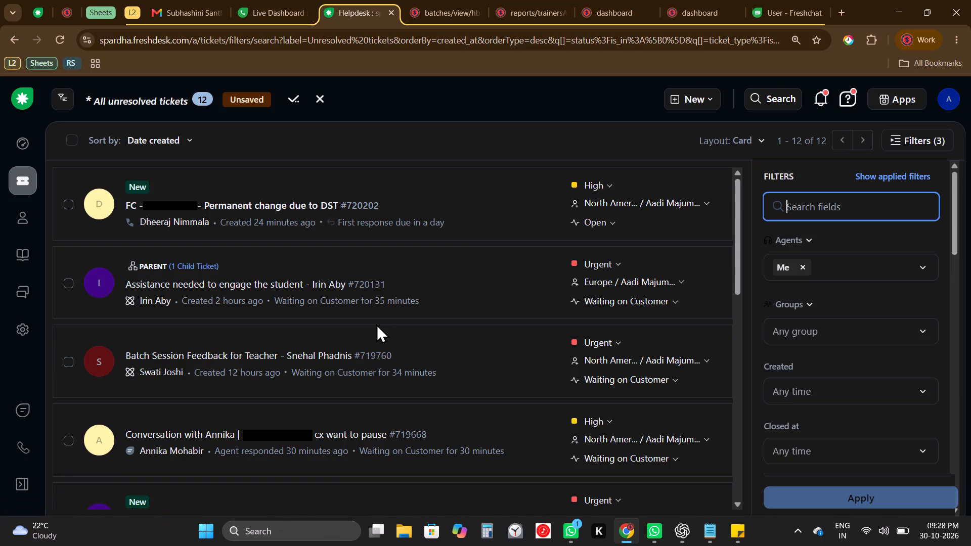
scroll(375, 305, down, 5)
scroll(376, 296, up, 1)
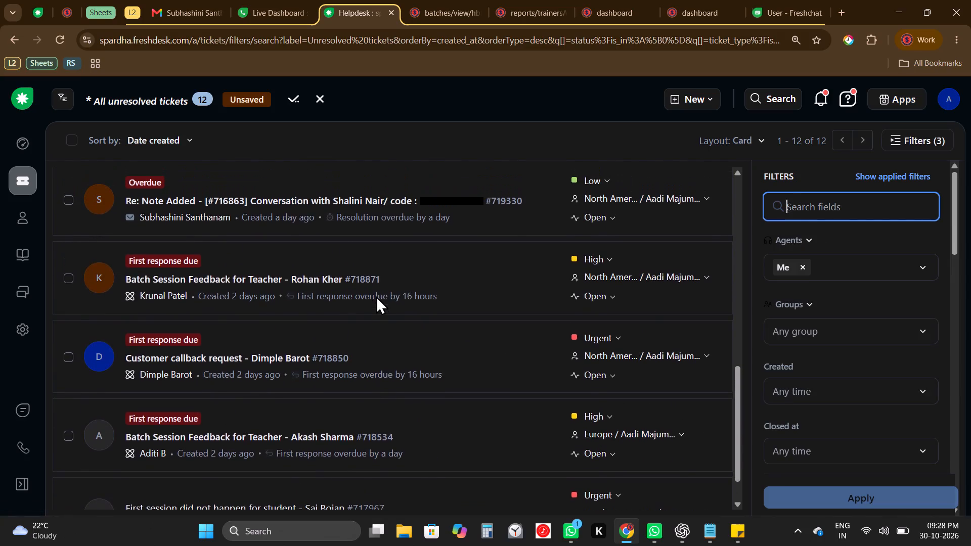
scroll(358, 278, up, 2)
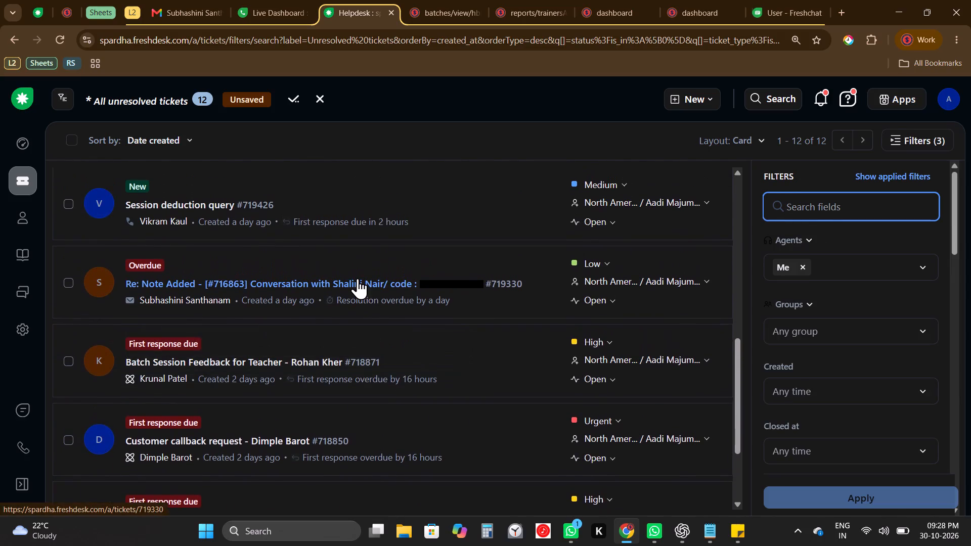
click(259, 212)
click(265, 208)
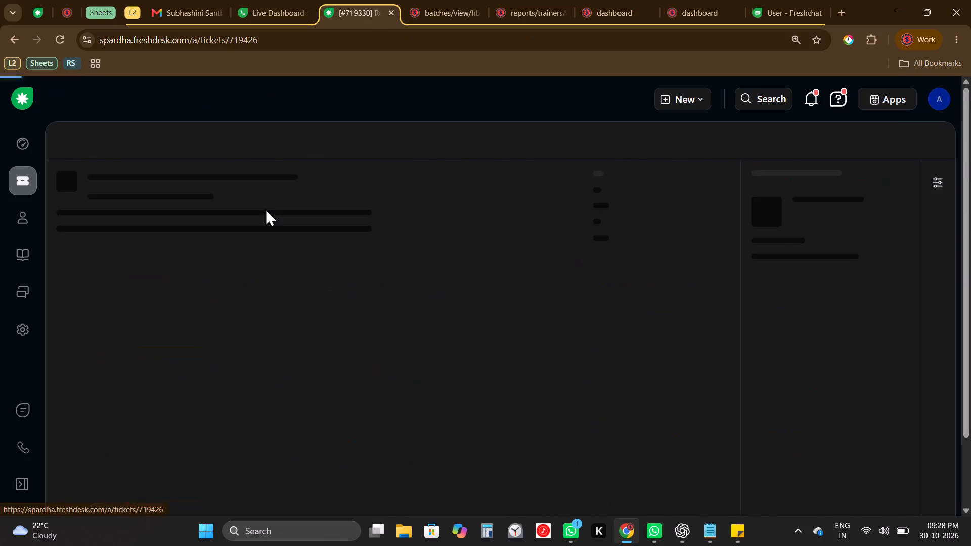
double_click(264, 299)
drag(264, 299, 250, 421)
click(363, 211)
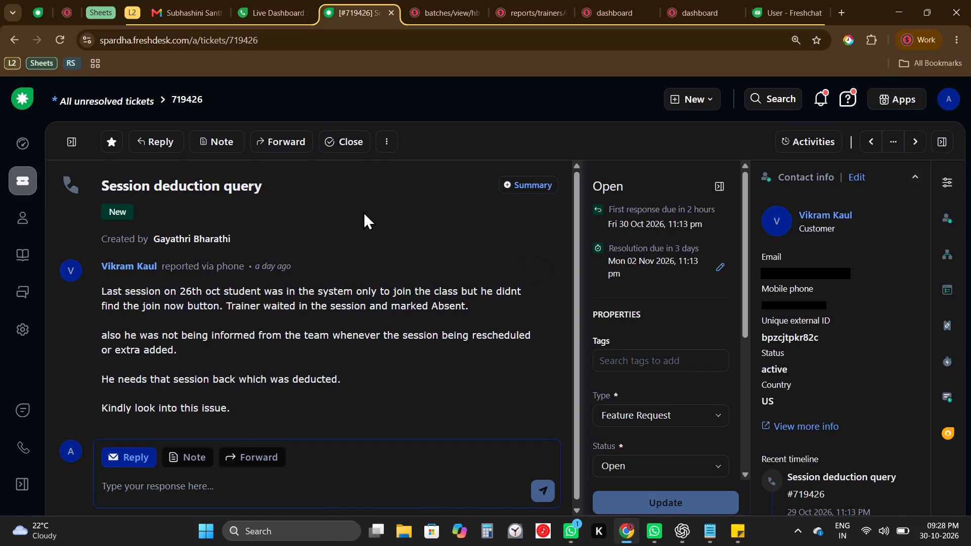
click(198, 0)
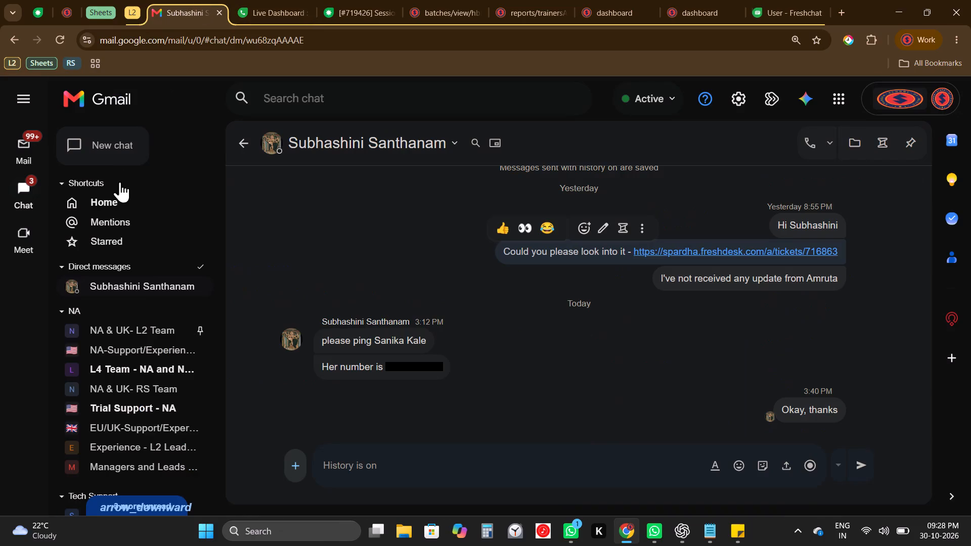
click(346, 0)
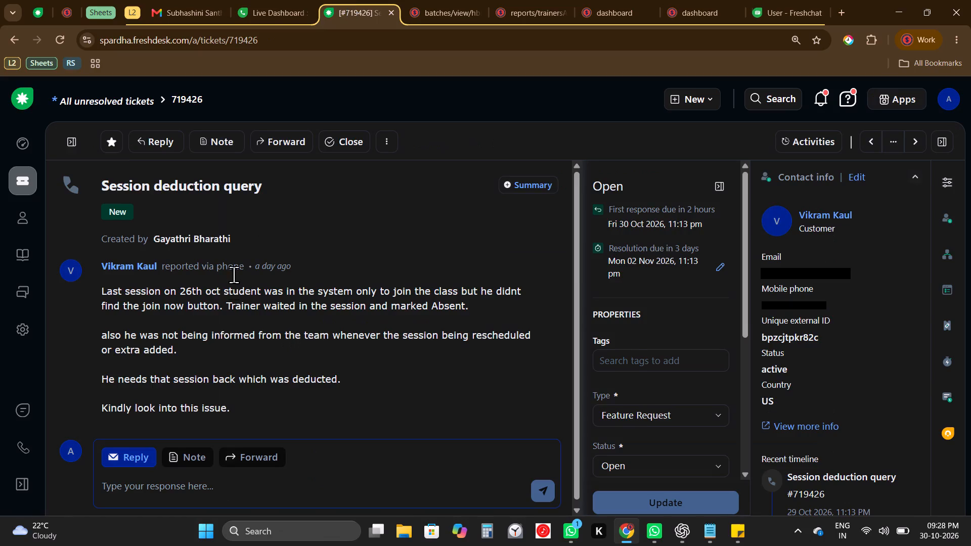
double_click(246, 310)
drag(246, 310, 336, 295)
click(336, 295)
drag(336, 295, 495, 299)
click(495, 299)
drag(495, 299, 499, 318)
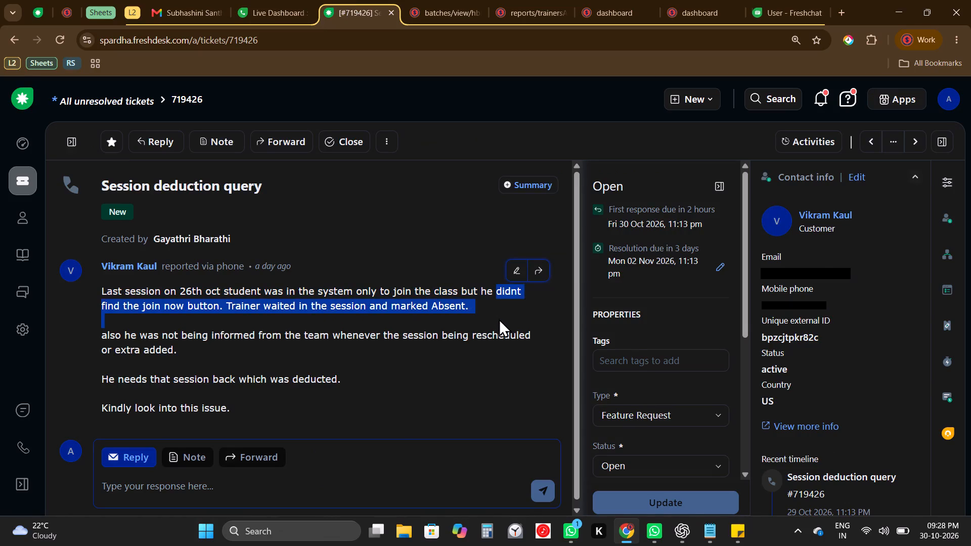
click(499, 318)
click(233, 305)
drag(233, 305, 313, 313)
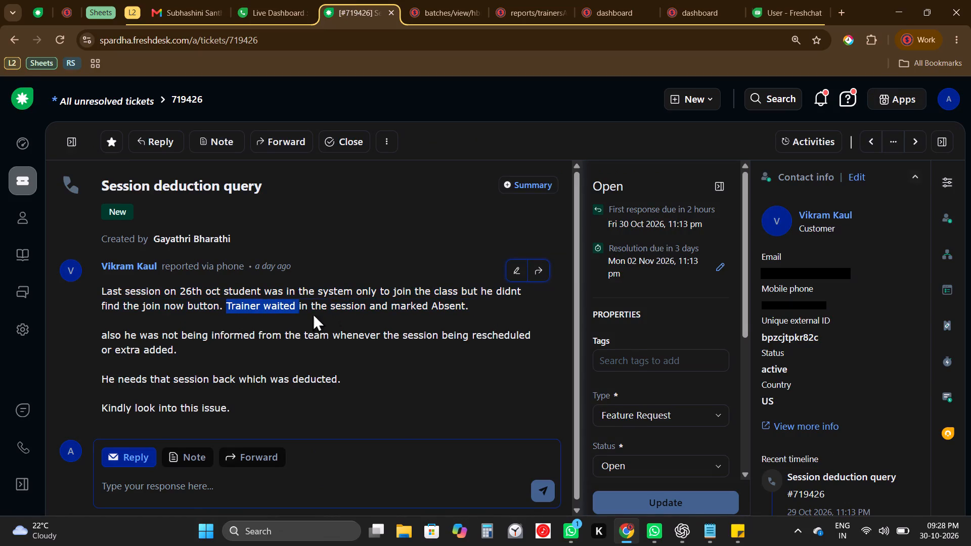
drag(313, 313, 450, 363)
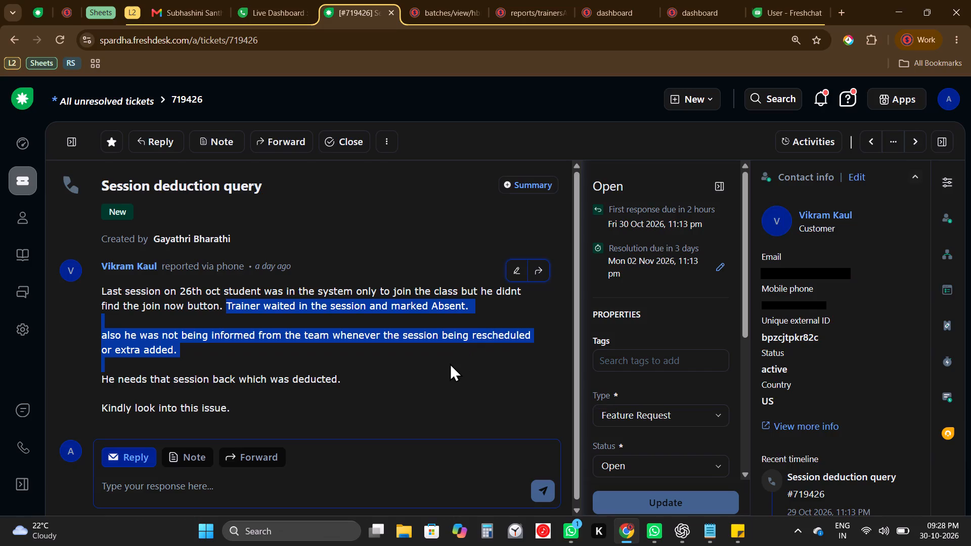
drag(450, 363, 404, 416)
double_click(404, 416)
drag(404, 416, 443, 308)
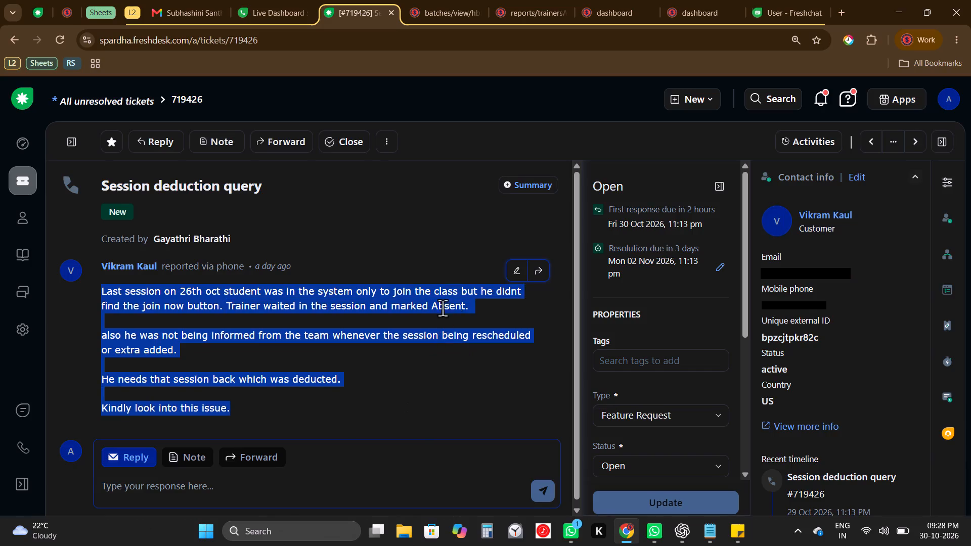
drag(443, 308, 454, 296)
double_click(454, 296)
drag(454, 296, 417, 405)
click(417, 405)
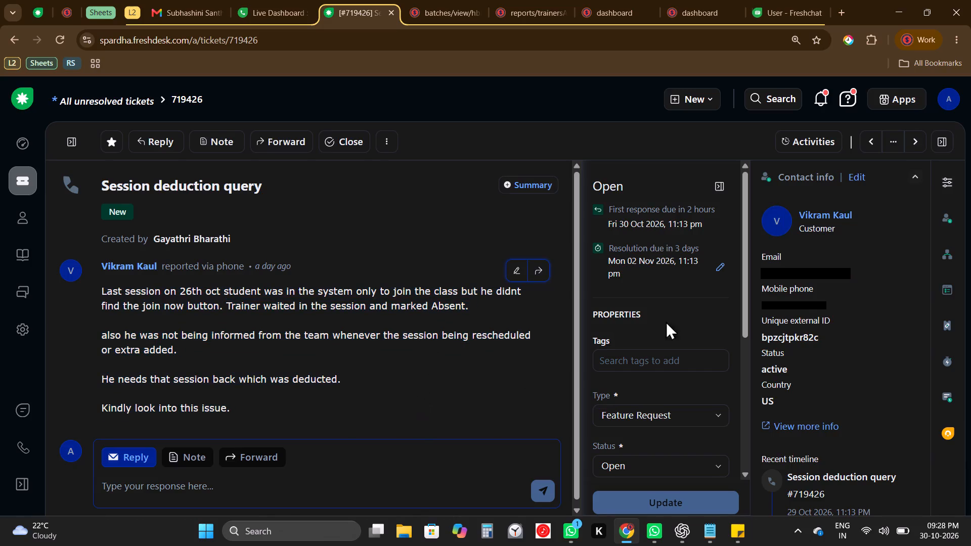
triple_click(865, 299)
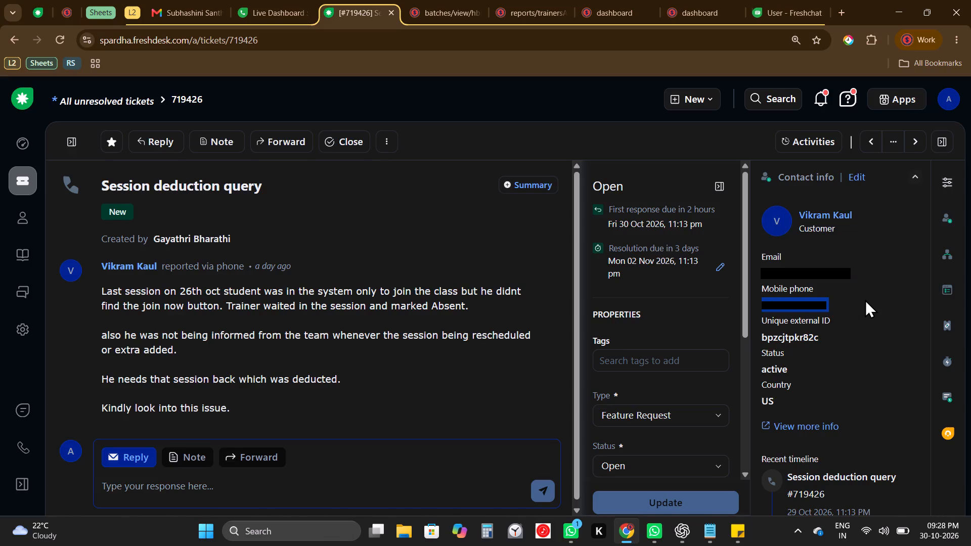
key(ctrl+c)
key(ctrl+c)
click(460, 0)
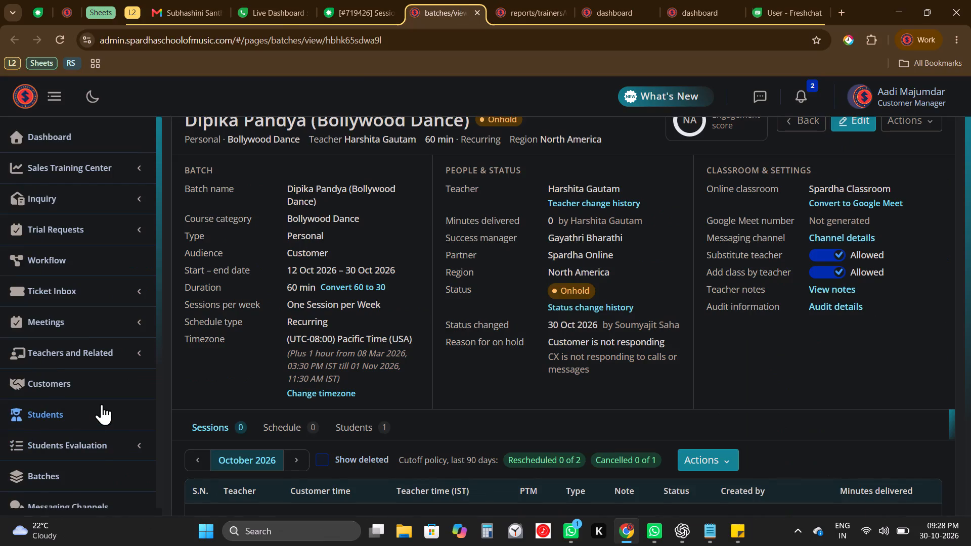
click(102, 404)
click(458, 202)
key(ctrl+v)
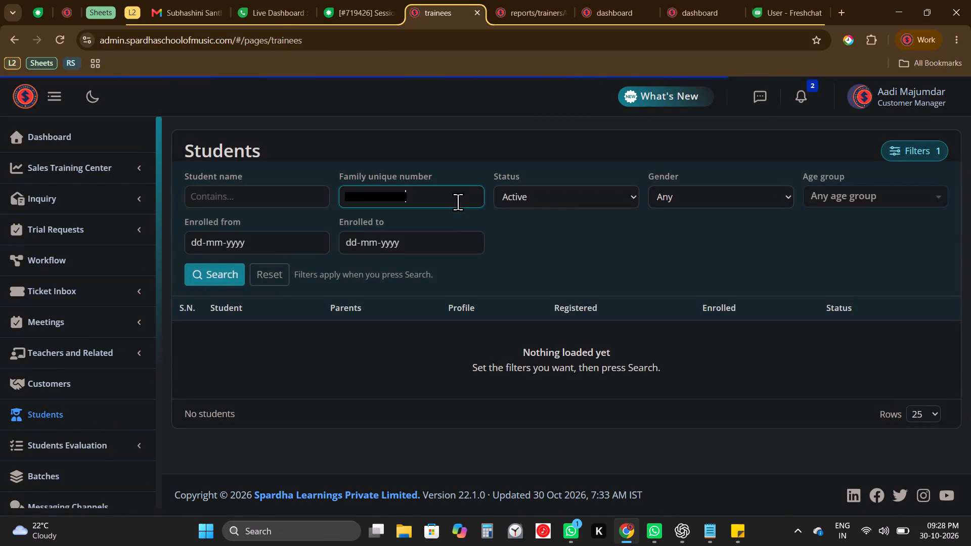
key(ctrl+Left)
key(Right)
key(BackSpace)
key(BackSpace)
click(204, 271)
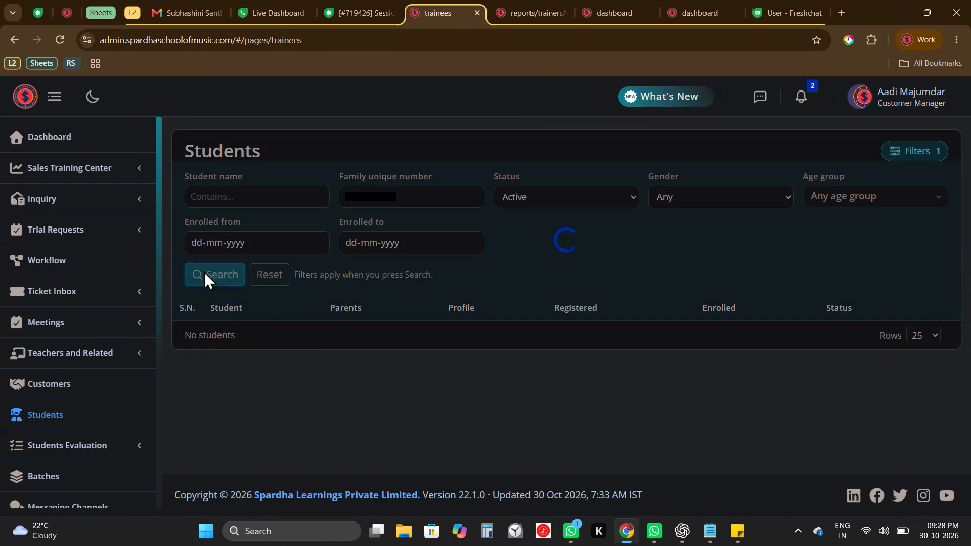
click(307, 345)
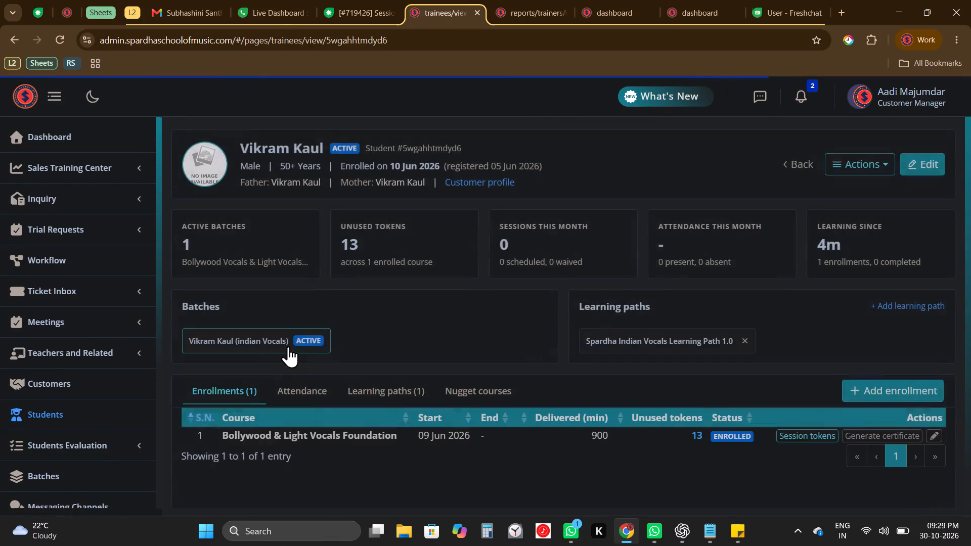
Open the student's Indian Vocals batch, review its October 2026 sessions and copy the batch name.
click(289, 346)
scroll(467, 369, down, 5)
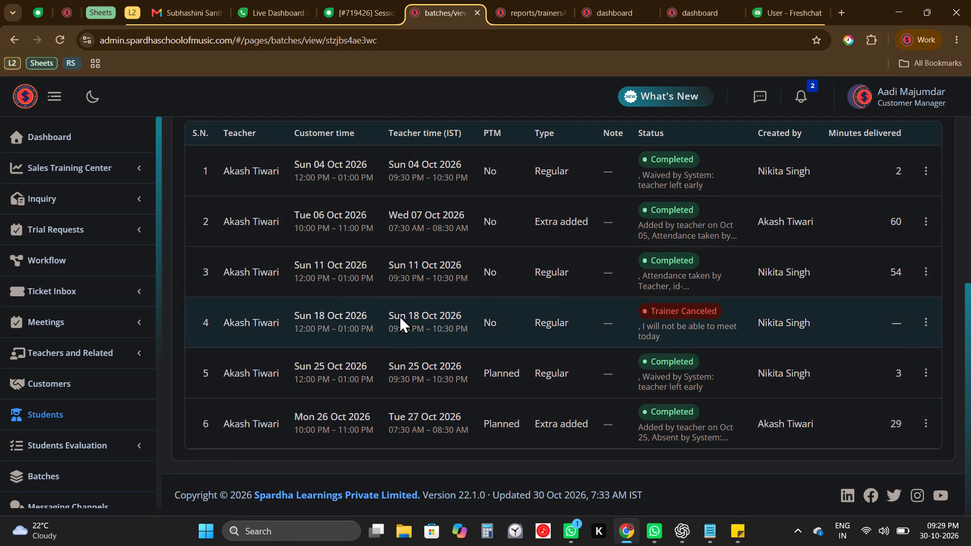
scroll(403, 315, up, 3)
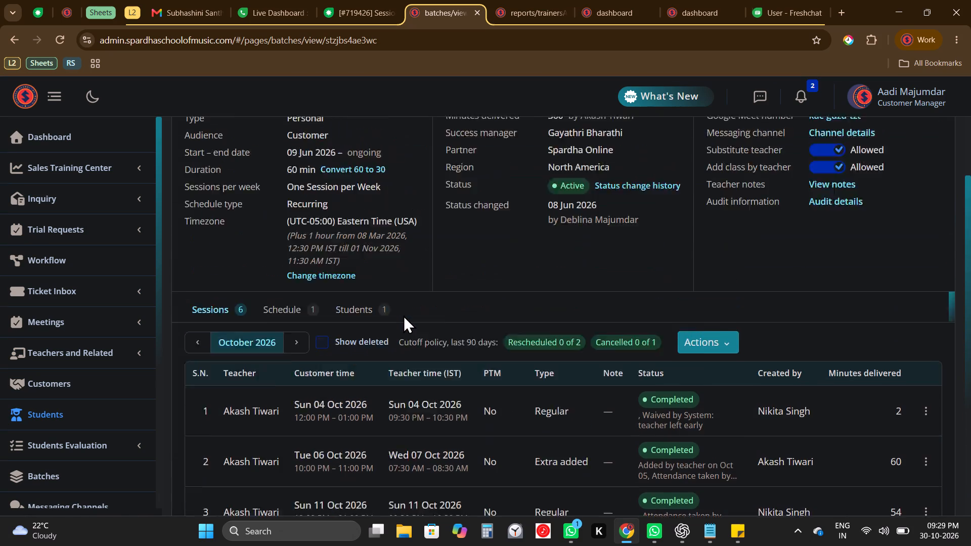
scroll(403, 315, up, 1)
drag(280, 230, 401, 231)
key(ctrl+c)
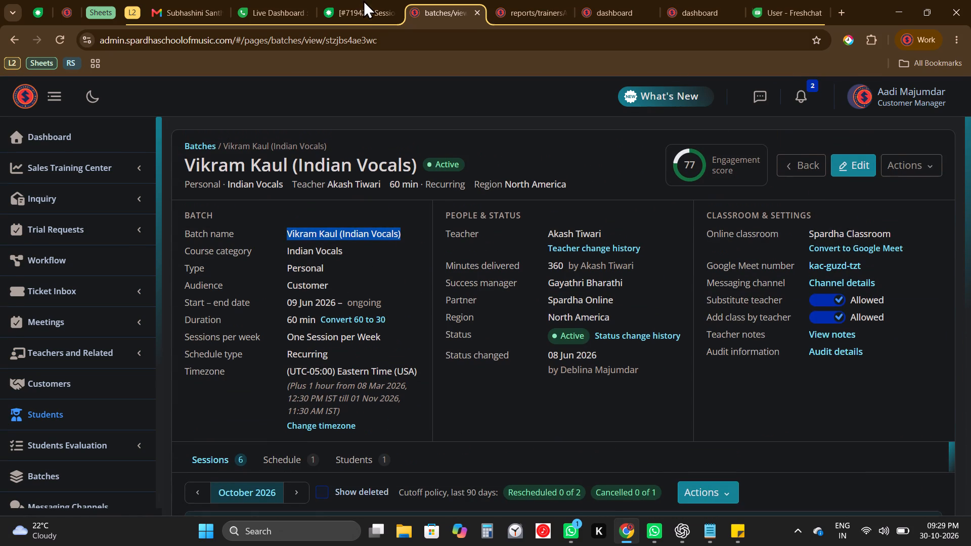
Create a child ticket from ticket 719426 with its group set to TSM Desk.
click(363, 0)
click(953, 253)
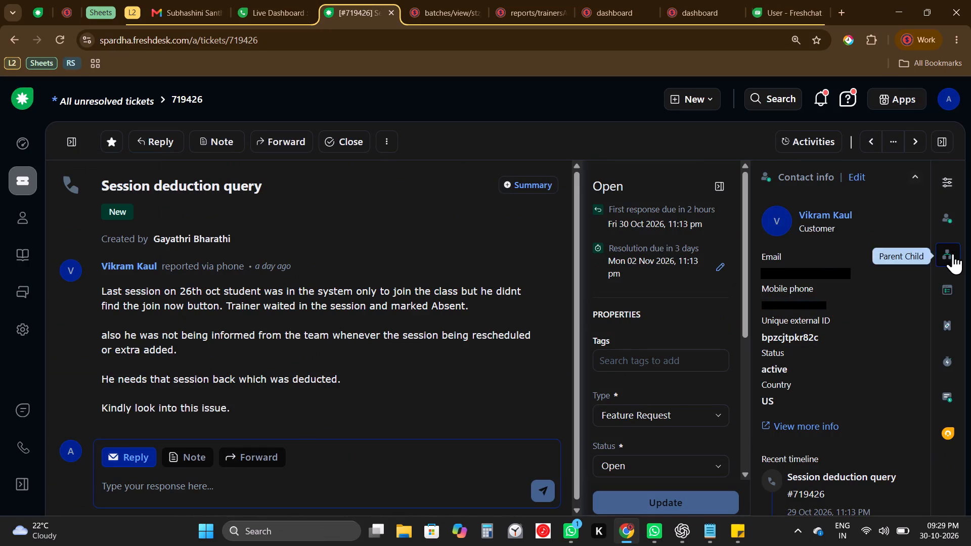
click(834, 266)
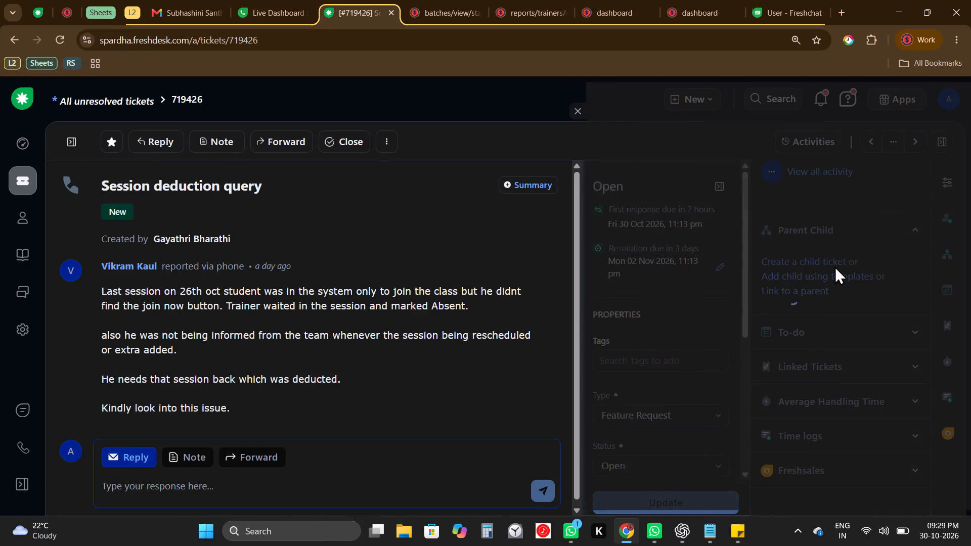
scroll(791, 386, down, 6)
scroll(819, 340, up, 2)
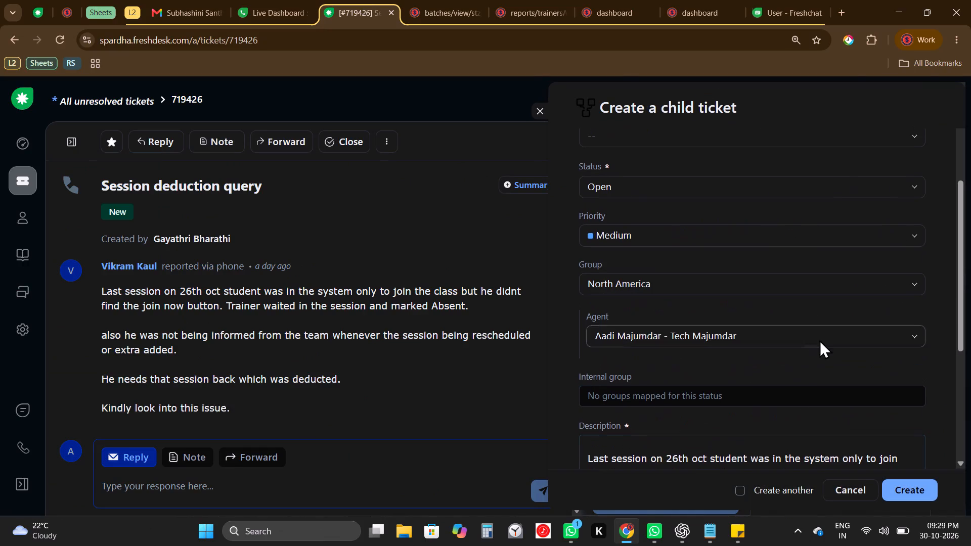
click(770, 285)
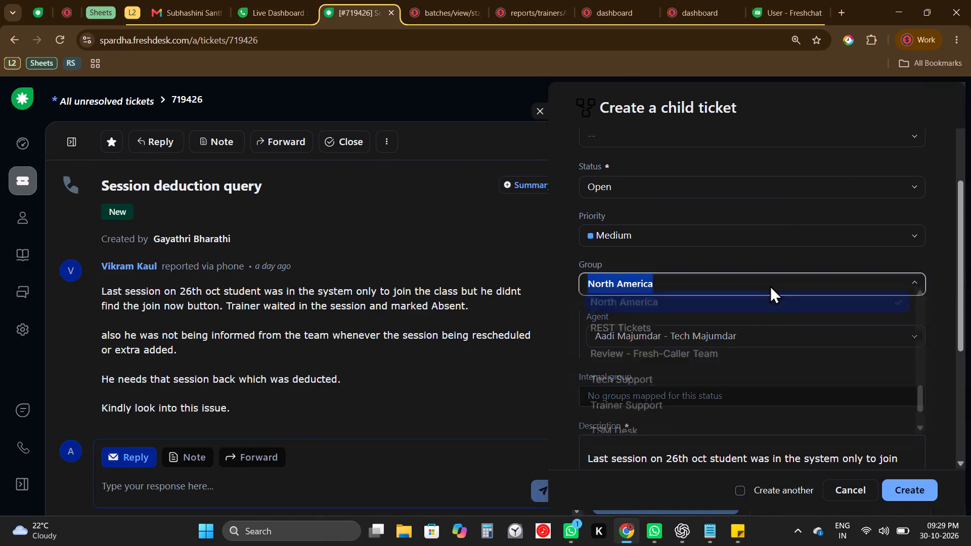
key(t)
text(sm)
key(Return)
click(929, 500)
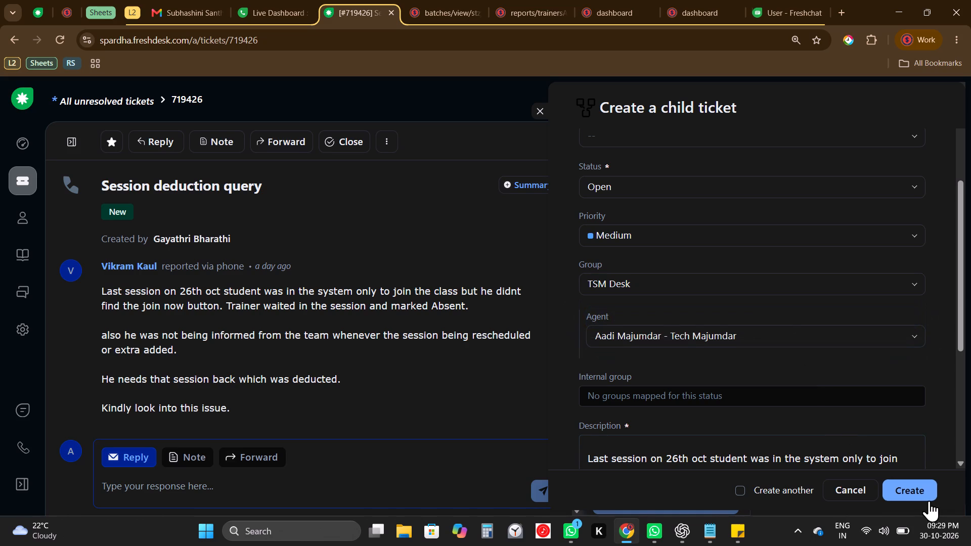
Open the newly created child ticket of ticket 719426 in its own tab.
click(791, 262)
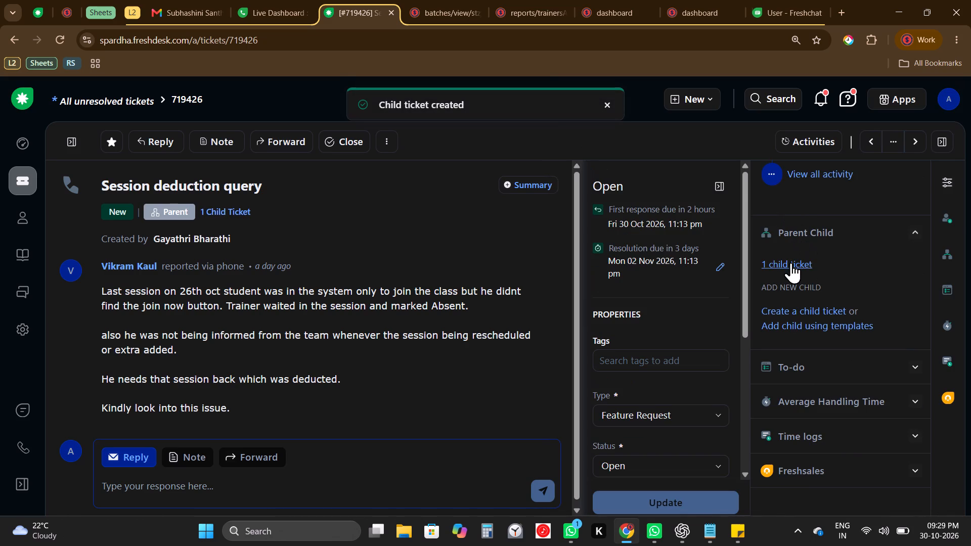
click(792, 194)
drag(660, 167, 660, 189)
click(660, 189)
click(676, 178)
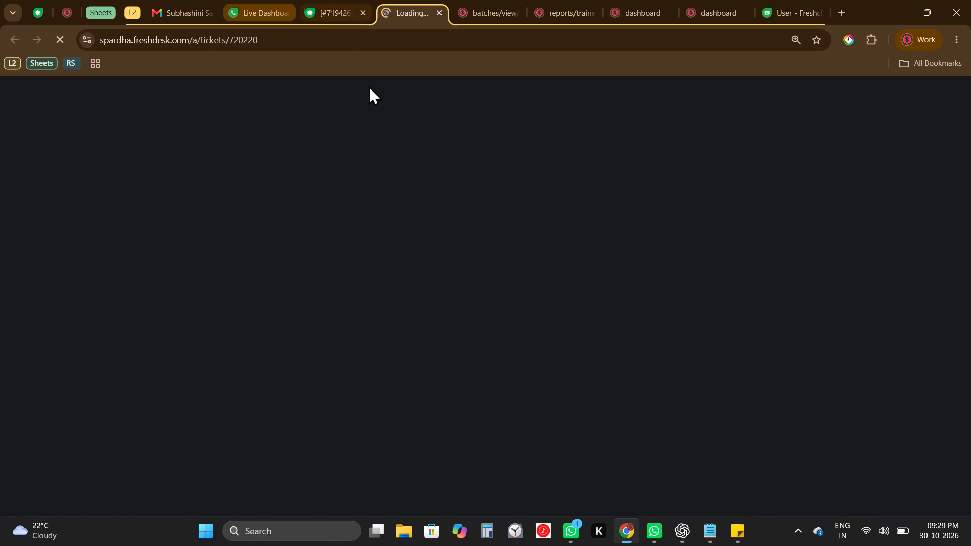
scroll(363, 262, down, 20)
scroll(363, 262, down, 4)
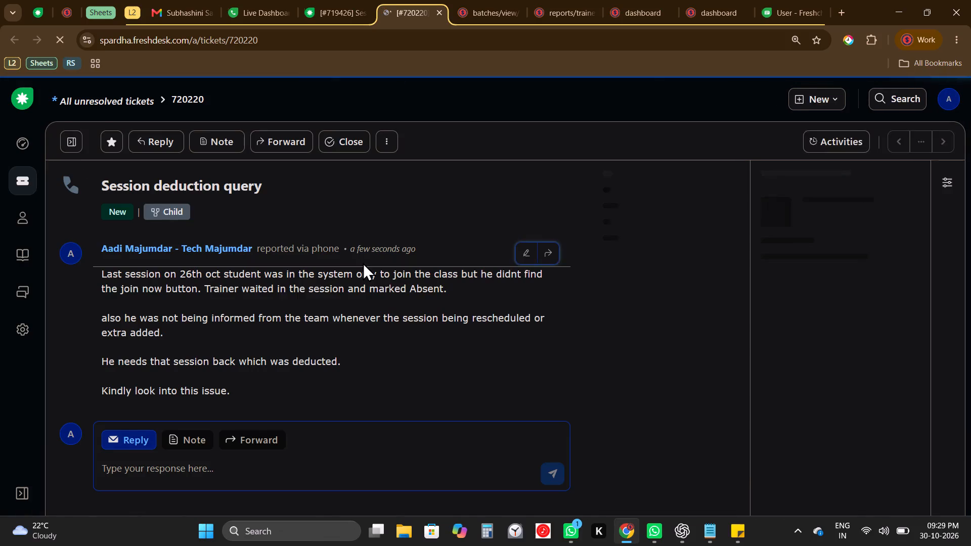
scroll(363, 262, down, 4)
click(188, 437)
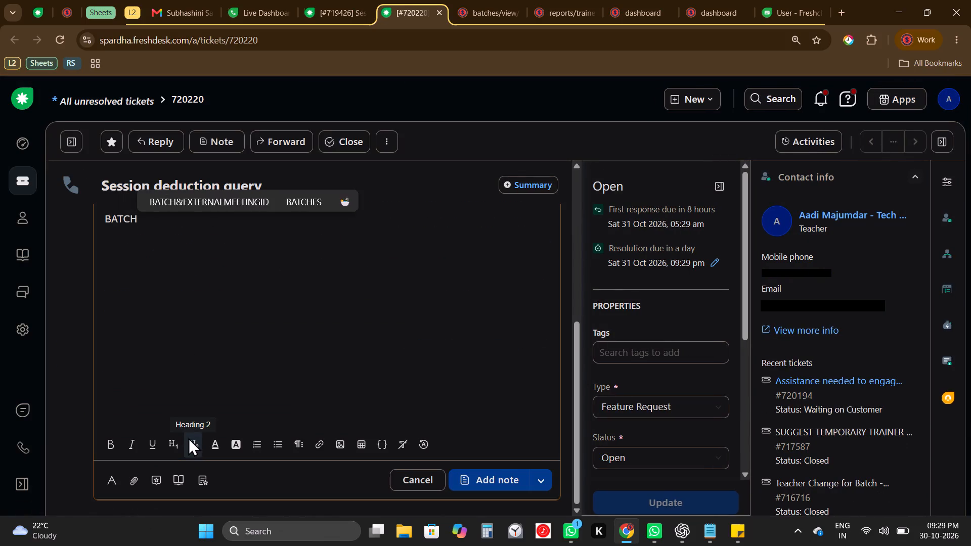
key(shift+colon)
key(Return)
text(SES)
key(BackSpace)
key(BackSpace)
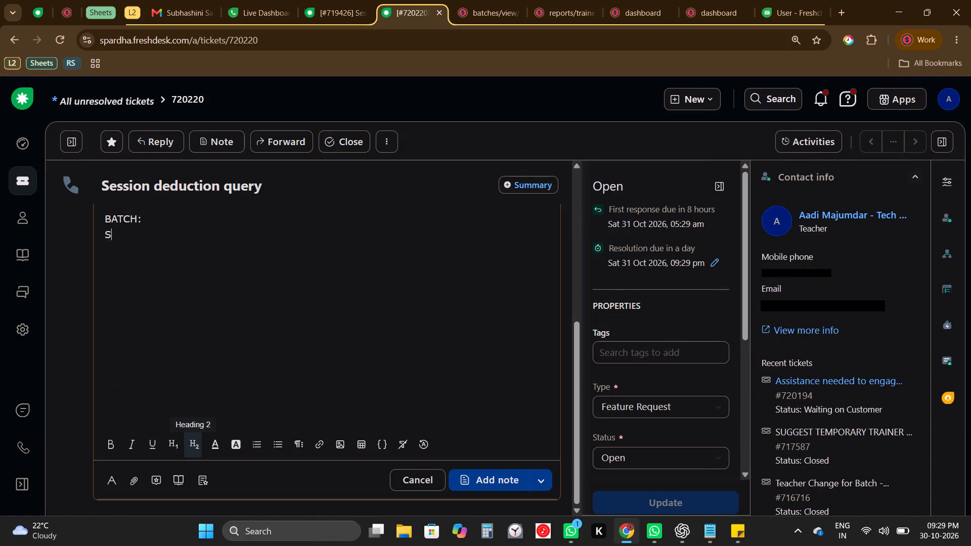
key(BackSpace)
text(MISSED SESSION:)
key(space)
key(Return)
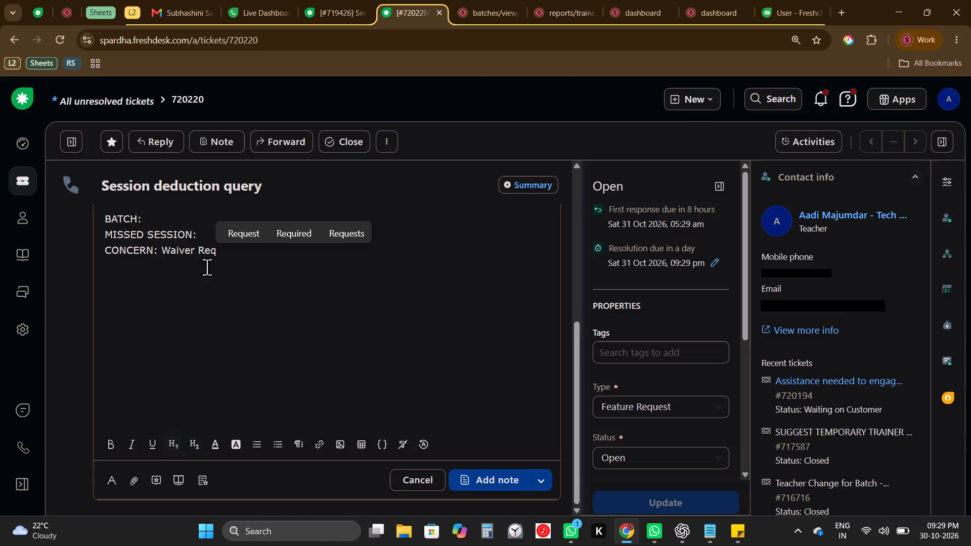
Insert the copied Indian Vocals batch name at the note's "BATCH:" line.
click(163, 226)
key(ctrl+v)
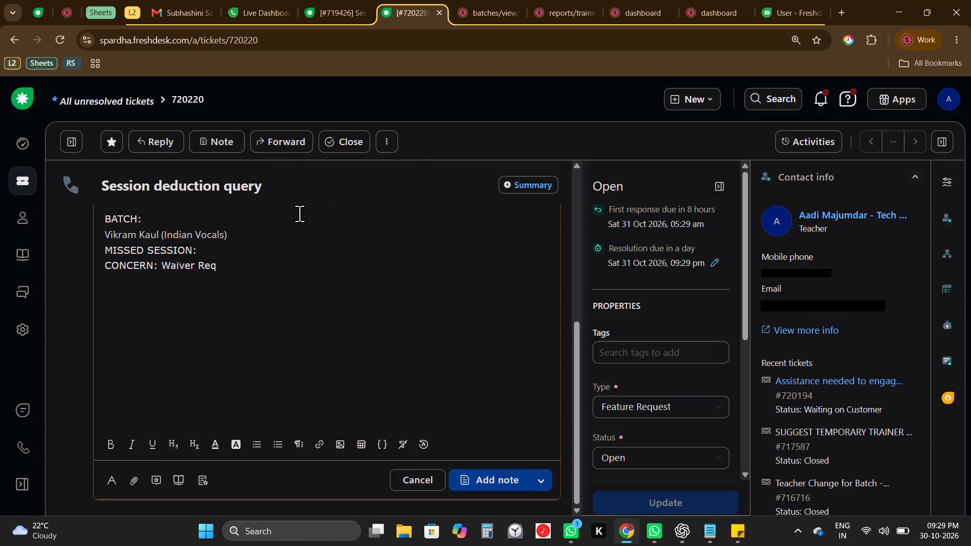
key(ctrl+z)
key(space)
key(ctrl+v)
click(292, 216)
key(Delete)
Copy the absent session's teacher time, Tue 27 Oct 2026 07:30 AM-08:30 AM, from the student's attendance in the admin portal.
click(512, 0)
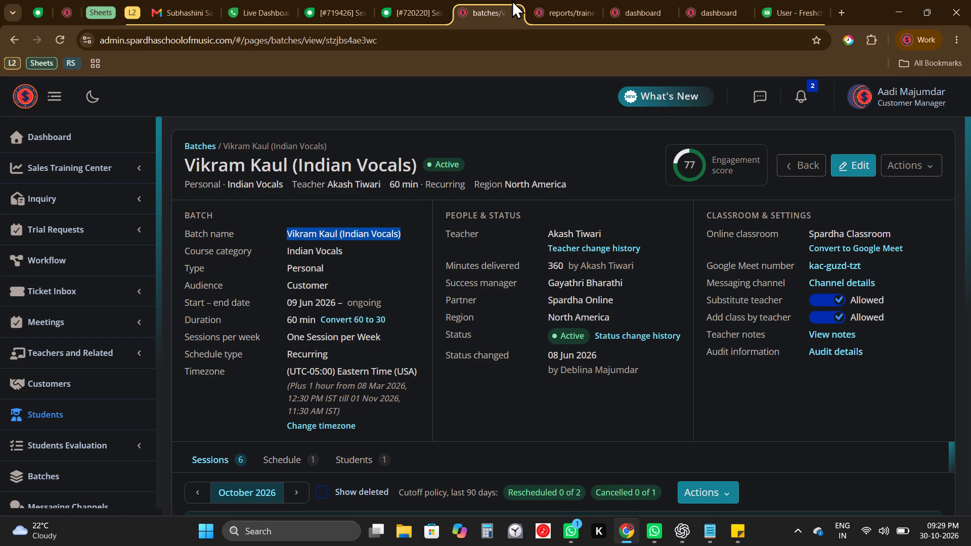
scroll(402, 353, down, 1)
click(377, 381)
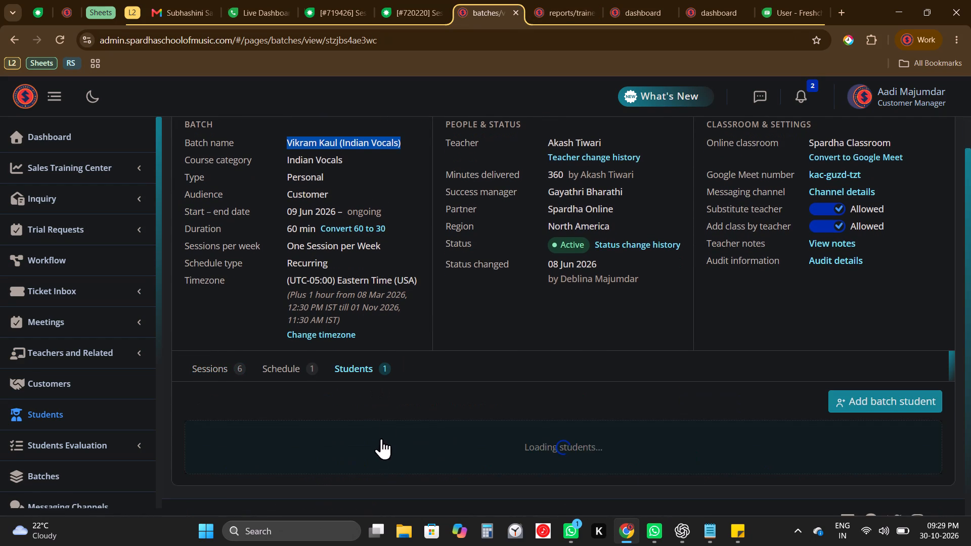
click(300, 460)
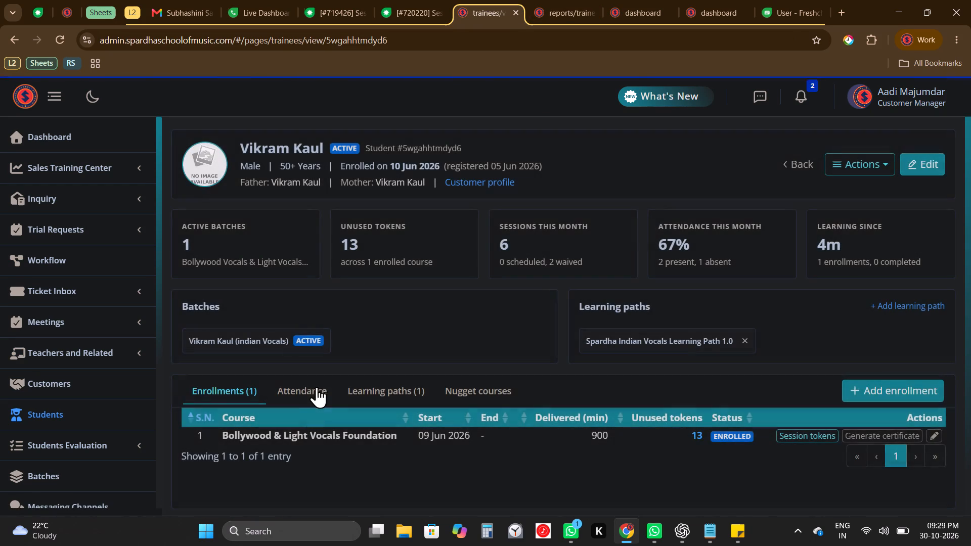
click(317, 381)
scroll(317, 381, down, 3)
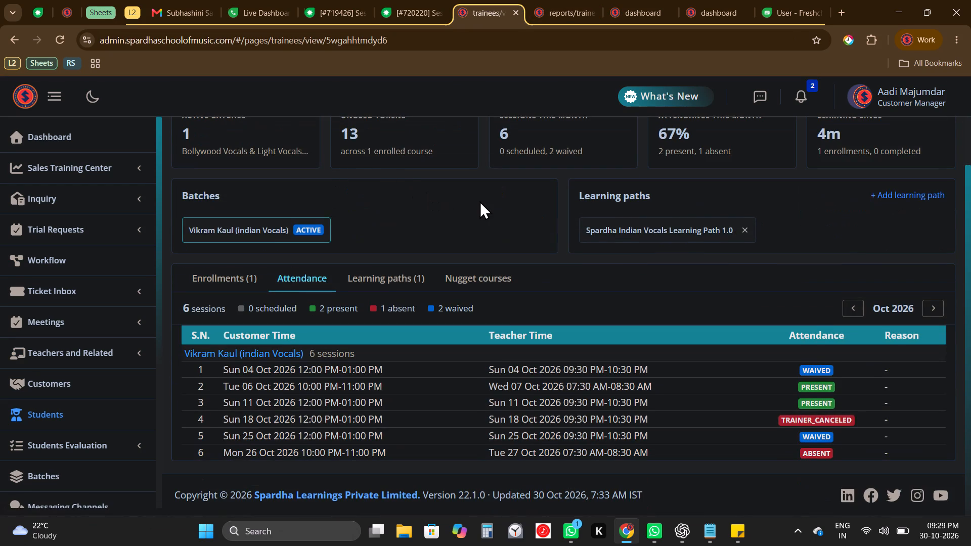
scroll(479, 201, down, 1)
drag(487, 454, 501, 453)
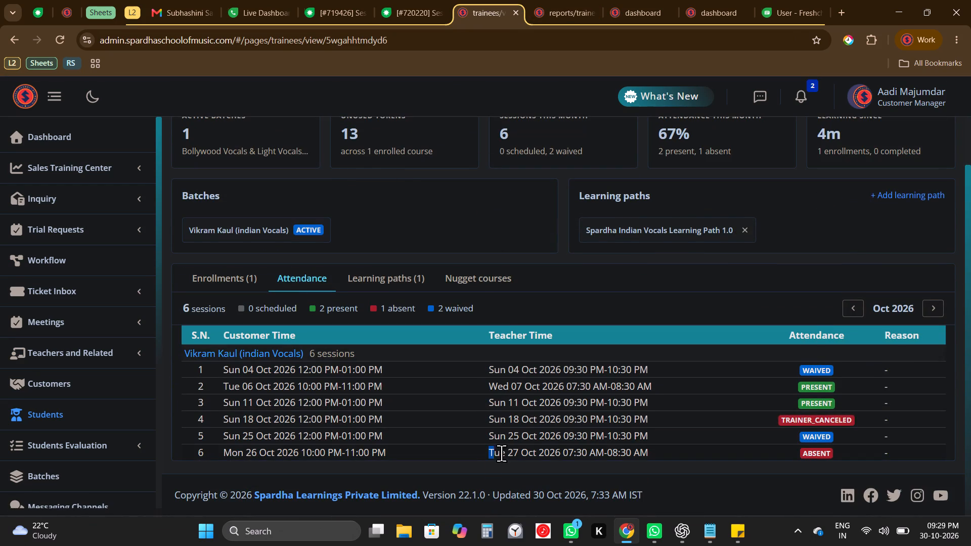
drag(501, 453, 648, 451)
key(ctrl+c)
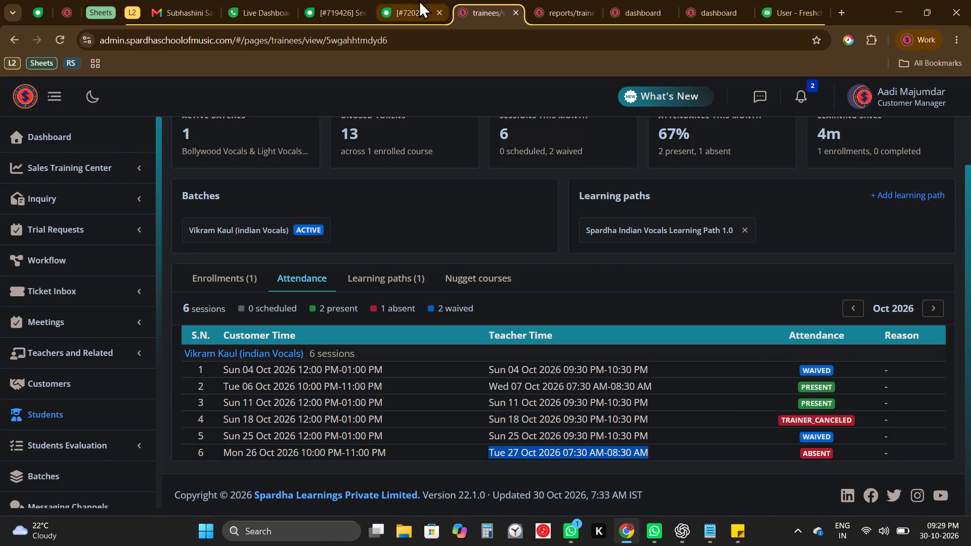
Insert the copied time, Tue 27 Oct 2026 07:30 AM-08:30 AM, at "MISSED SESSION:", post the note on child ticket 720220 and close its tab.
click(419, 0)
click(319, 229)
key(ctrl+v)
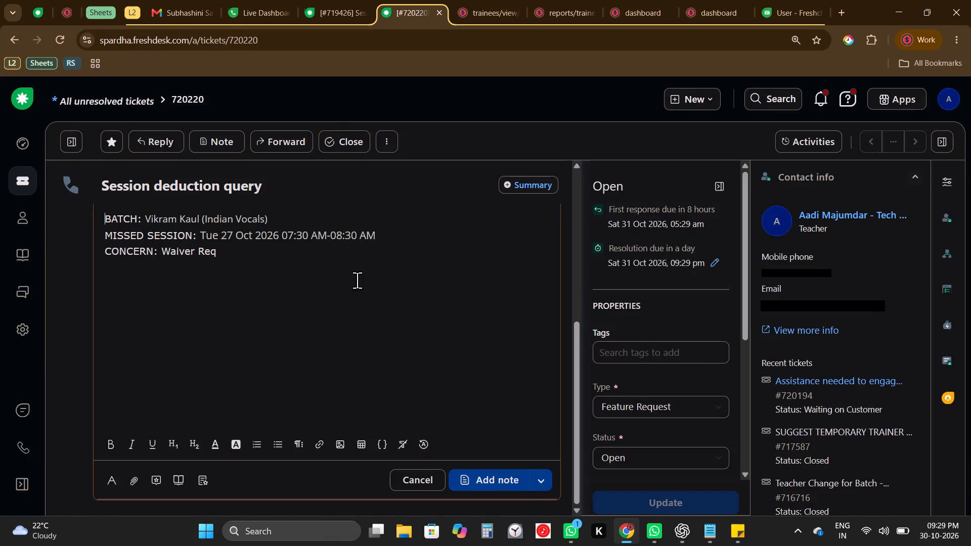
click(501, 480)
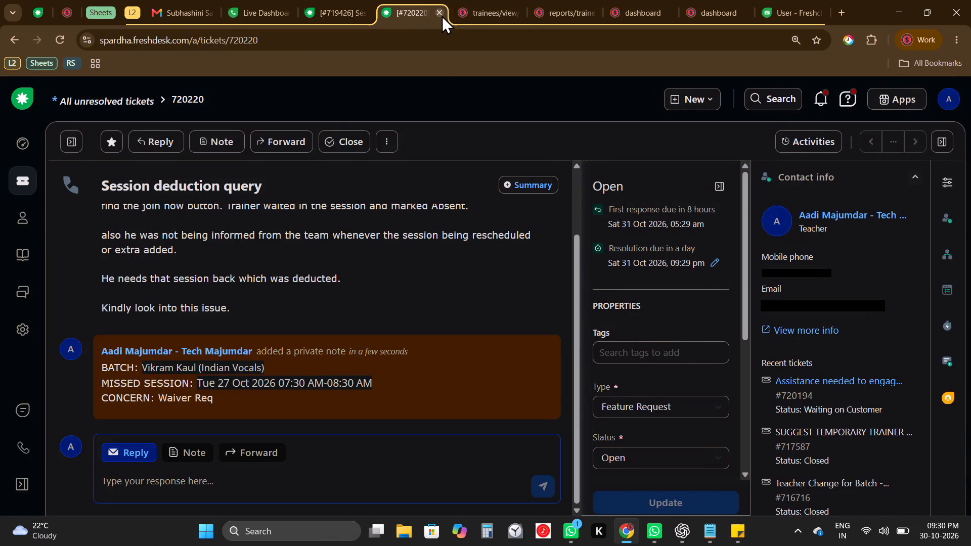
click(442, 15)
Draft a note on parent ticket 719426 with the bold text "CREATED A CHILD TICKET".
click(351, 0)
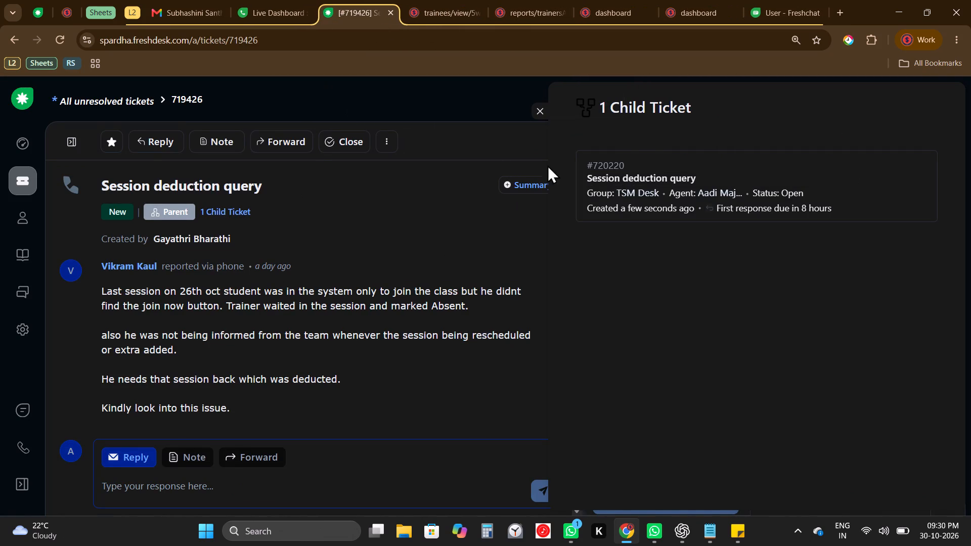
click(537, 106)
click(186, 460)
scroll(186, 460, up, 1)
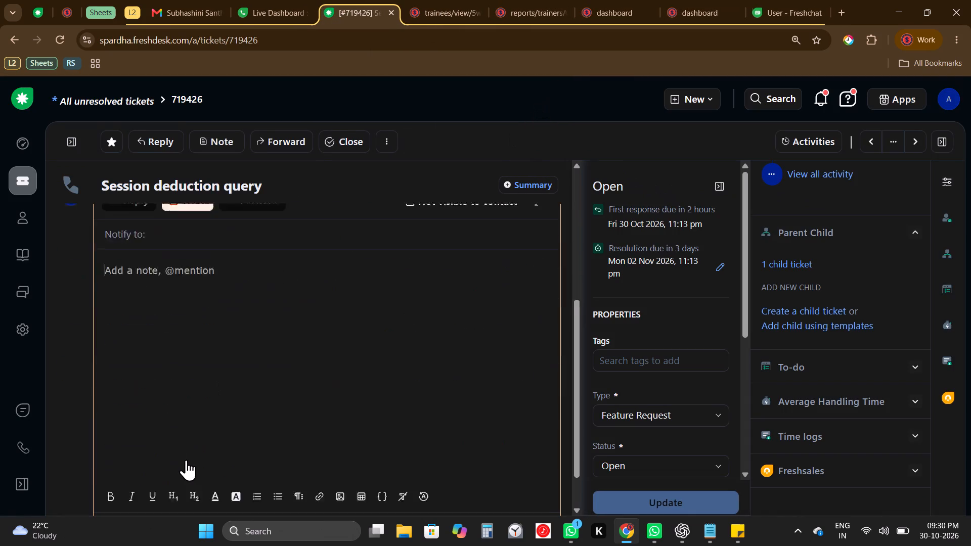
scroll(186, 460, up, 1)
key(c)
key(BackSpace)
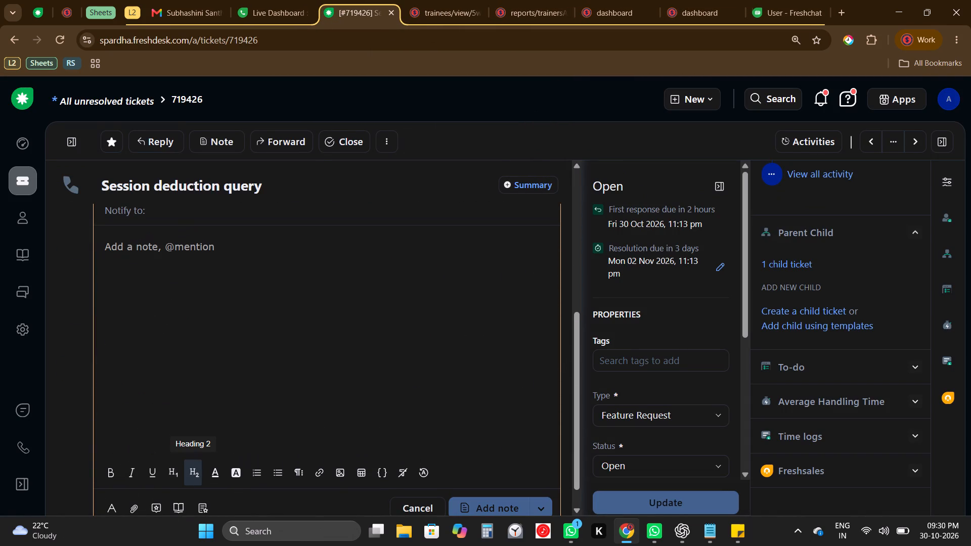
key(ctrl+b)
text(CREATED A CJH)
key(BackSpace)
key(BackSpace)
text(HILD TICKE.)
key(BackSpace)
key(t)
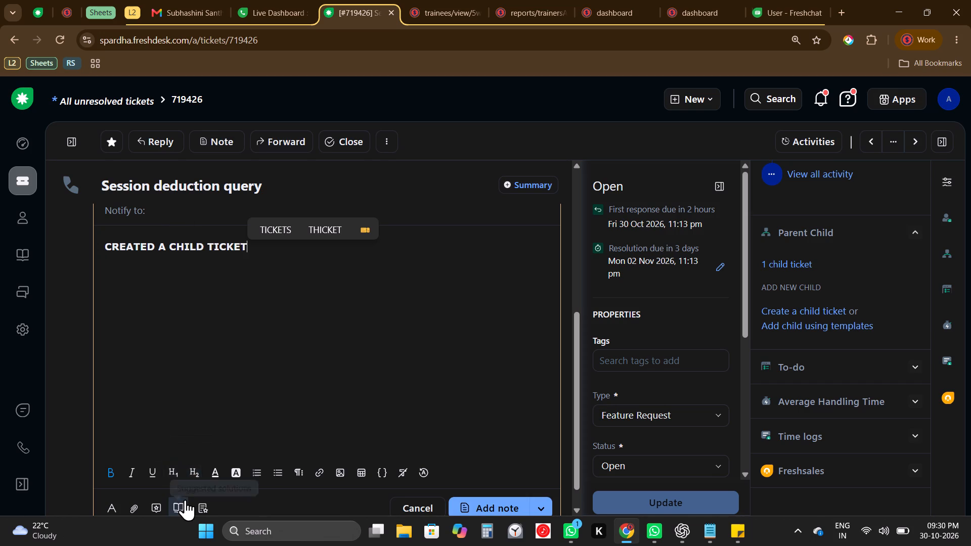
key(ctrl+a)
click(214, 474)
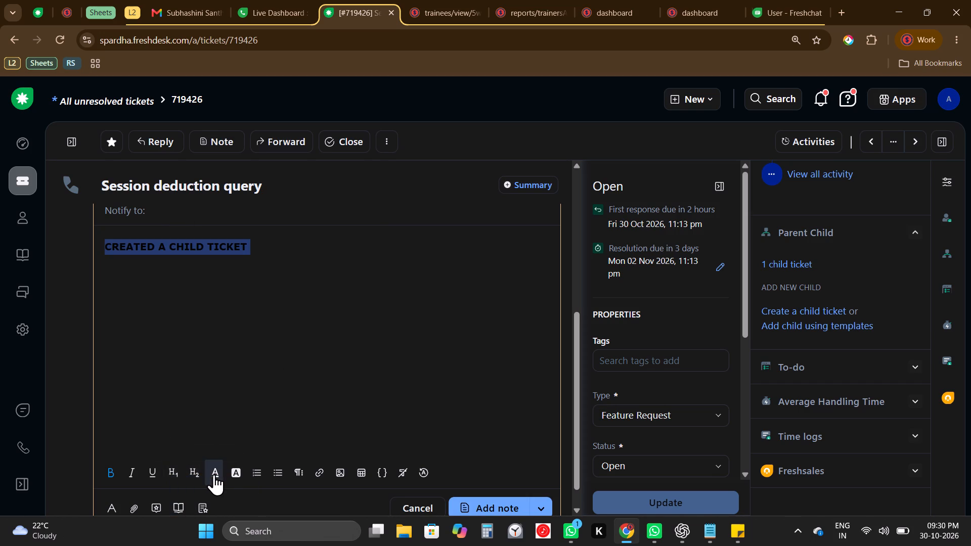
click(278, 388)
scroll(278, 388, down, 2)
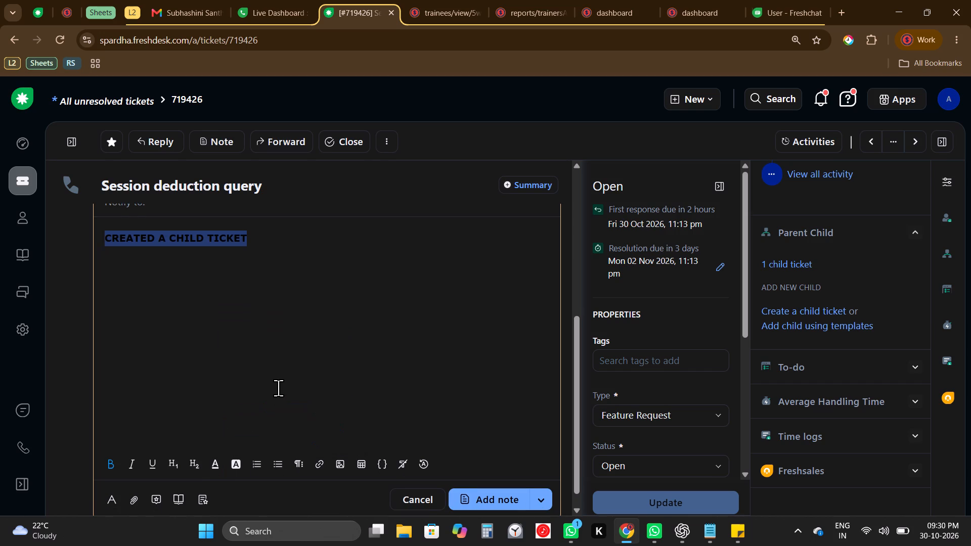
scroll(278, 388, down, 3)
click(496, 488)
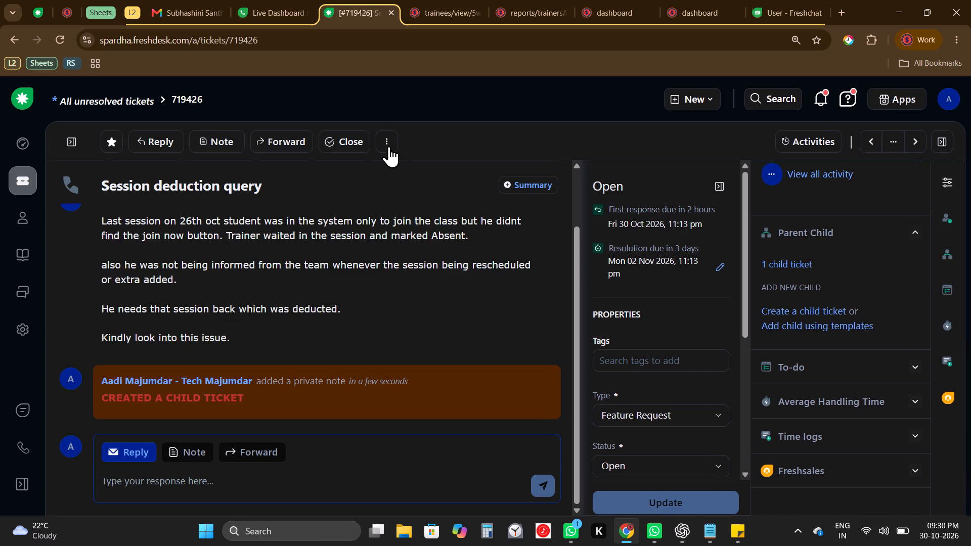
Update the status of ticket 719426 to Waiting on Customer.
click(649, 467)
click(681, 434)
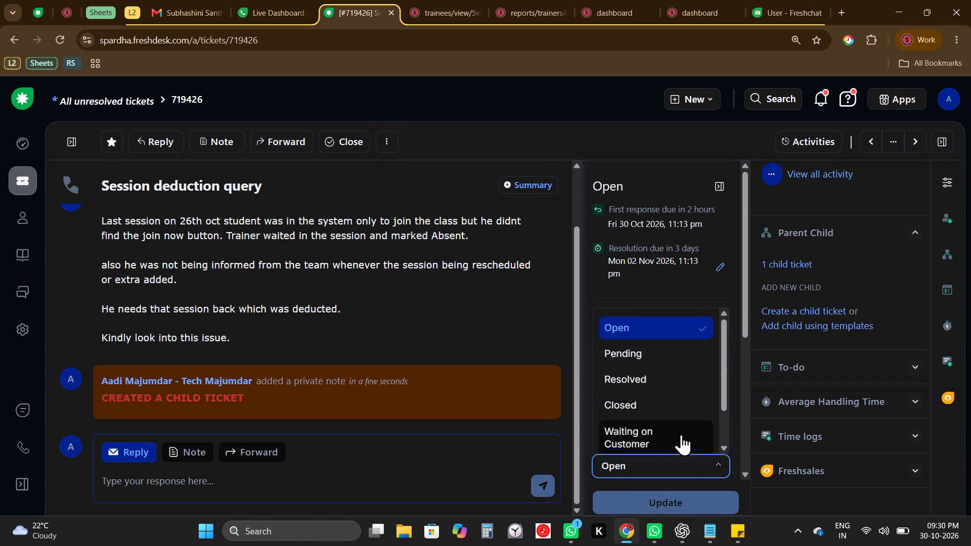
click(683, 505)
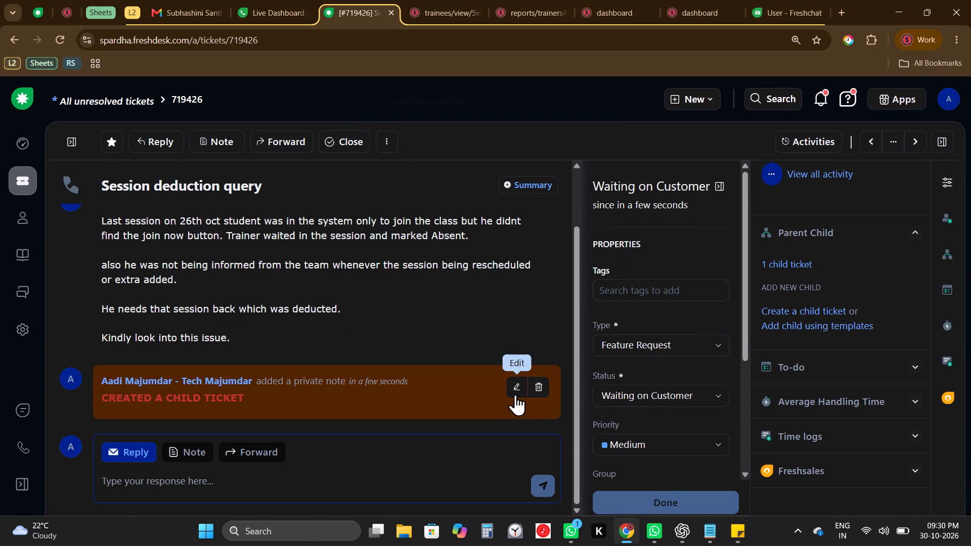
Open the posted "CREATED A CHILD TICKET" private note for editing.
click(515, 394)
triple_click(387, 421)
scroll(387, 421, down, 3)
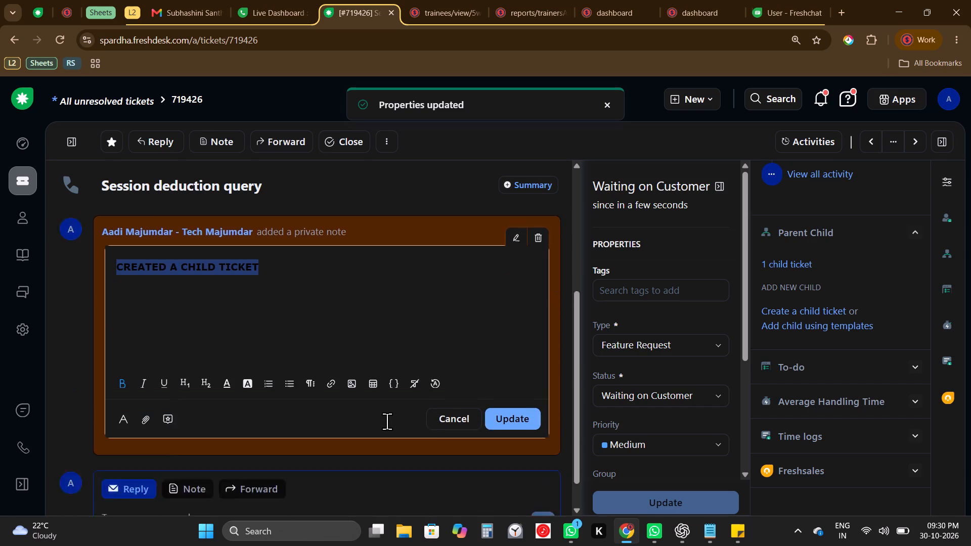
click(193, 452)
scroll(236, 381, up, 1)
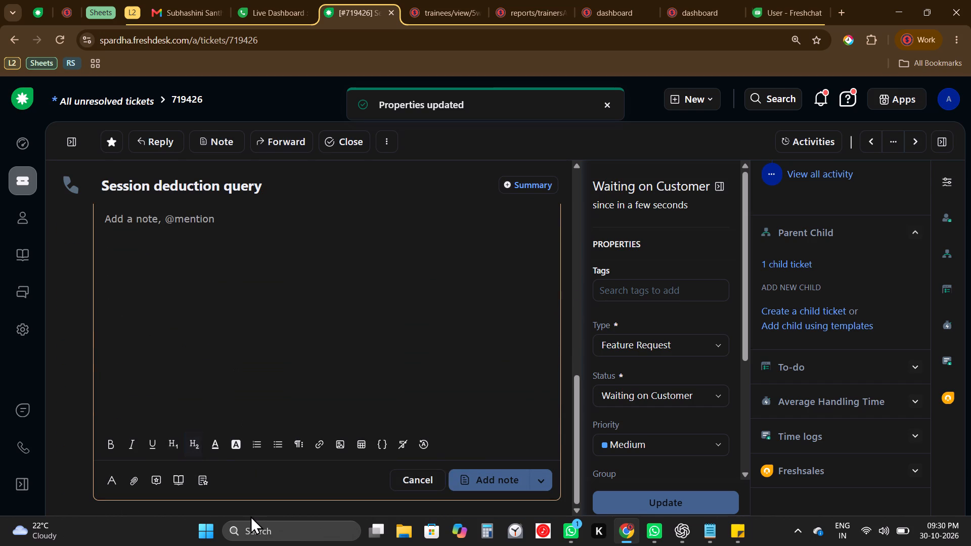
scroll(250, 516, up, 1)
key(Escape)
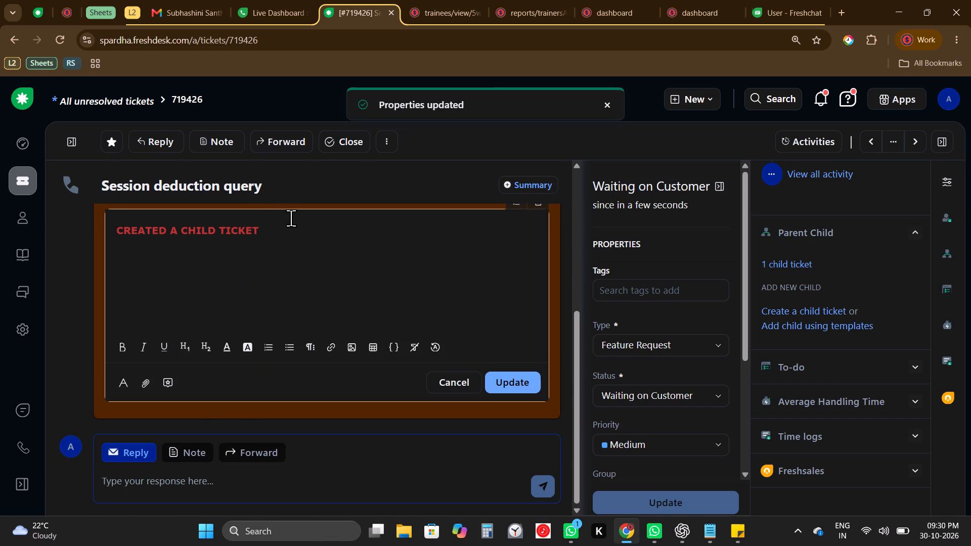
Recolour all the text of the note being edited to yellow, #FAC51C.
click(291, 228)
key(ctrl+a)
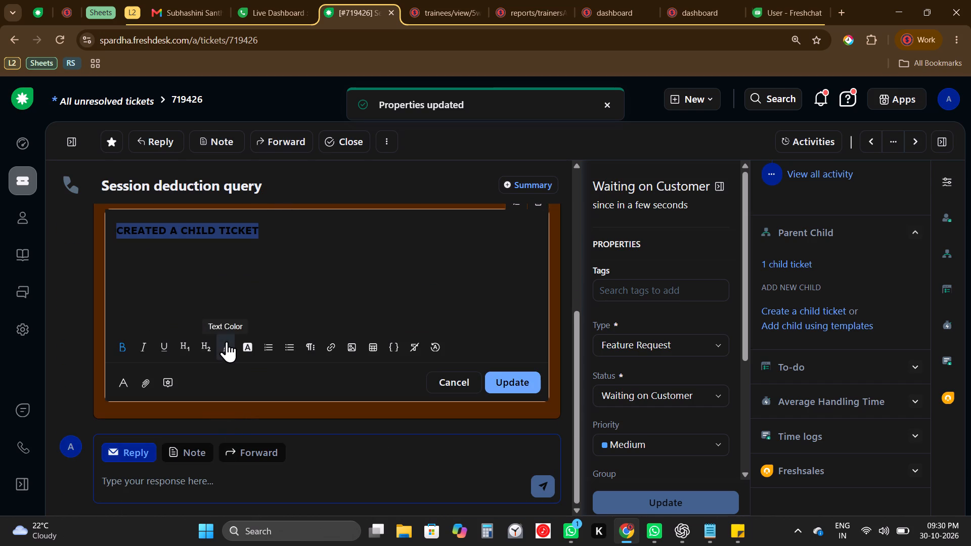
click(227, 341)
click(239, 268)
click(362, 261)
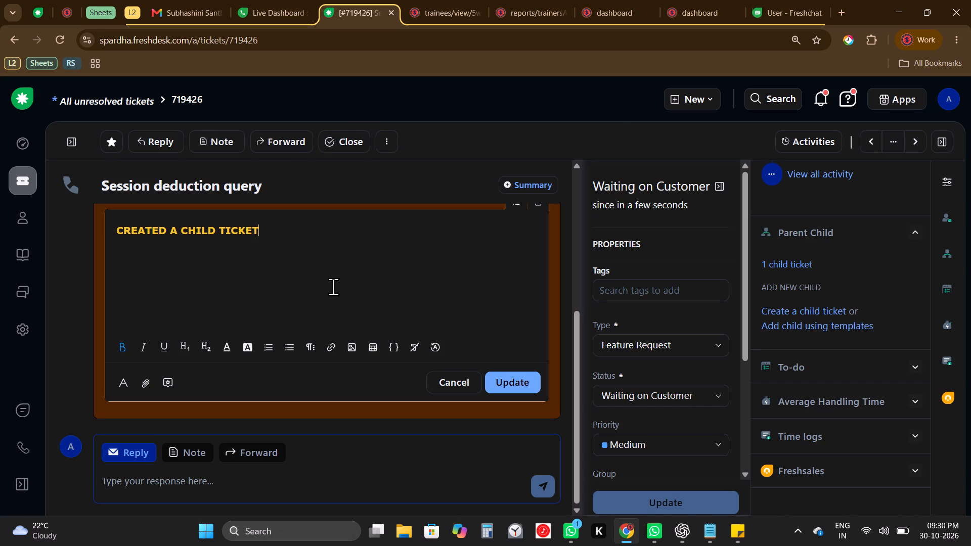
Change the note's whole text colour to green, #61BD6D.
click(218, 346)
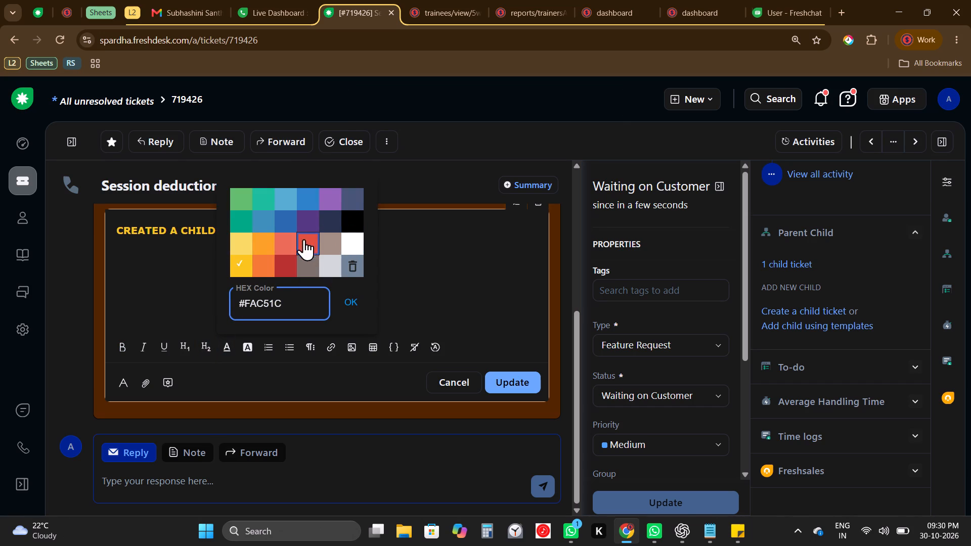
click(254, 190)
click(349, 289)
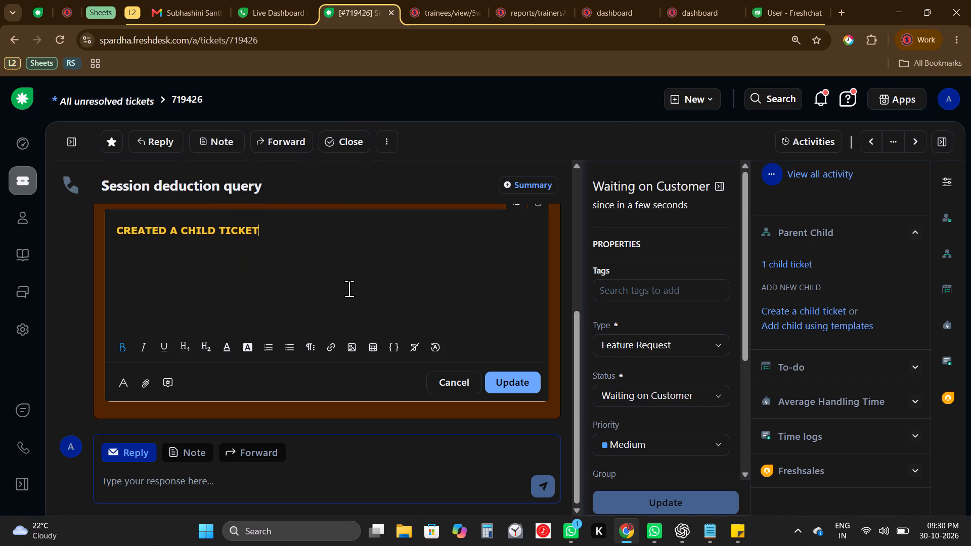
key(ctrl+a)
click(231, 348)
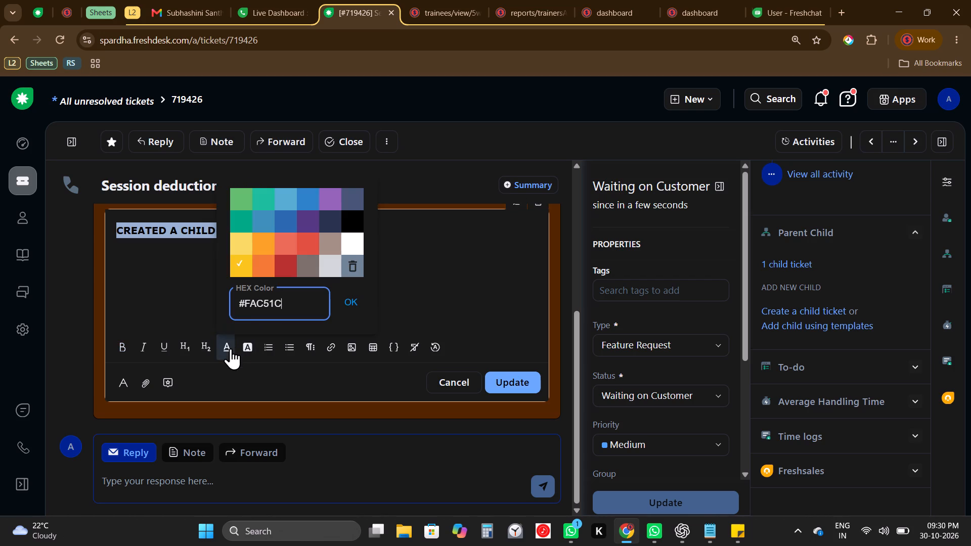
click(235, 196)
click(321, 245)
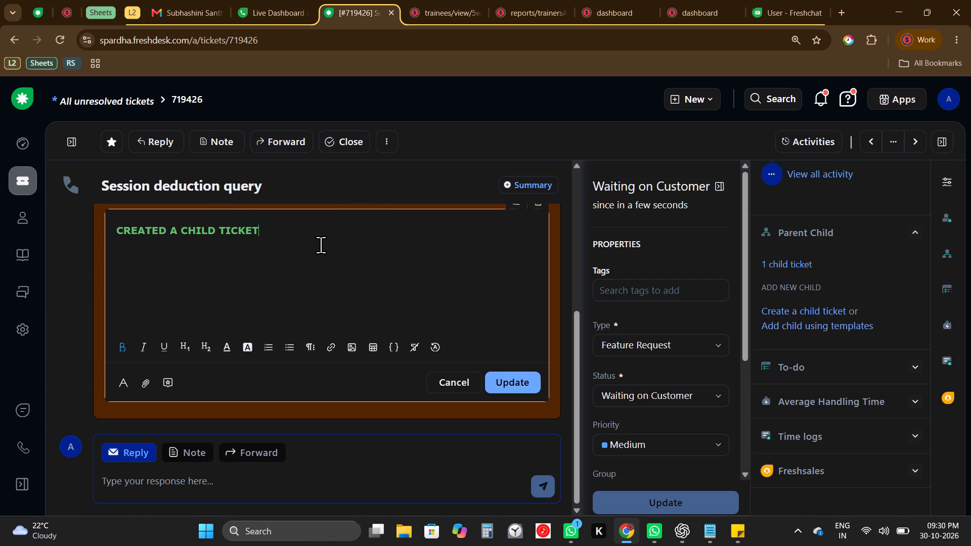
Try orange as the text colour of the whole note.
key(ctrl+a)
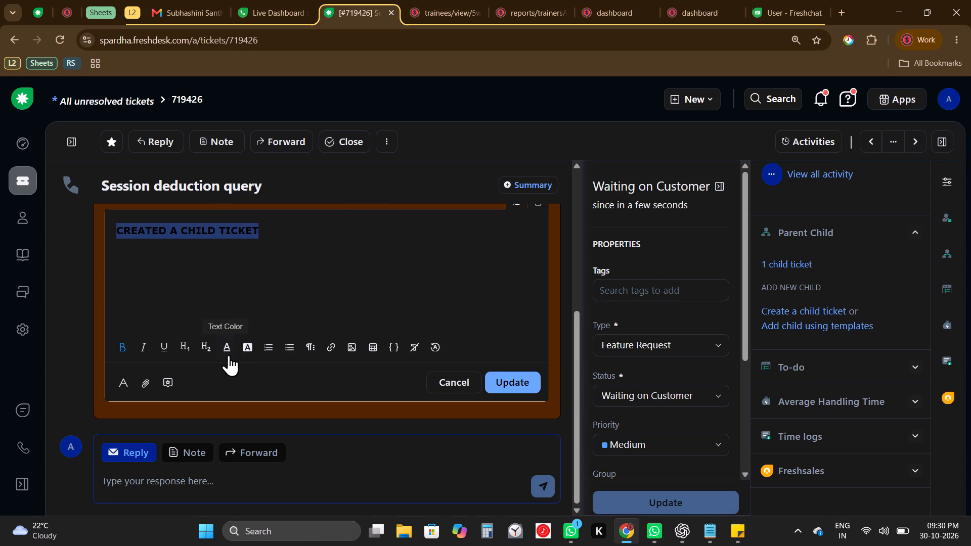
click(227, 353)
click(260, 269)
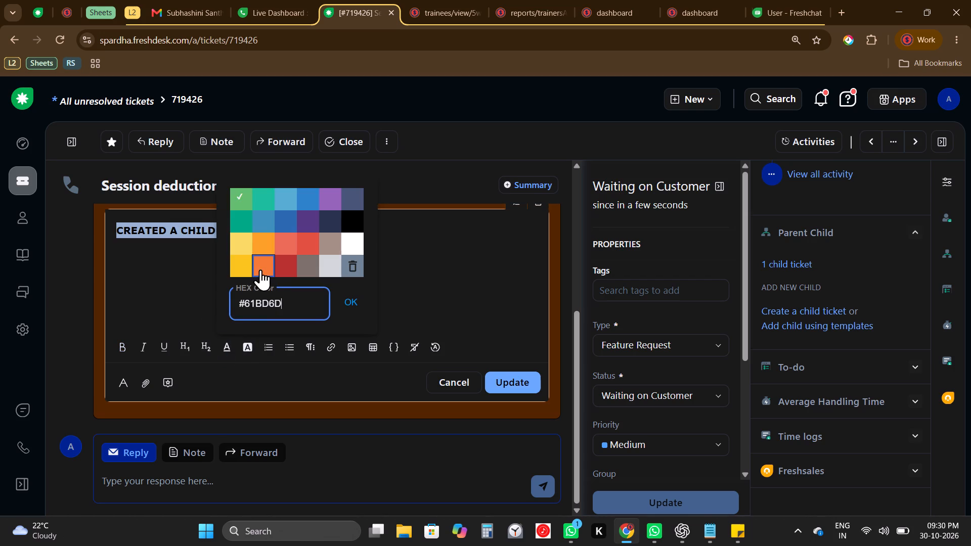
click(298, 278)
Set the whole note's text colour to the deeper yellow, #FAC51C.
key(ctrl+a)
click(230, 343)
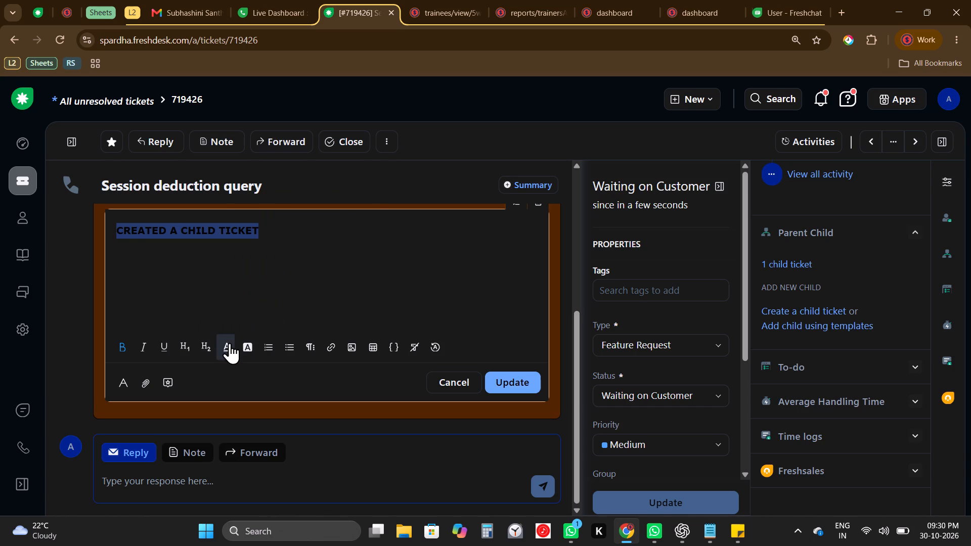
click(245, 265)
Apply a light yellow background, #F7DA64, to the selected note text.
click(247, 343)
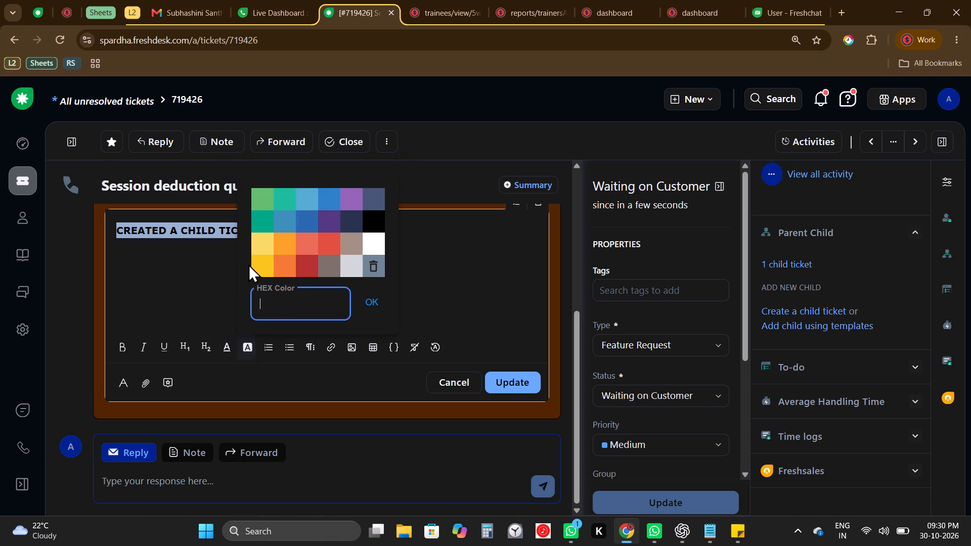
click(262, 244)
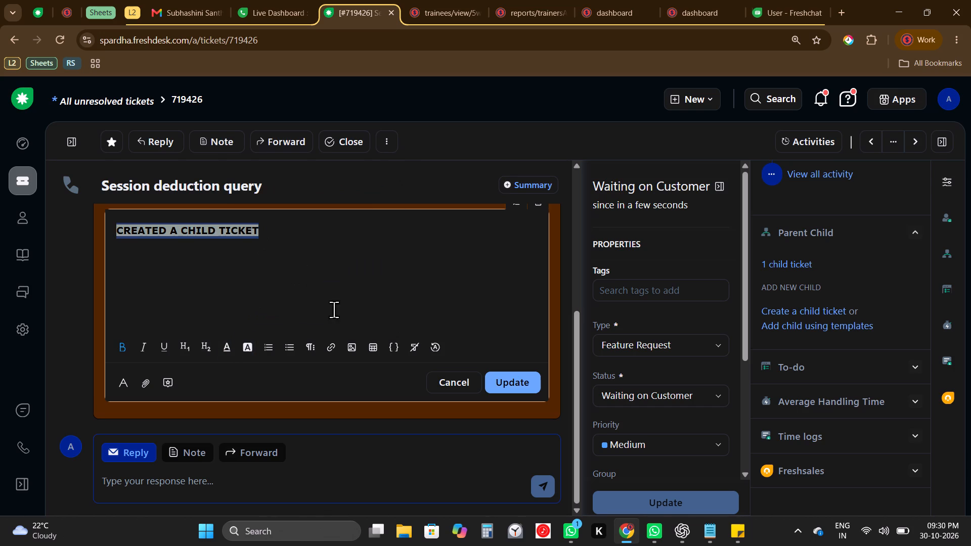
Change the note text's background colour to the deeper yellow, #FAC51C.
click(240, 343)
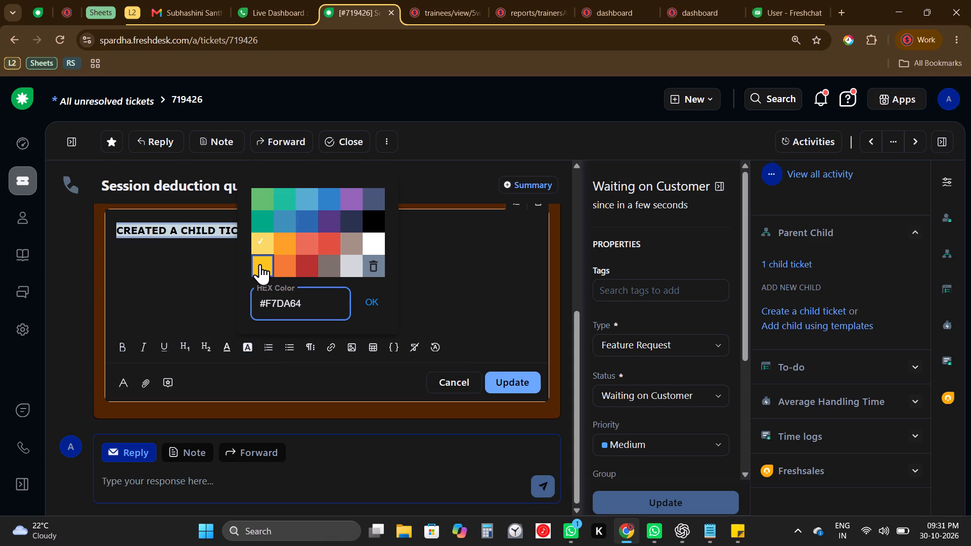
click(260, 264)
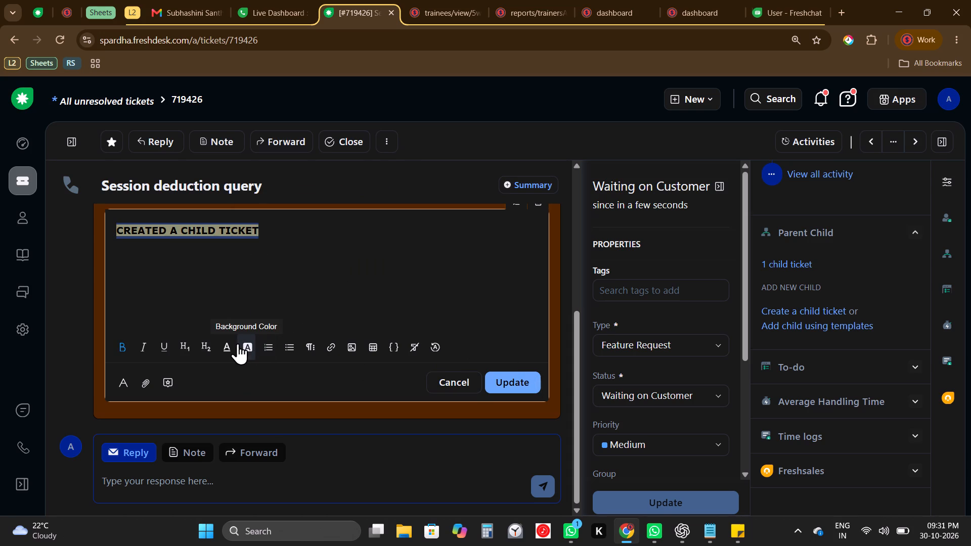
click(367, 244)
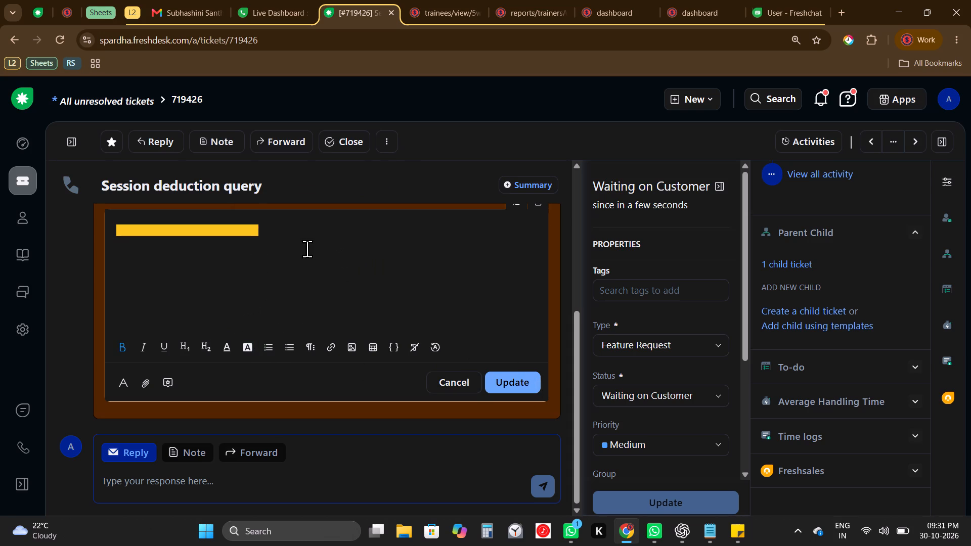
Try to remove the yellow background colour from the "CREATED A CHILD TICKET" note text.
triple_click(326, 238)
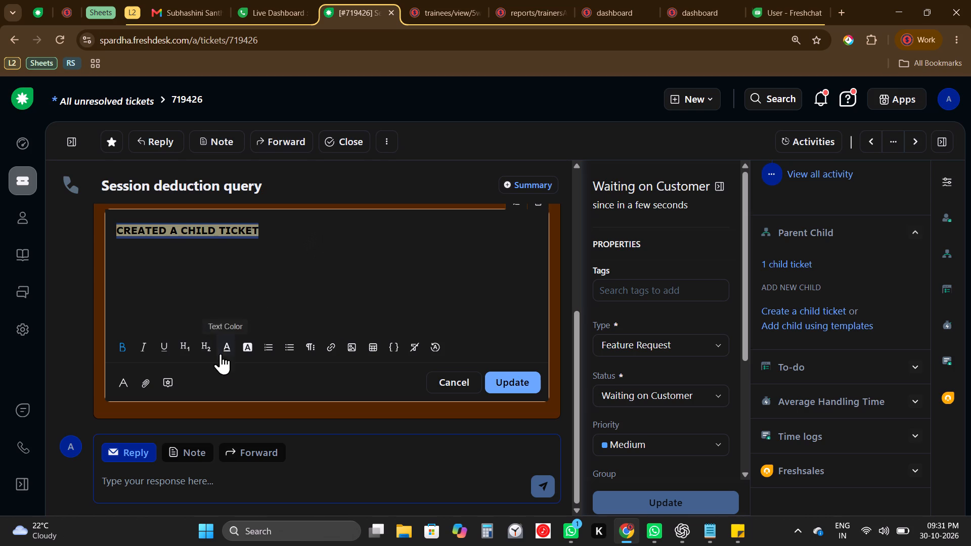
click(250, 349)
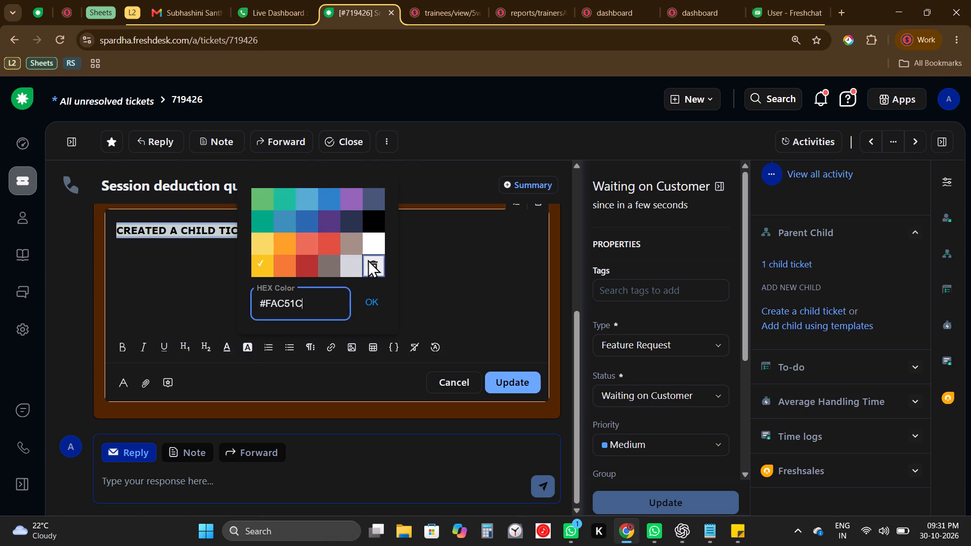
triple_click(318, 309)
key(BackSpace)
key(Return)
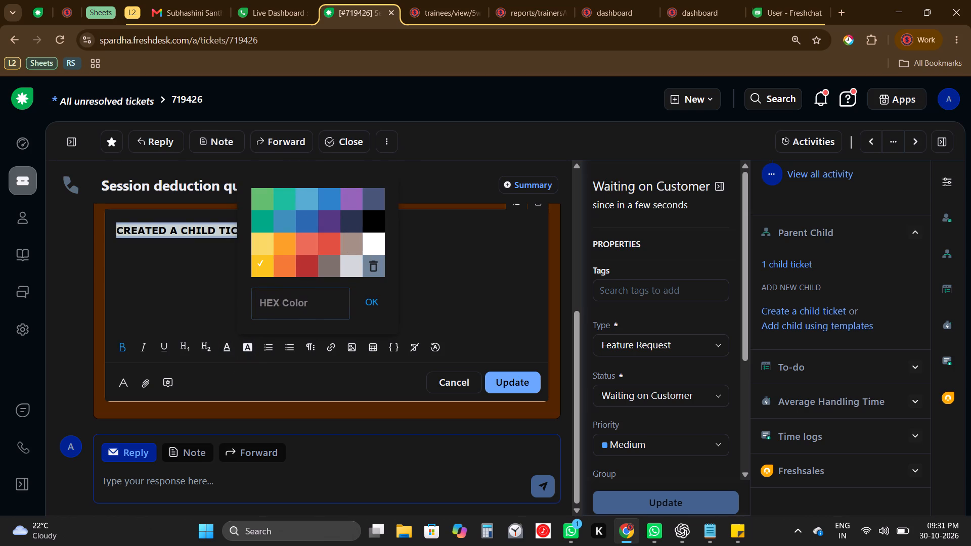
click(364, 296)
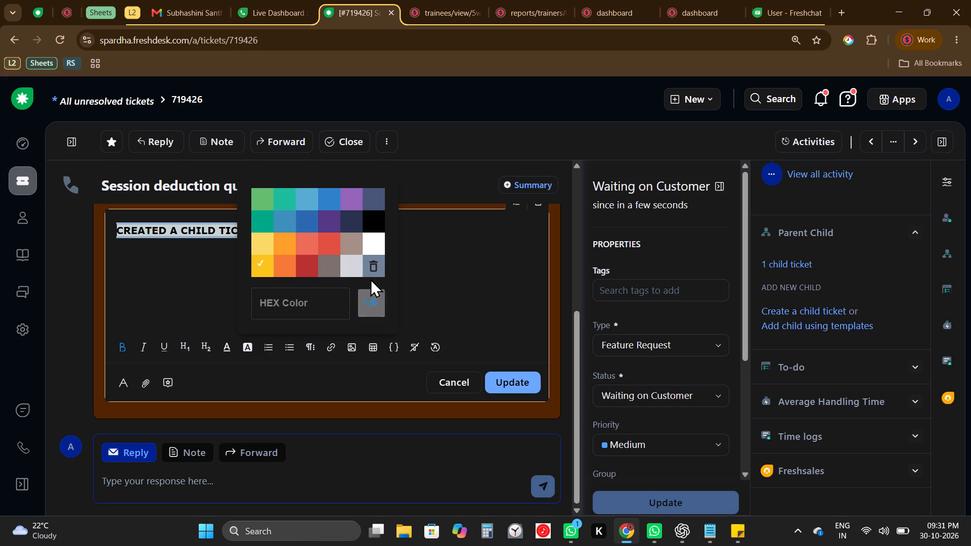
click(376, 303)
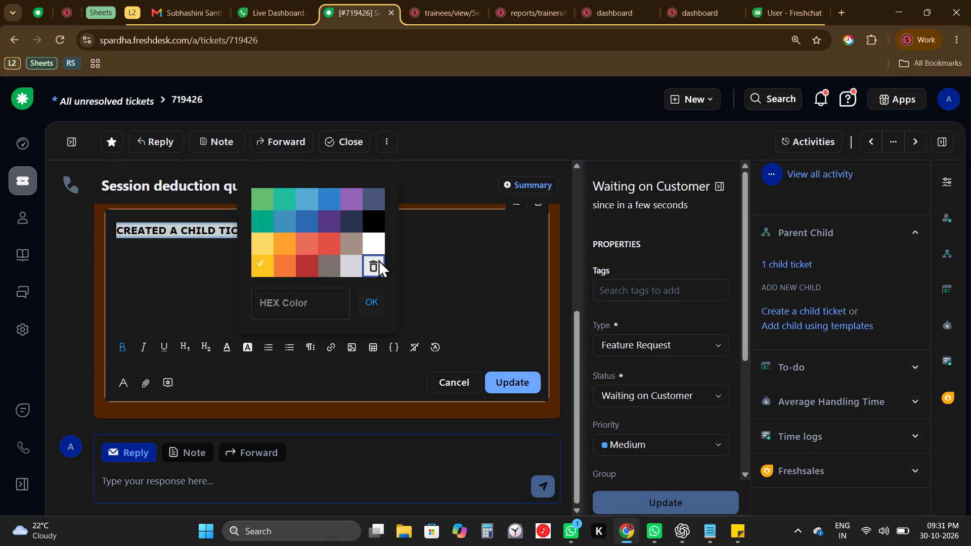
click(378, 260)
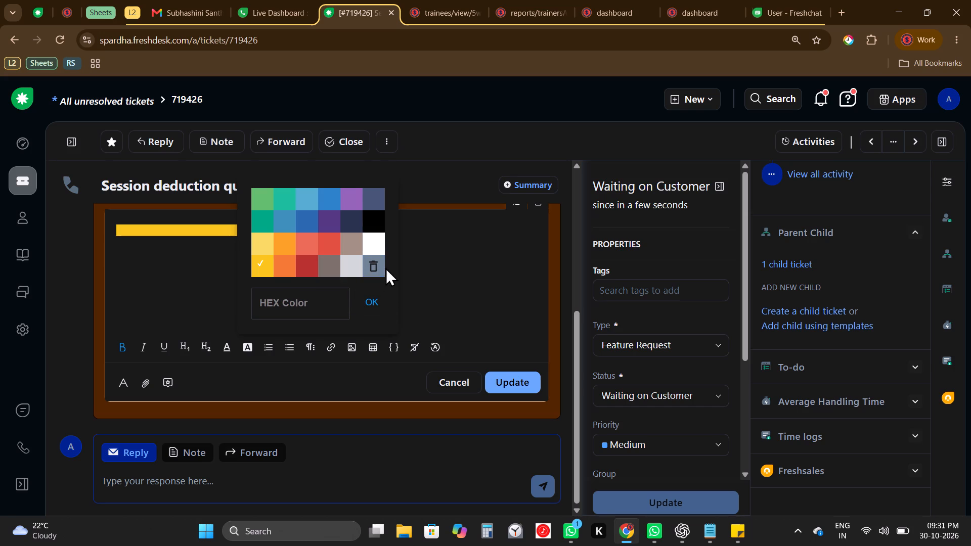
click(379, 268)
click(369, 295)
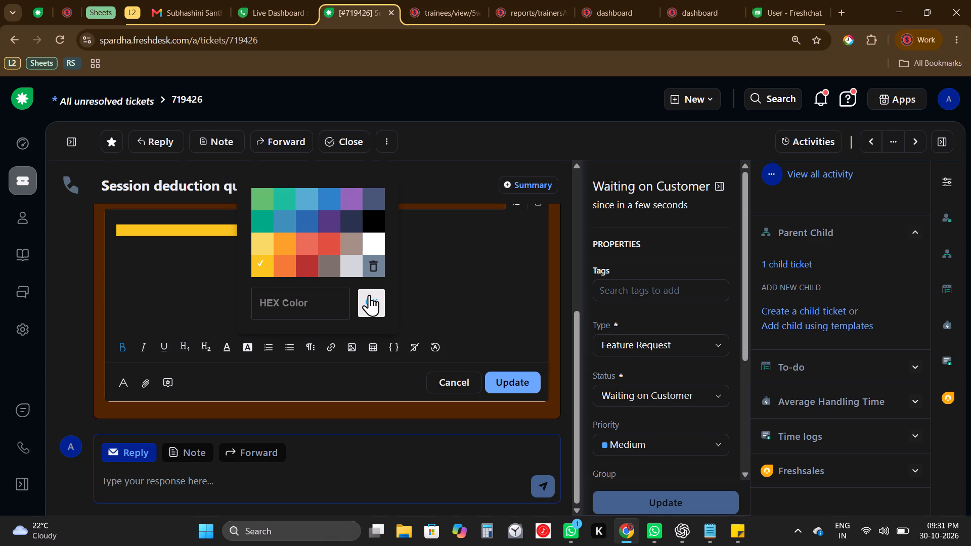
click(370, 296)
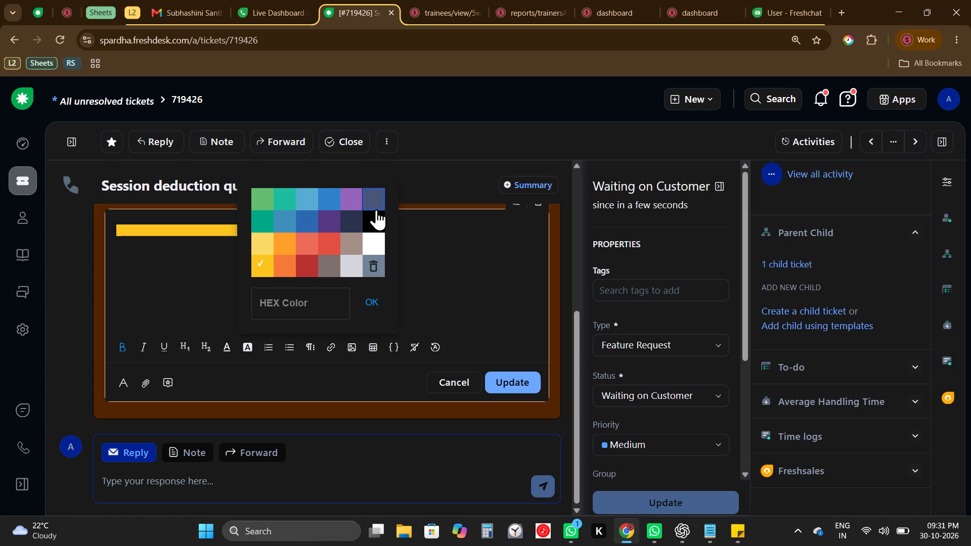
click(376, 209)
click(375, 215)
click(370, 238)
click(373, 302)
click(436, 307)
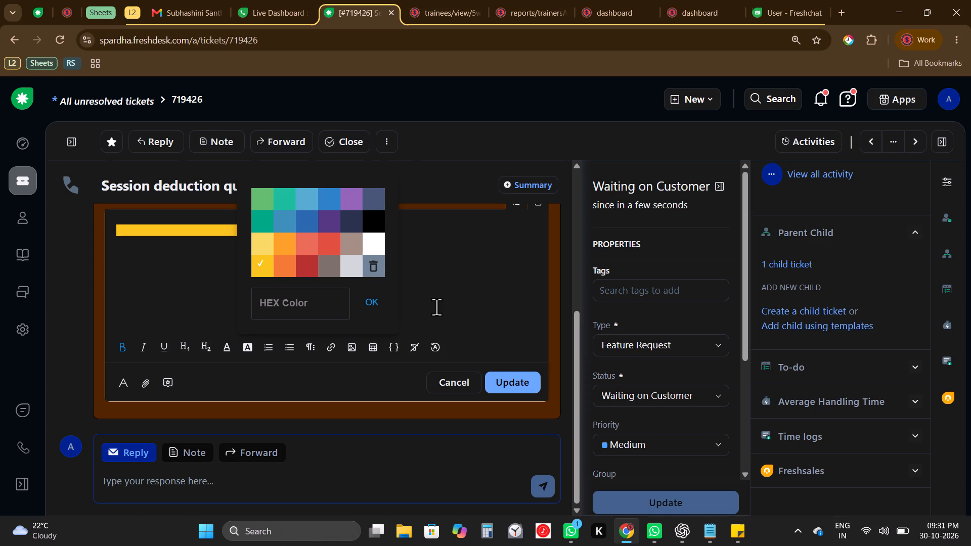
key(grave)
Set the text colour of the whole note line to the deeper yellow, #FAC51C.
triple_click(284, 228)
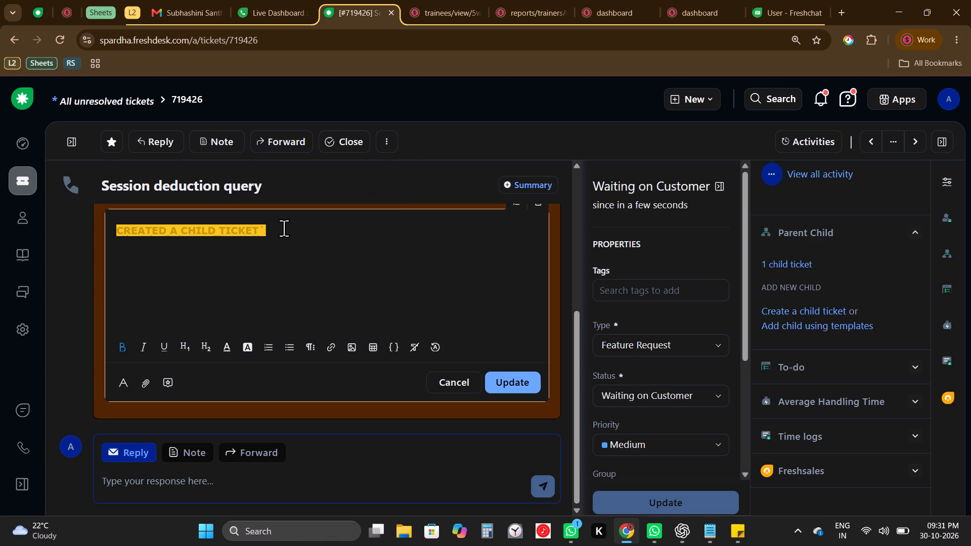
click(234, 351)
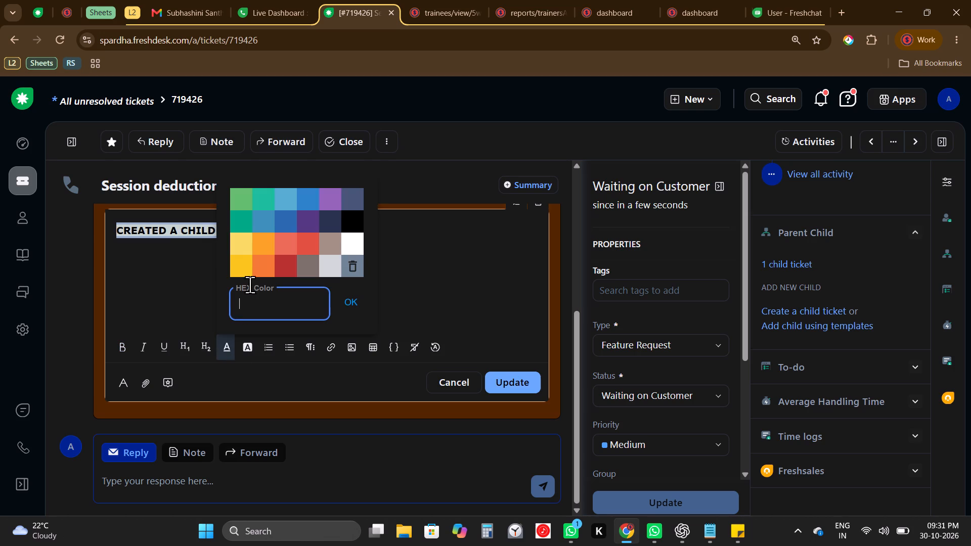
click(241, 268)
Change the background colour of the note line to black.
click(246, 347)
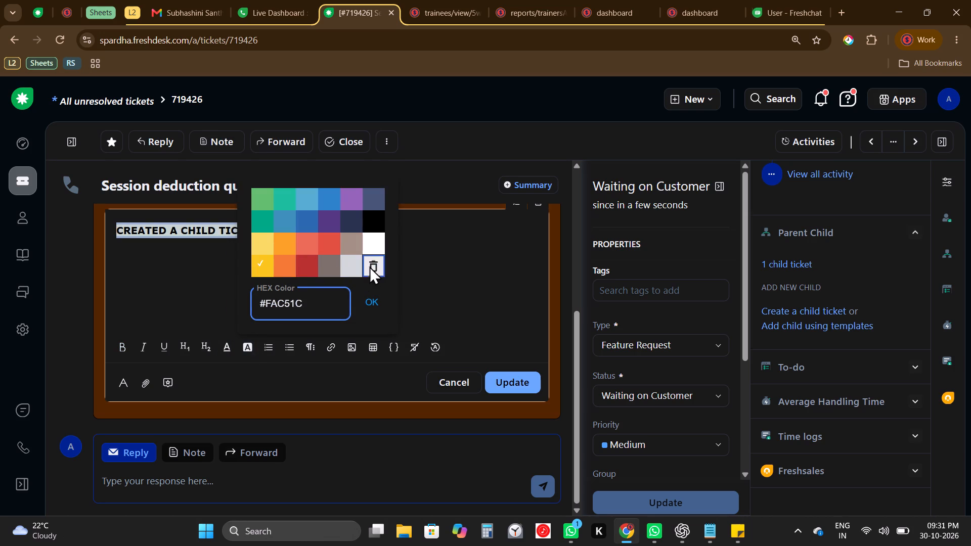
click(380, 211)
click(441, 311)
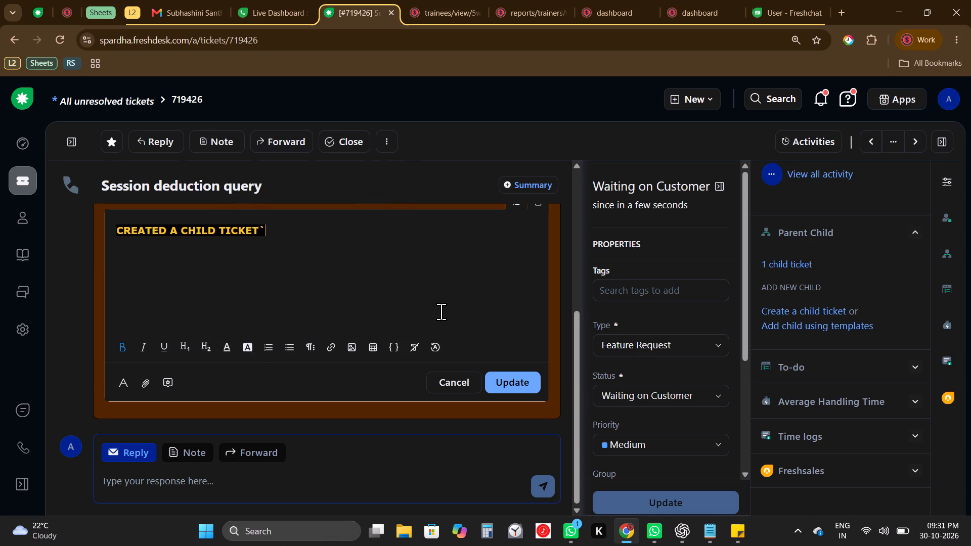
Delete the stray backtick after "CREATED A CHILD TICKET", clear the text's background colour and save the updated note.
key(BackSpace)
key(ctrl+a)
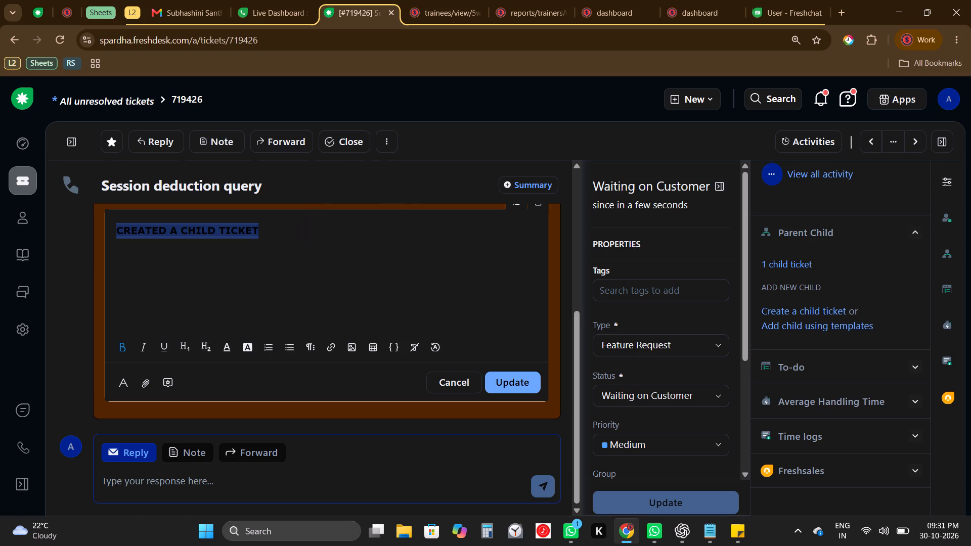
click(245, 345)
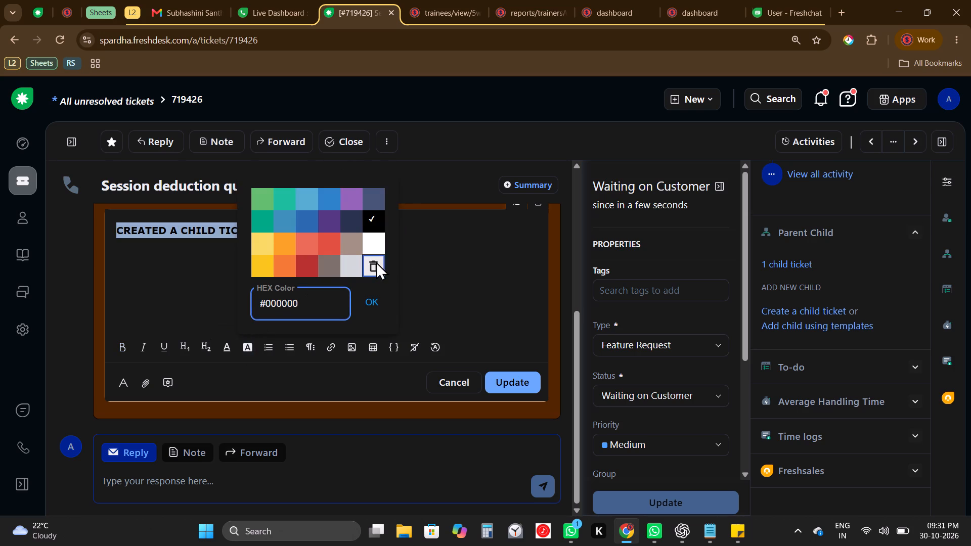
click(376, 261)
double_click(376, 261)
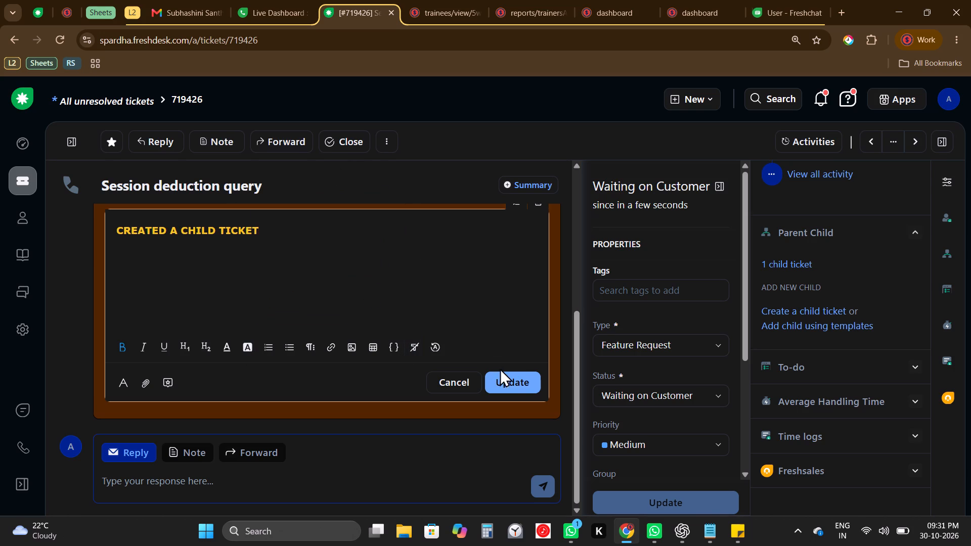
click(515, 379)
scroll(515, 379, up, 1)
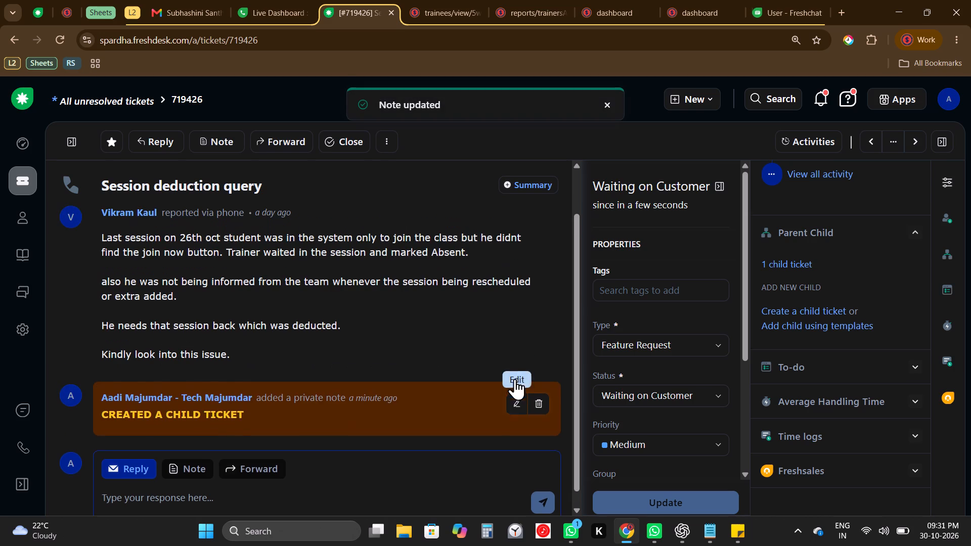
scroll(515, 379, up, 1)
scroll(409, 280, down, 2)
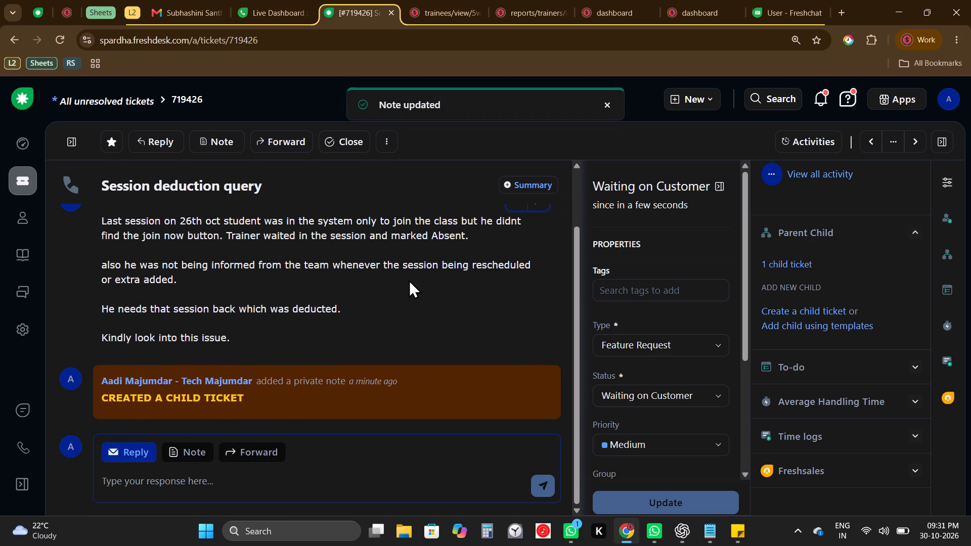
scroll(409, 280, down, 1)
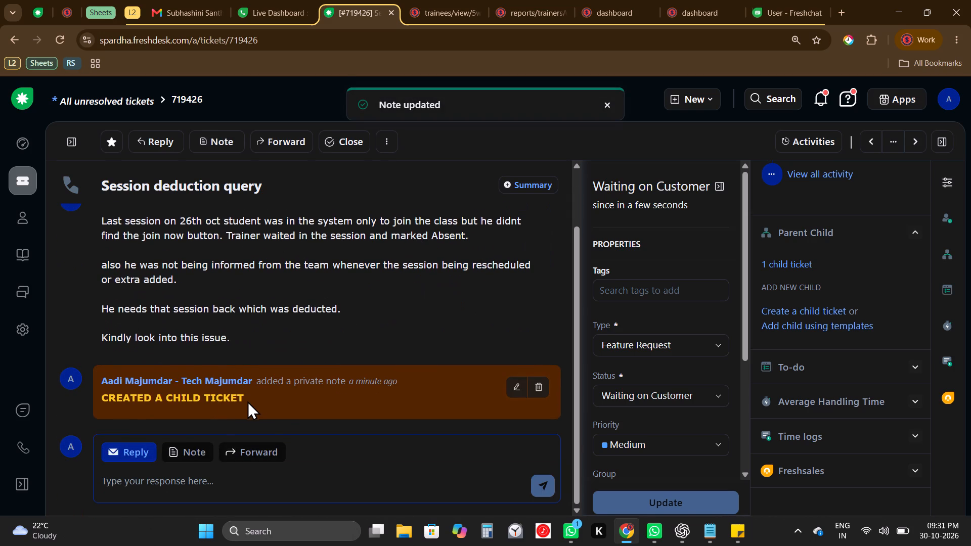
triple_click(251, 400)
click(360, 313)
scroll(360, 313, up, 2)
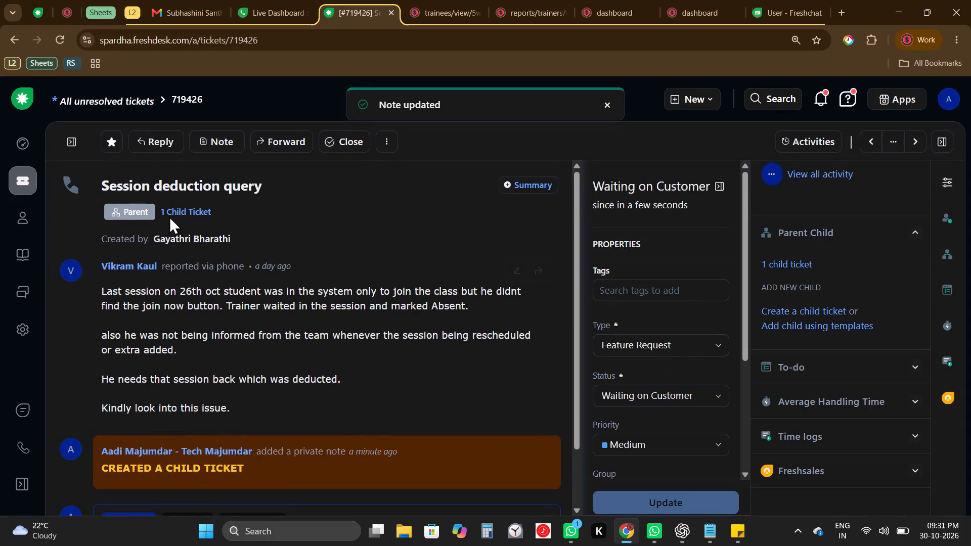
Return to the list of all unresolved tickets.
click(13, 183)
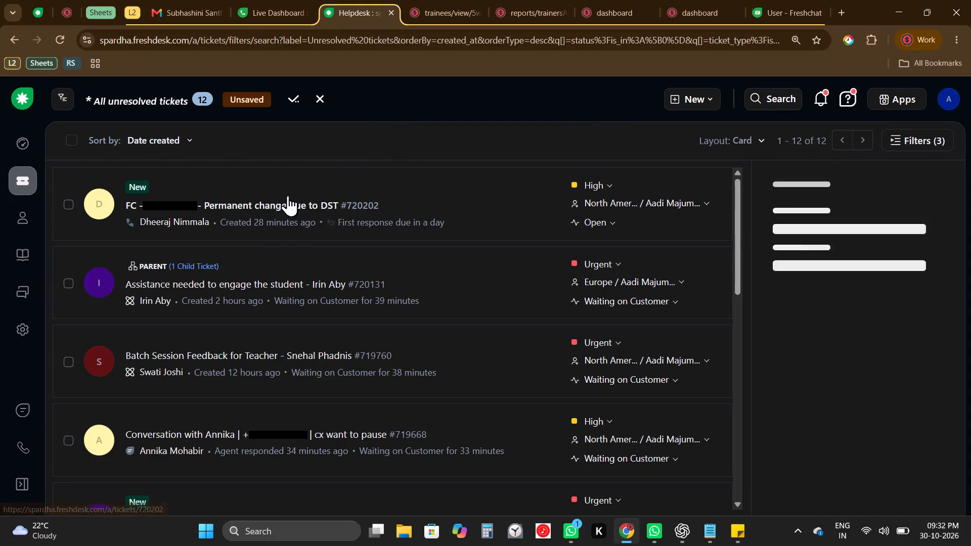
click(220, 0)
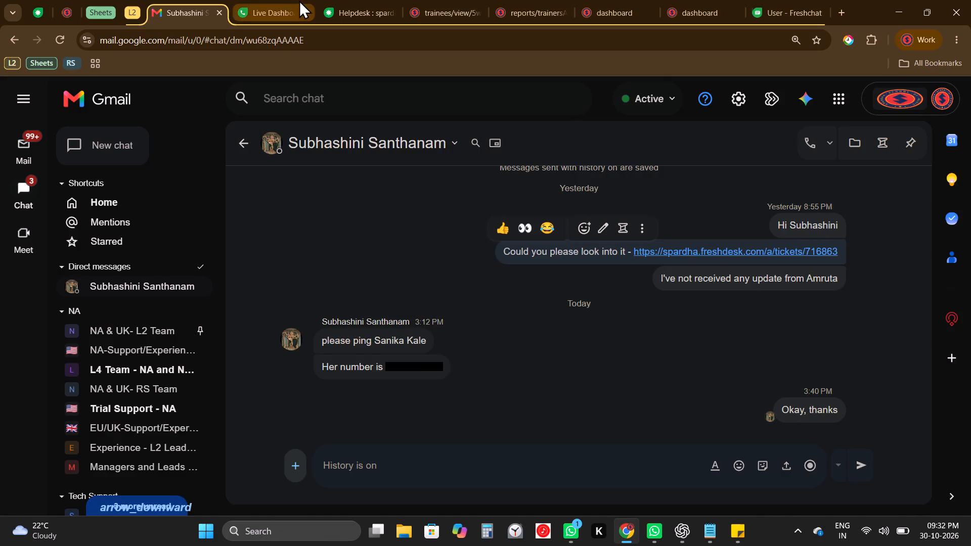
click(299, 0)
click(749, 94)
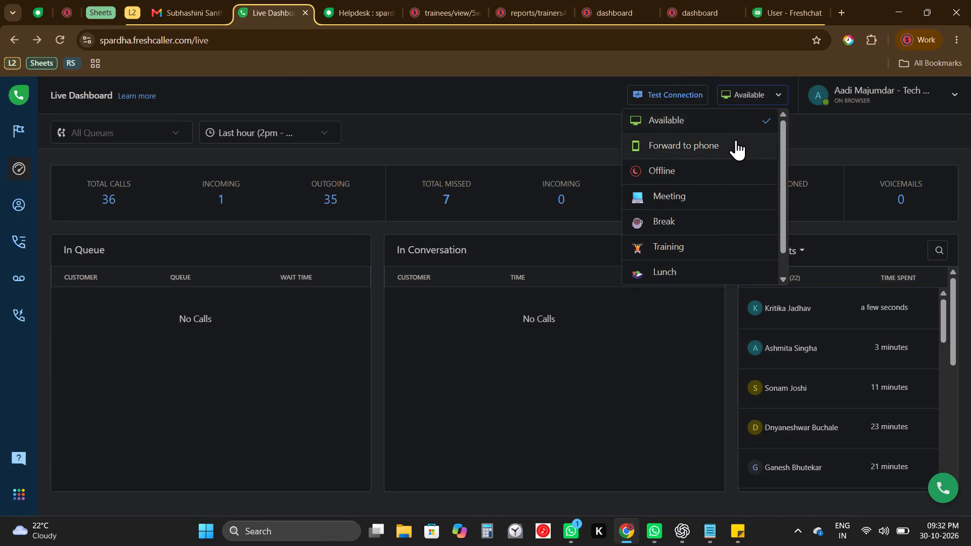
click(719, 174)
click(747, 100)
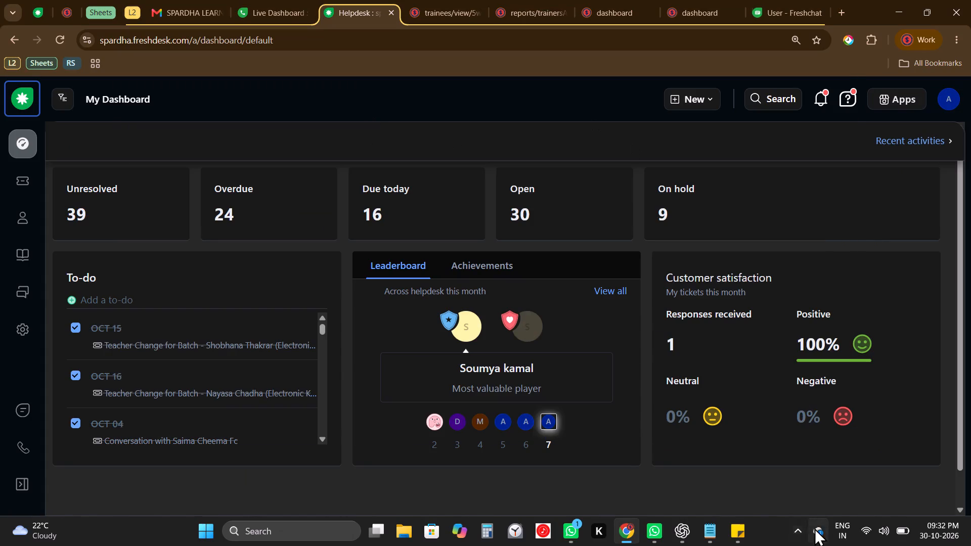
click(789, 534)
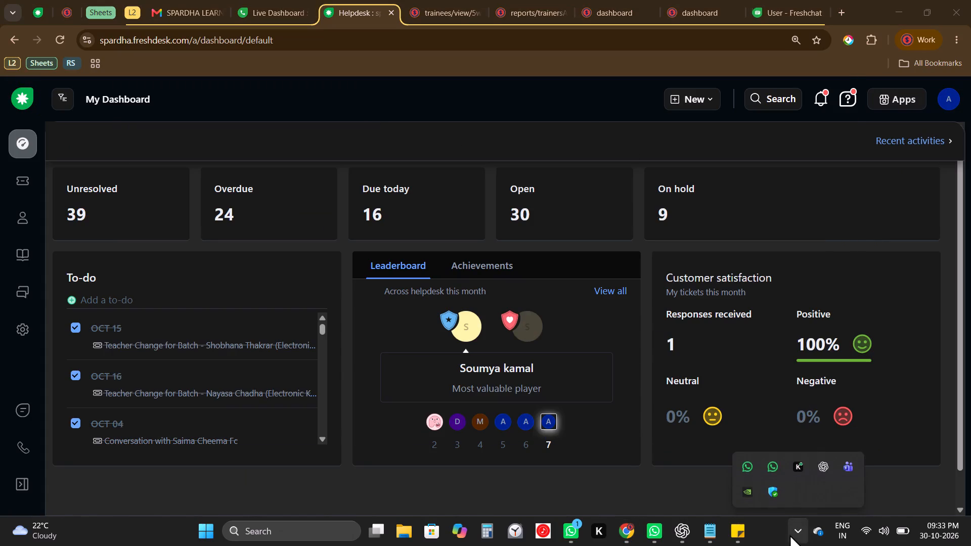
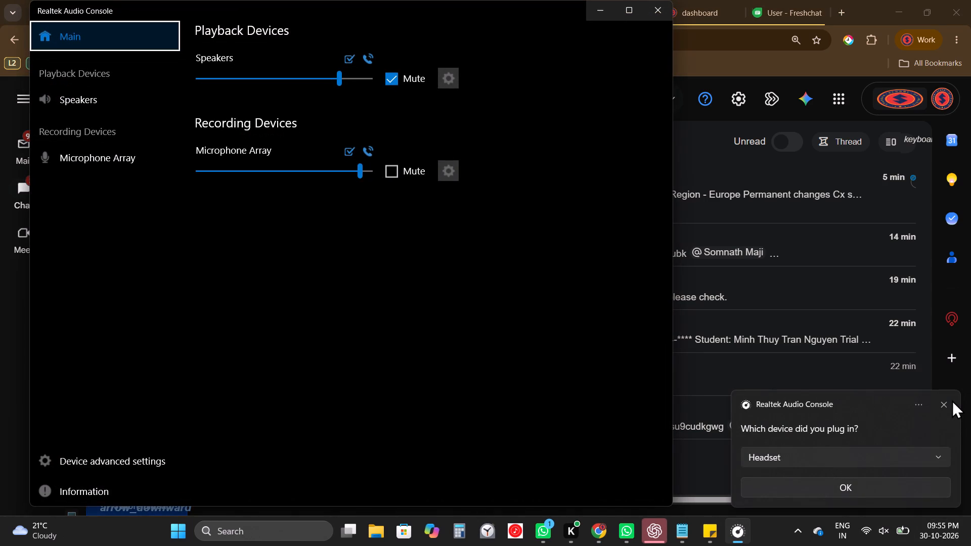
Identify the newly plugged-in audio device as a Headset in the Realtek Audio Console prompt.
click(893, 488)
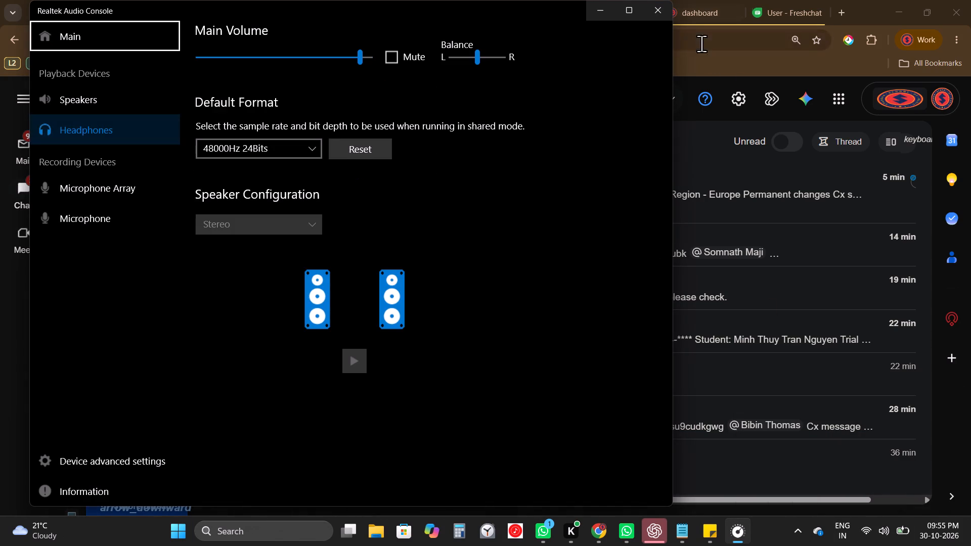
Switch to Gmail chat and check the unread messages in the L4 Team - NA and Non-NA and NA-Support/Experience/Delivery spaces.
click(734, 57)
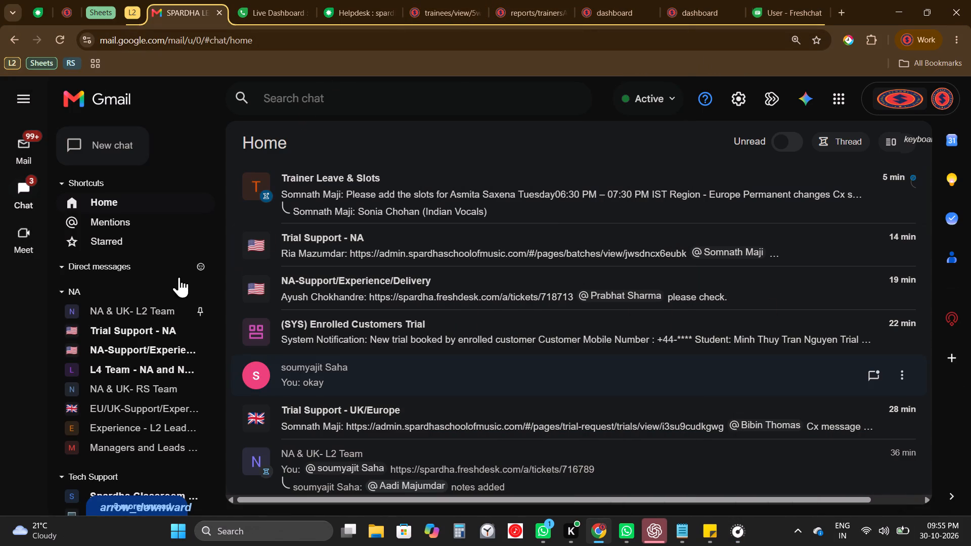
click(128, 362)
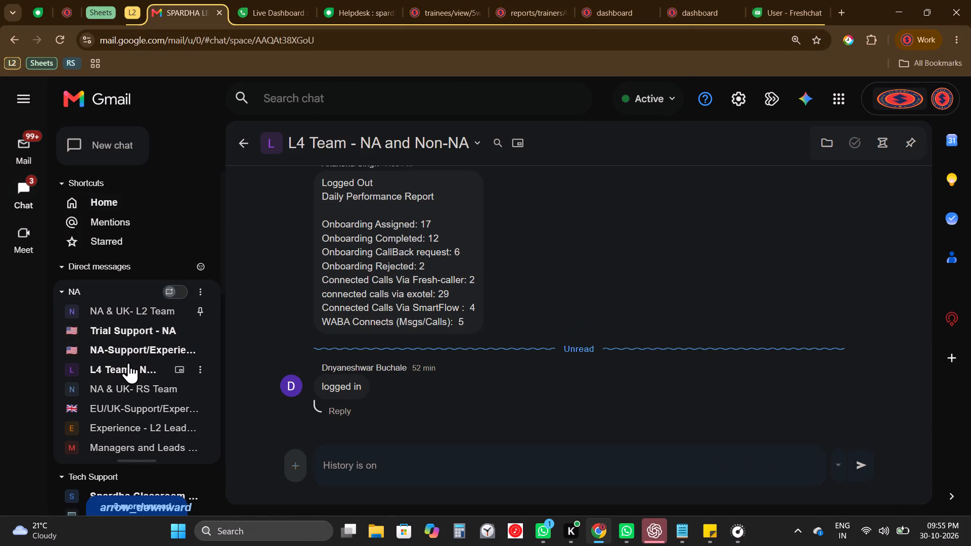
click(148, 341)
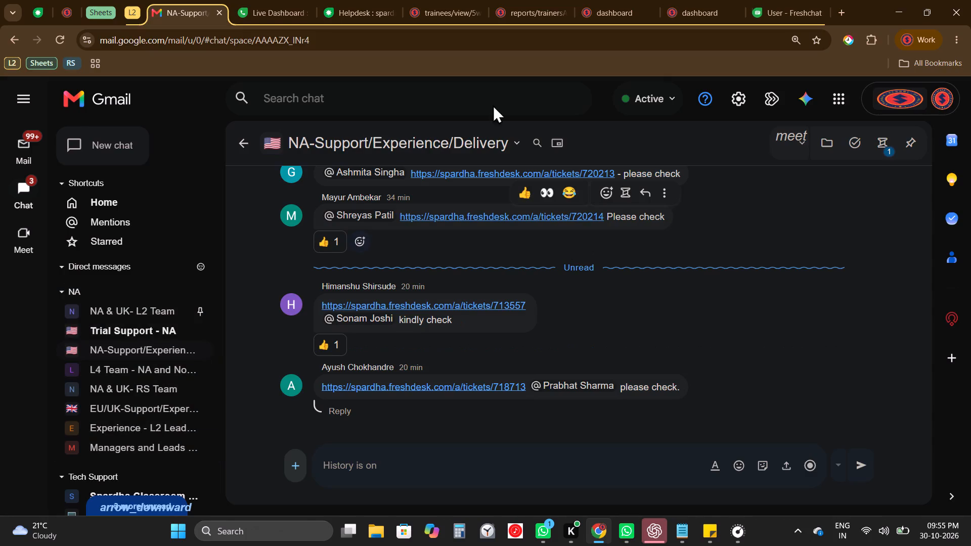
In the Freshcaller live dashboard, refresh your own agent status by setting it to Offline and back to Available.
click(294, 0)
scroll(816, 388, down, 1)
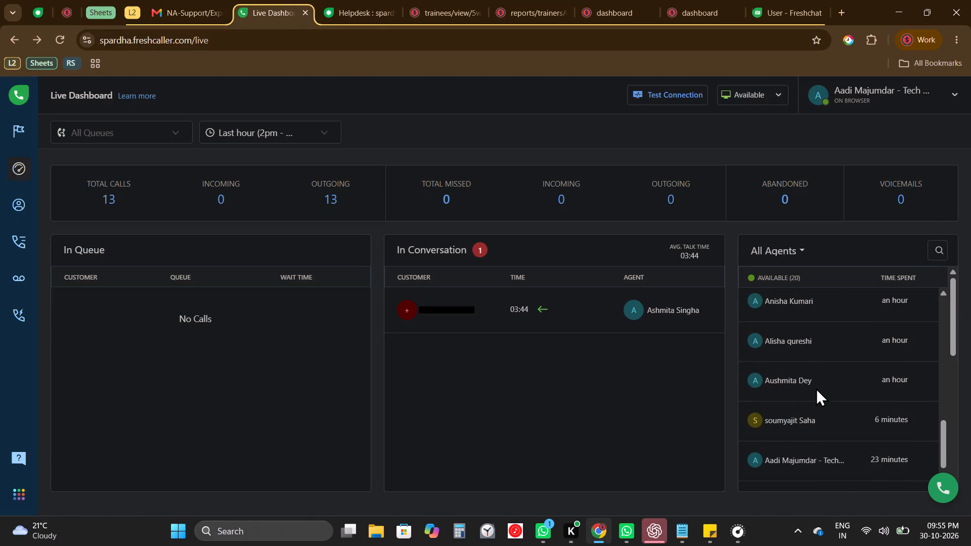
scroll(816, 388, down, 1)
click(757, 80)
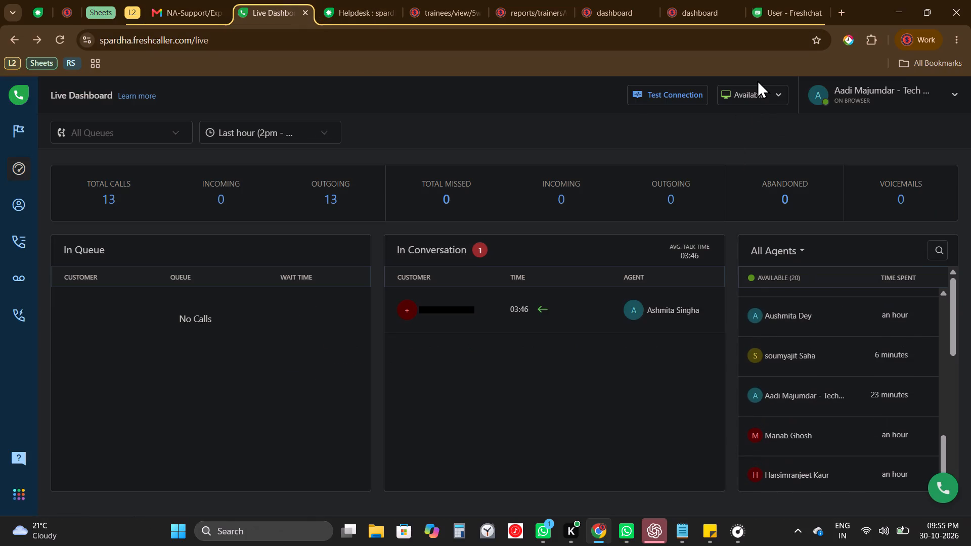
click(758, 95)
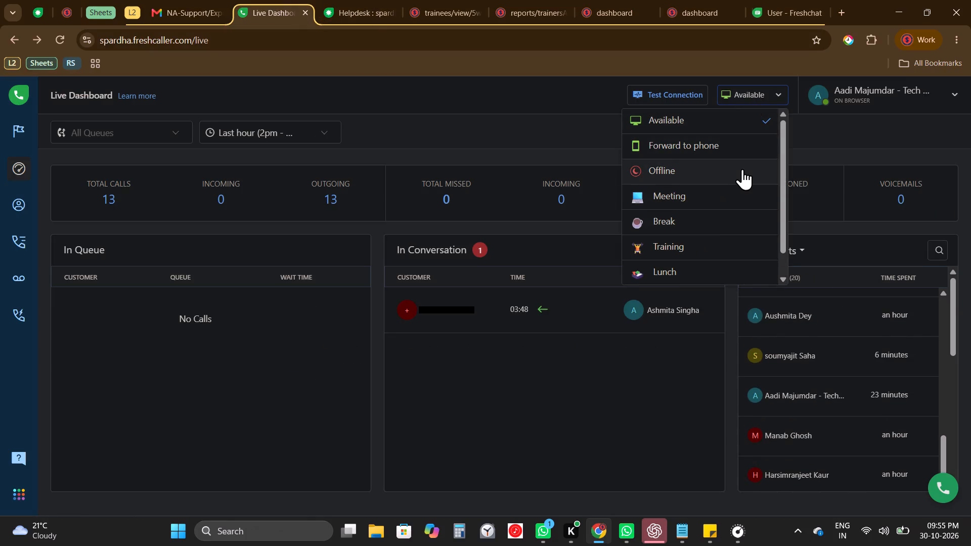
click(742, 169)
click(786, 95)
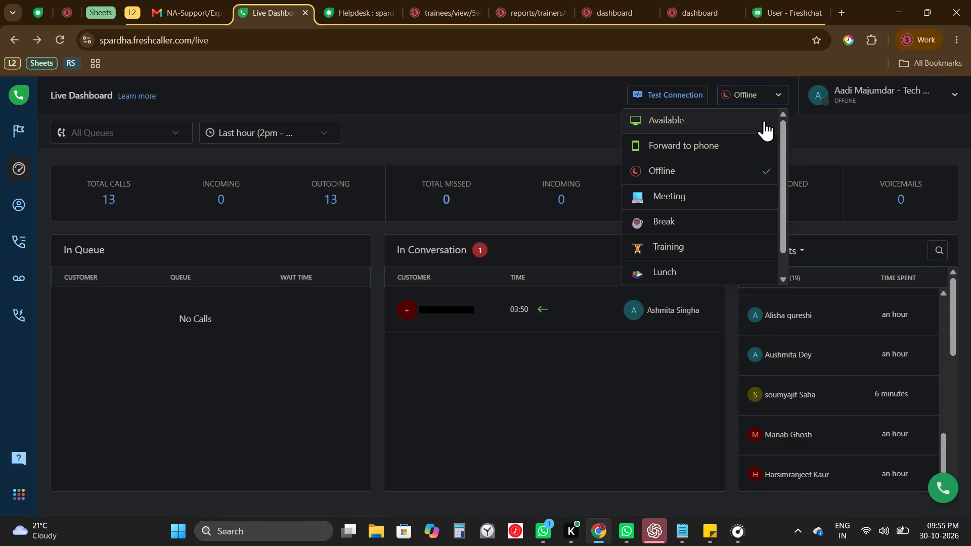
click(764, 120)
Examine the All Agents list on the live dashboard for each agent's availability and time spent in that status.
scroll(897, 325, down, 3)
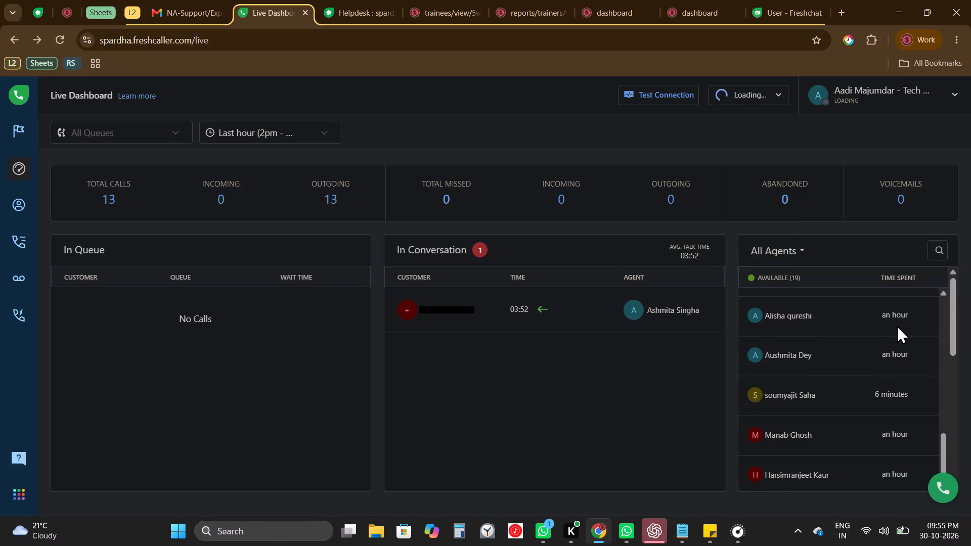
scroll(897, 325, down, 1)
scroll(897, 325, up, 5)
scroll(897, 325, down, 4)
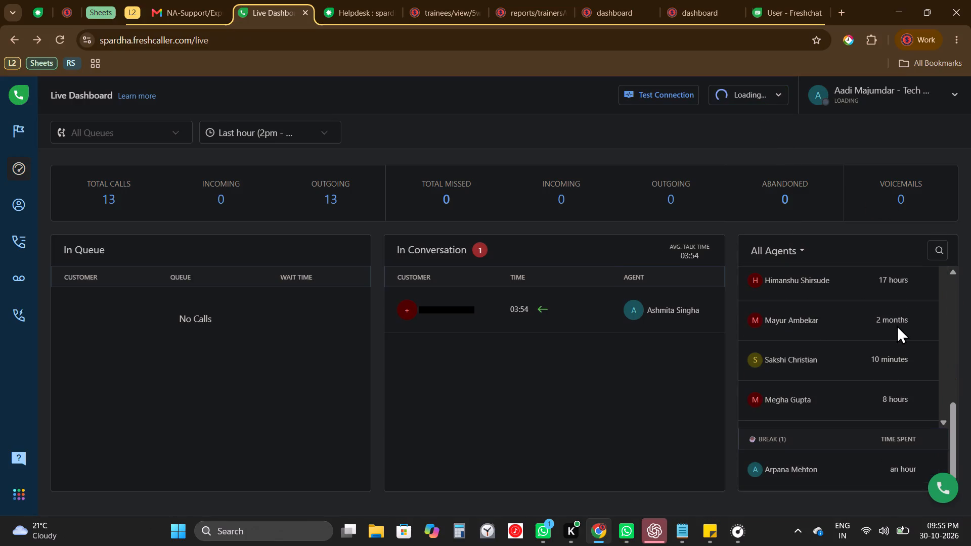
scroll(897, 325, up, 6)
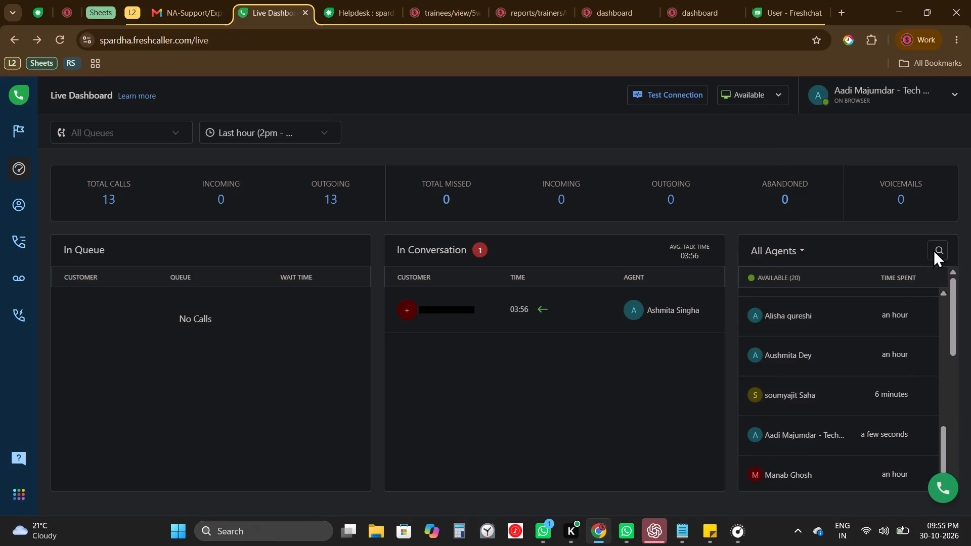
scroll(910, 376, up, 5)
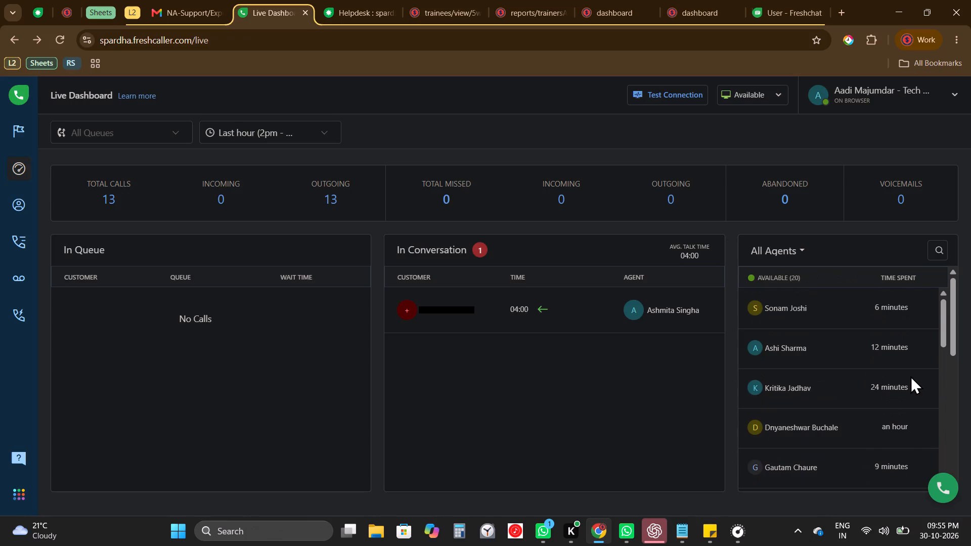
click(910, 376)
scroll(910, 376, down, 3)
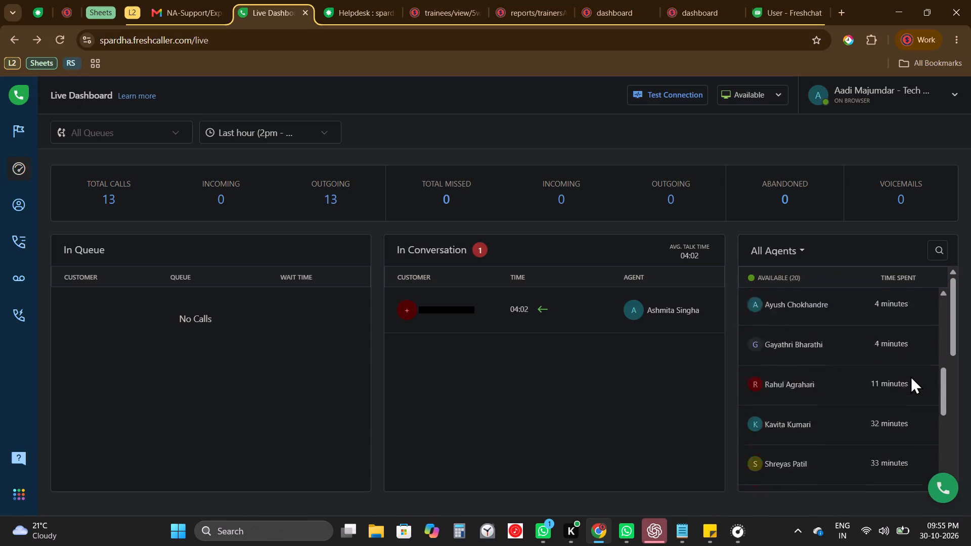
scroll(910, 376, down, 4)
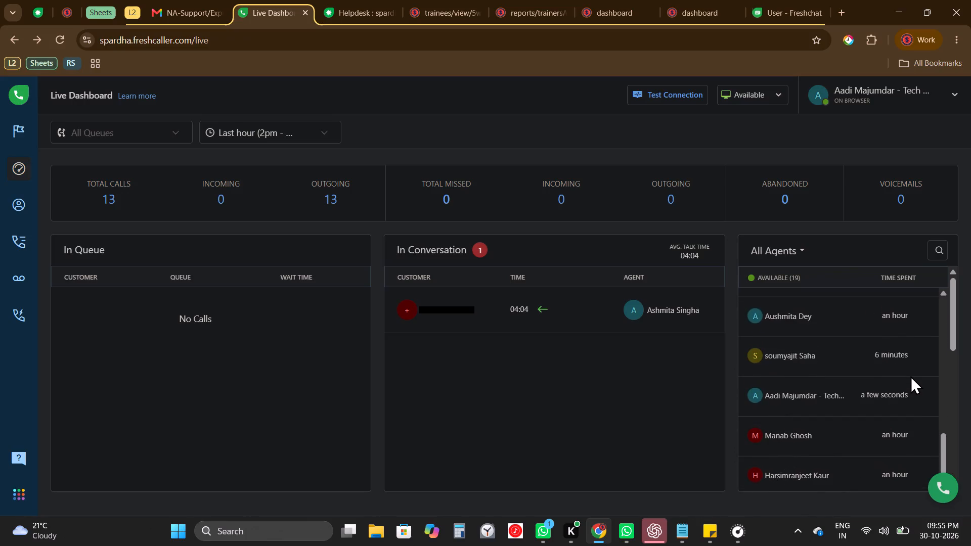
scroll(910, 376, down, 2)
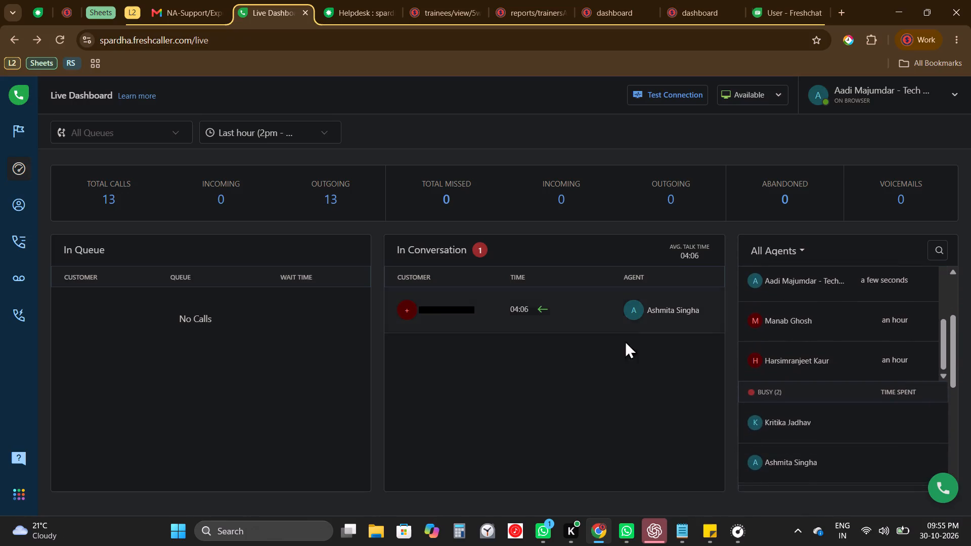
Return to the NA-Support/Experience/Delivery space in Gmail chat.
click(184, 0)
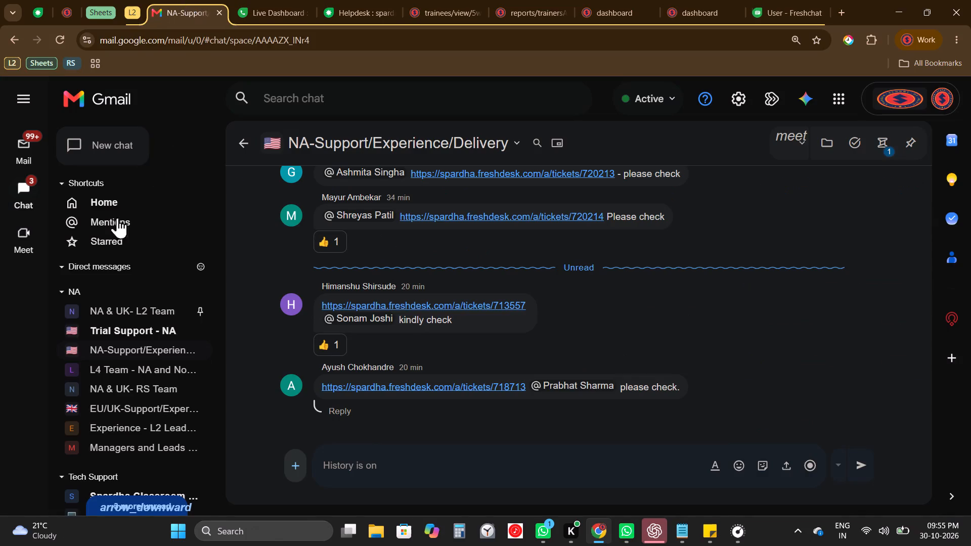